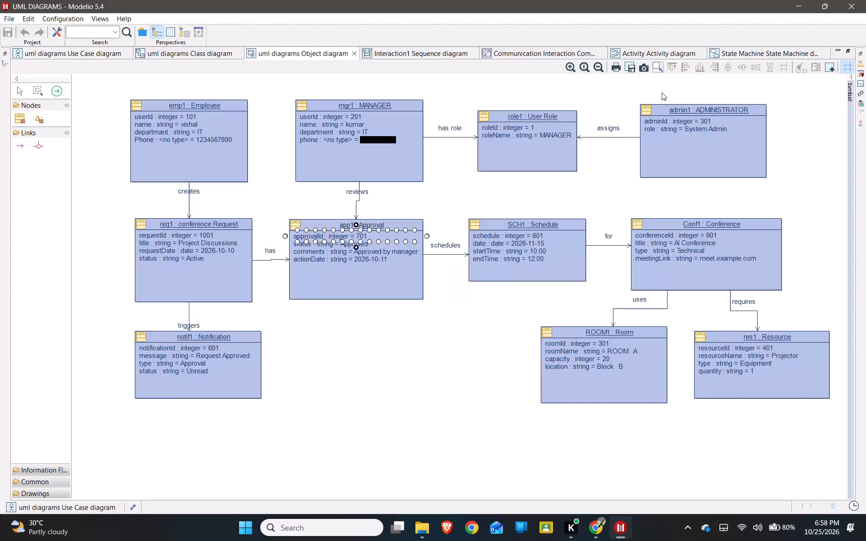
Examine the adminId attribute link of the admin1 object and the base attributes available for it.
{"action": "double_click", "coordinate": [663, 118]}
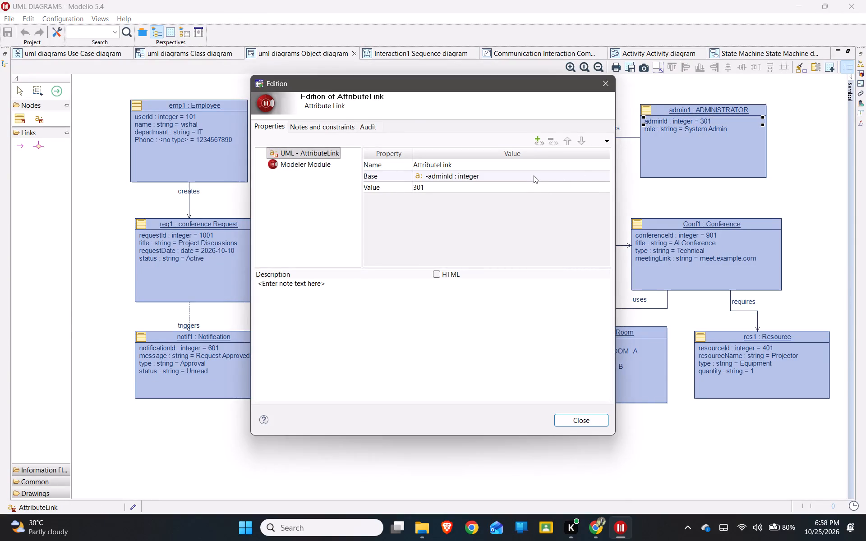
{"action": "left_click", "coordinate": [534, 175]}
{"action": "left_click", "coordinate": [534, 175]}
{"action": "double_click", "coordinate": [534, 175]}
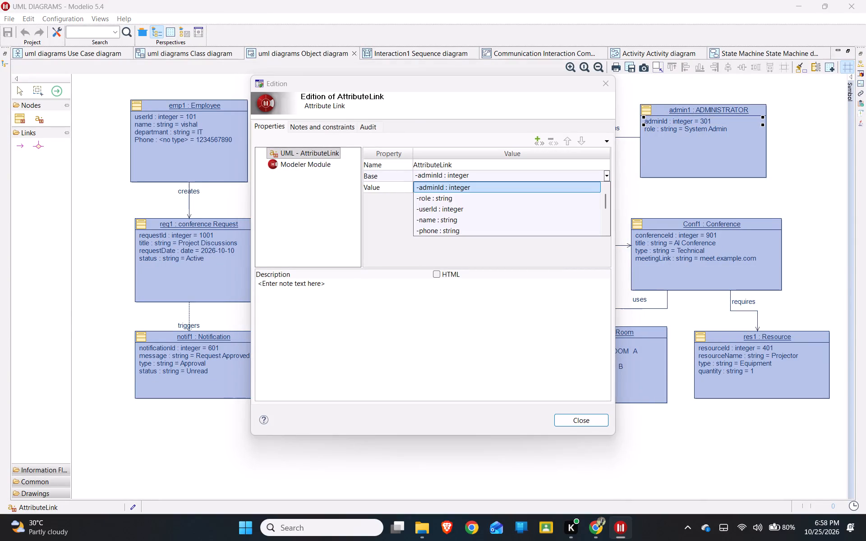
{"action": "key", "text": "ctrl+space"}
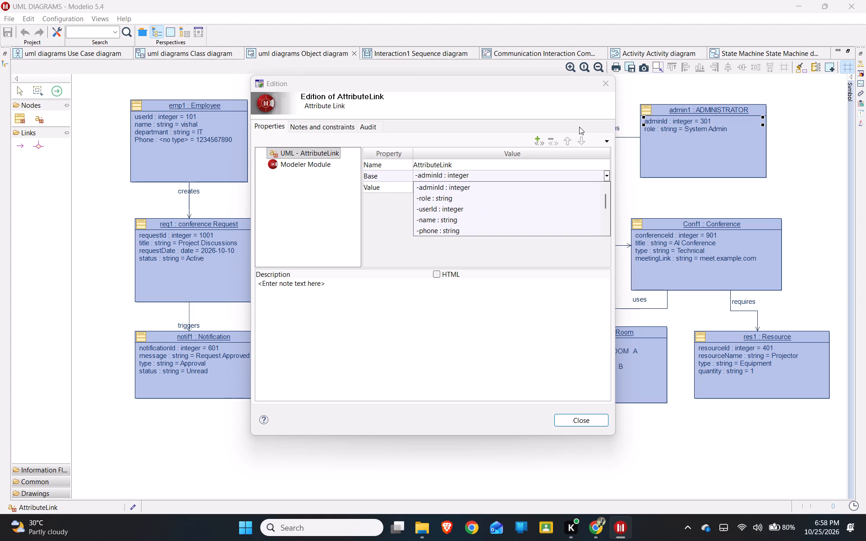
{"action": "left_click", "coordinate": [601, 88]}
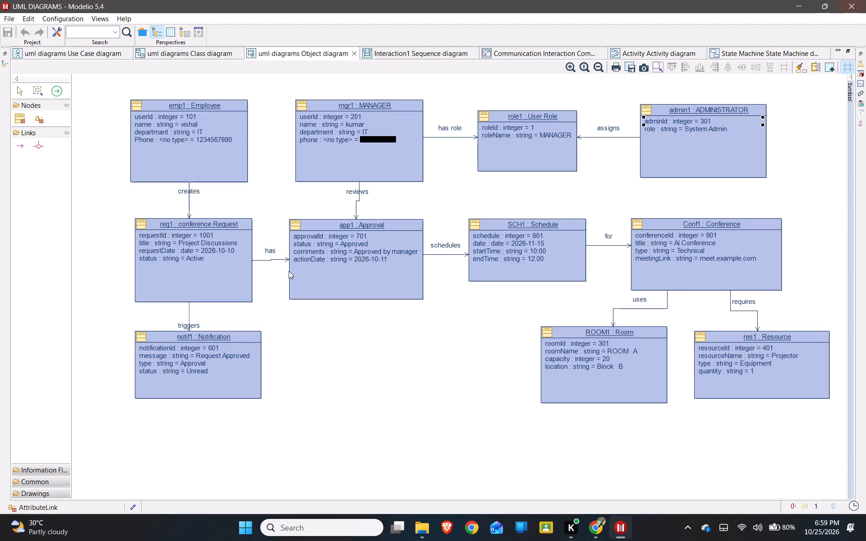
View the Interaction1 sequence diagram and return to the object diagram.
{"action": "left_click", "coordinate": [397, 54]}
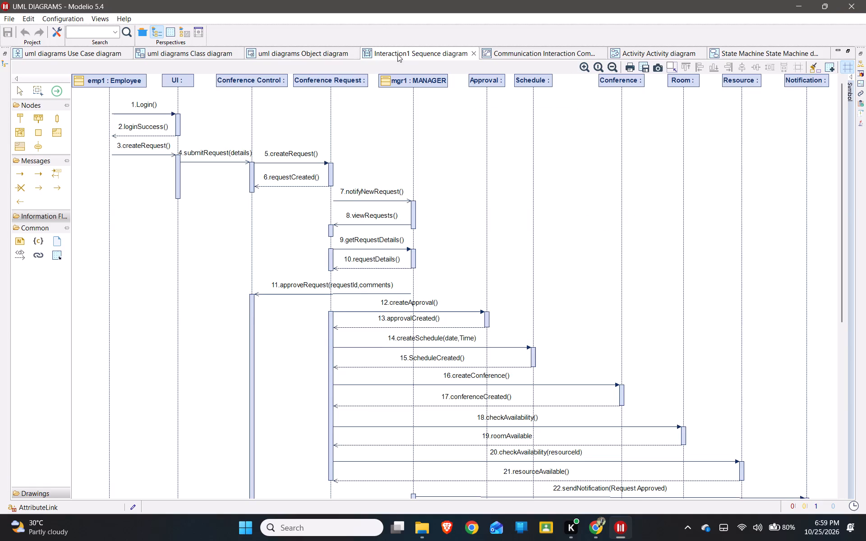
{"action": "left_click", "coordinate": [312, 54]}
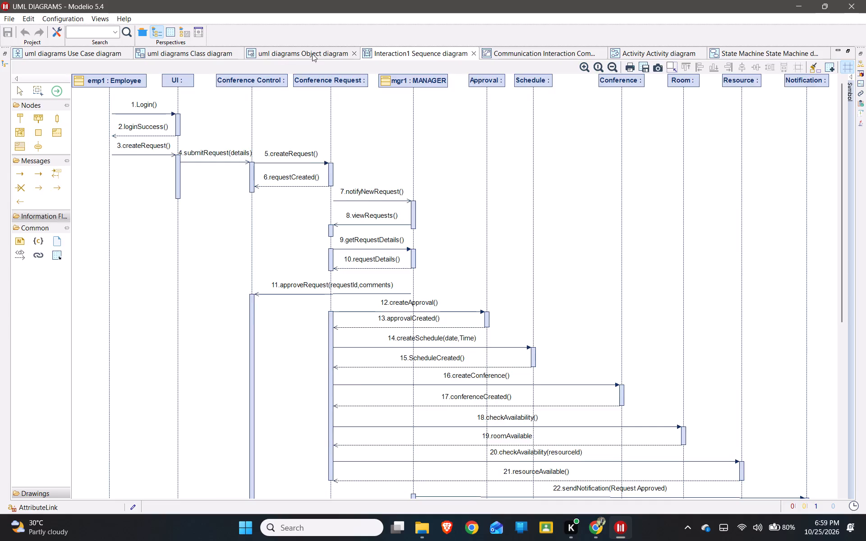
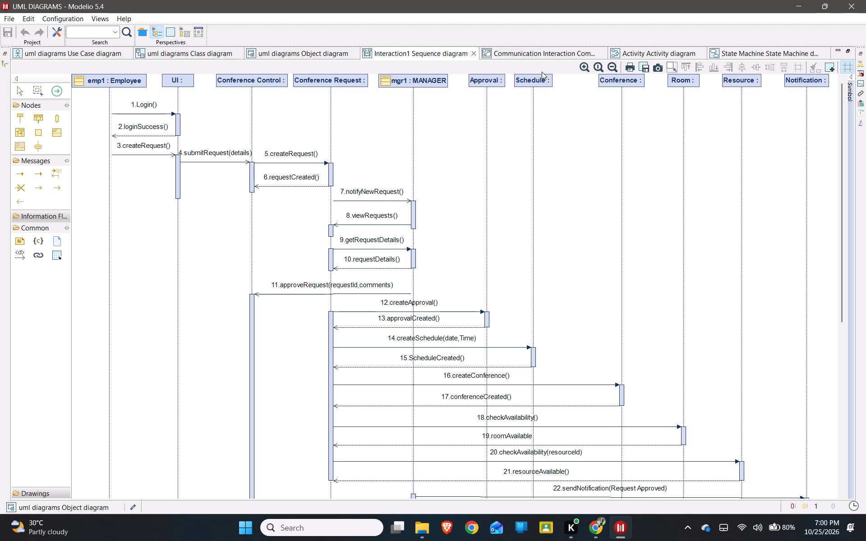
View the communication interaction diagram and switch to the use case diagram.
{"action": "left_click", "coordinate": [542, 49]}
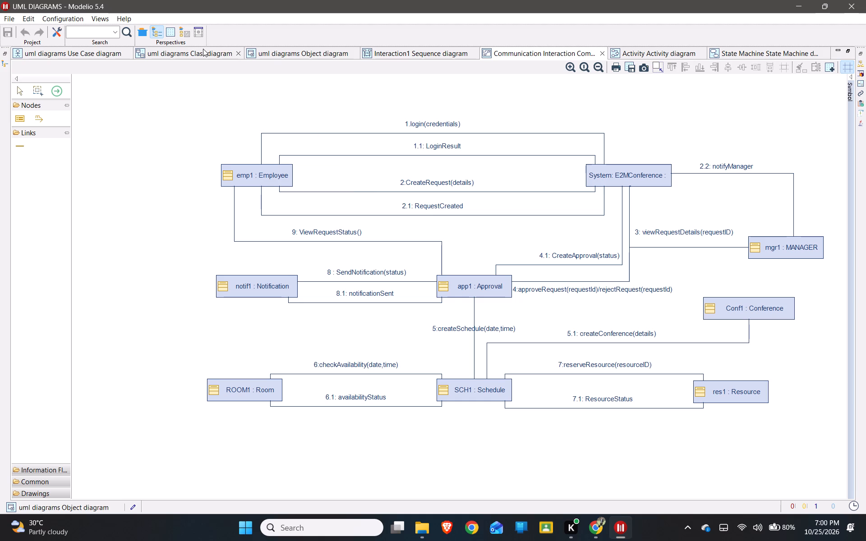
{"action": "left_click", "coordinate": [106, 46]}
{"action": "left_click", "coordinate": [102, 50]}
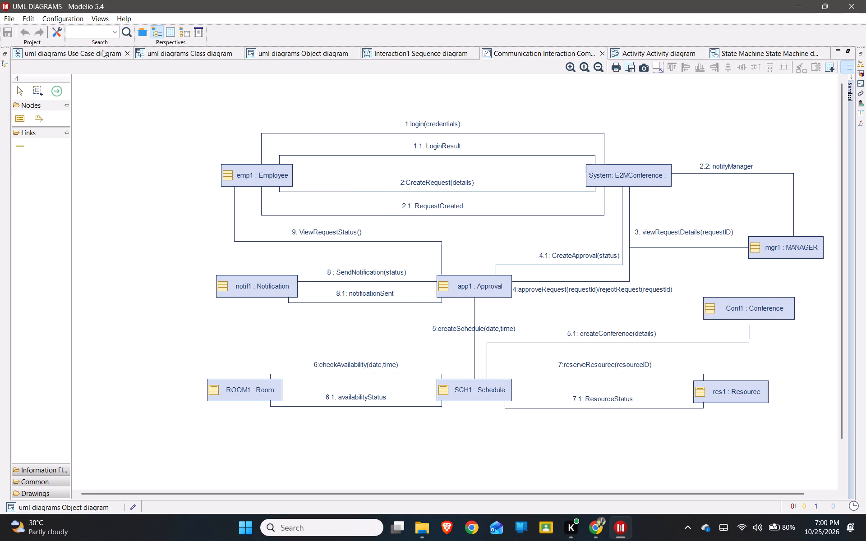
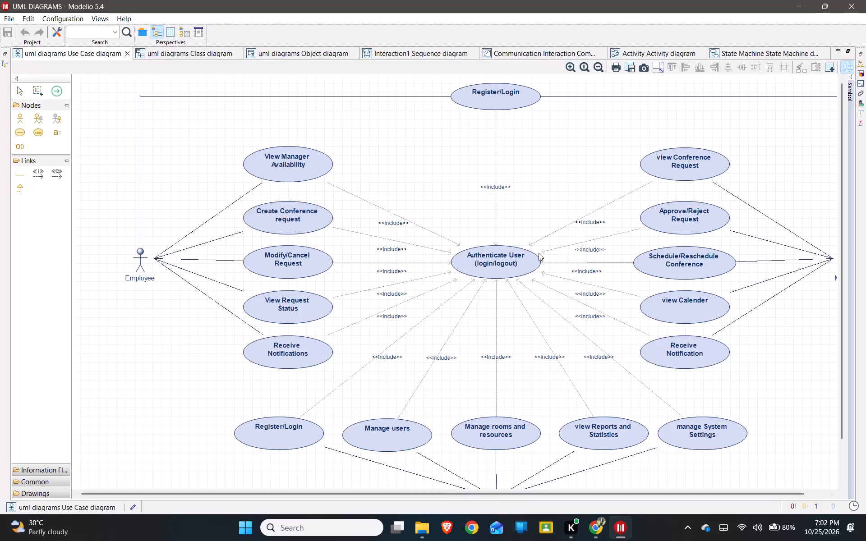
Examine the use case diagram from Register/Login down to the Administrator actor, and close Modelio.
{"action": "scroll", "coordinate": [539, 253], "scroll_direction": "down", "scroll_amount": 5}
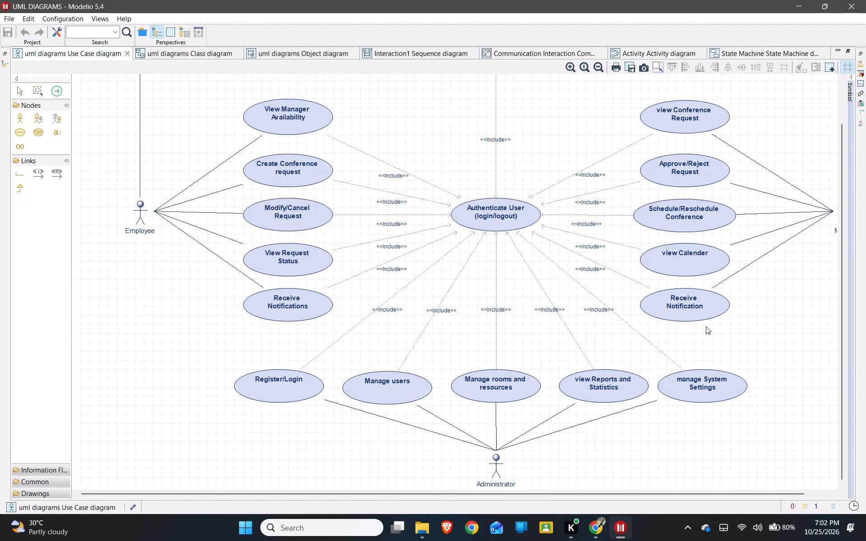
{"action": "left_click", "coordinate": [692, 317]}
{"action": "left_click", "coordinate": [793, 285]}
{"action": "scroll", "coordinate": [795, 282], "scroll_direction": "up", "scroll_amount": 2}
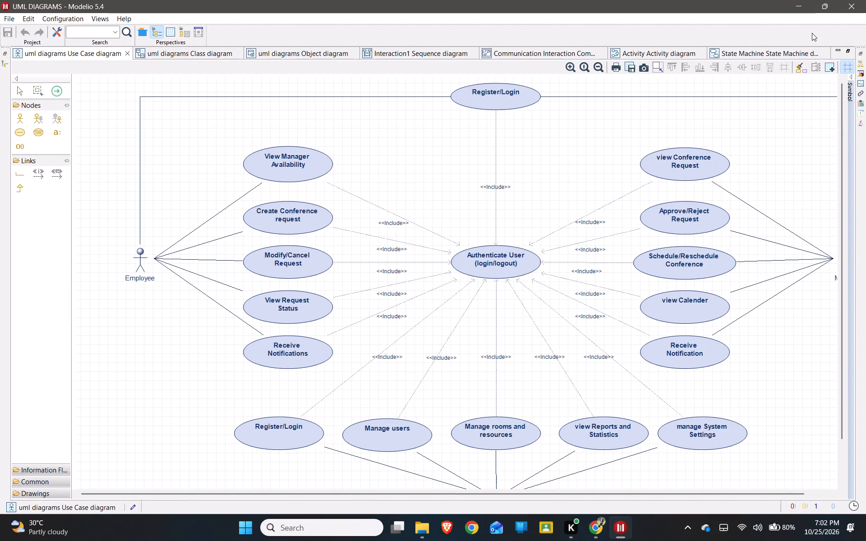
{"action": "left_click", "coordinate": [855, 0]}
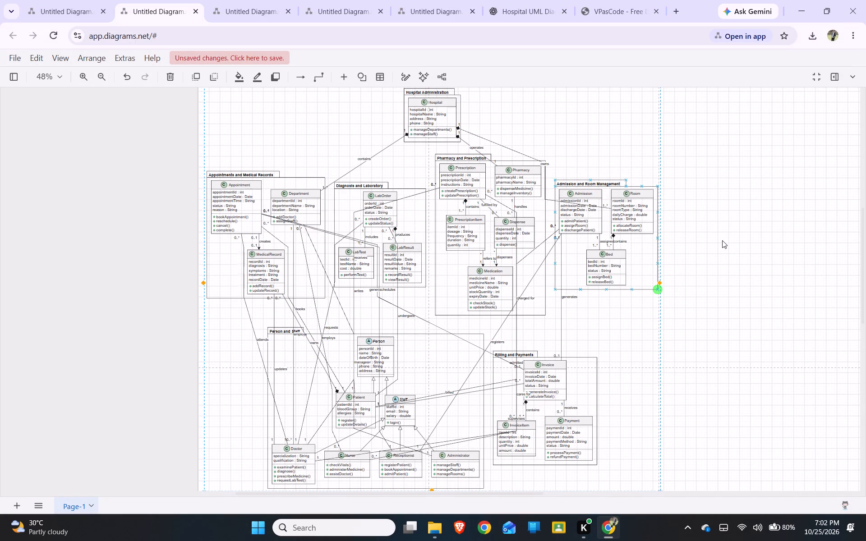
In the browser, close the draw.io tab with the hospital class diagram, discarding its unsaved changes.
{"action": "left_click", "coordinate": [193, 11]}
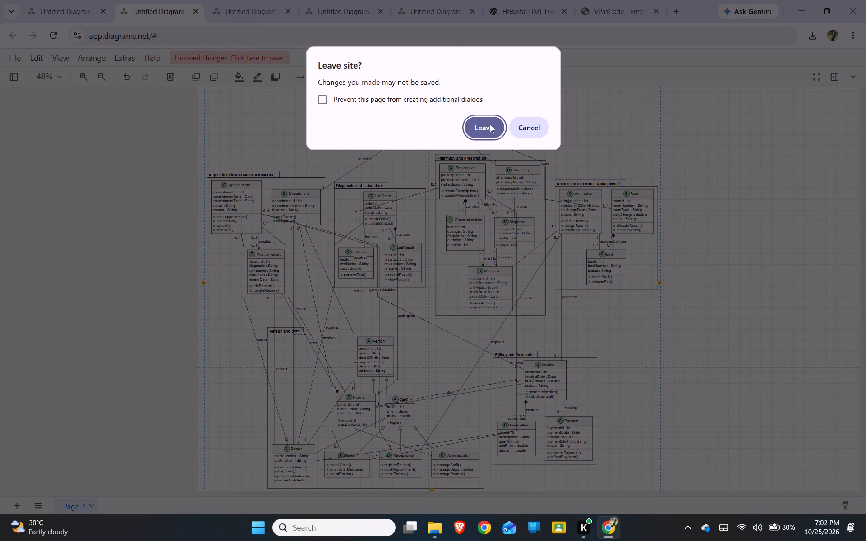
{"action": "left_click", "coordinate": [490, 122]}
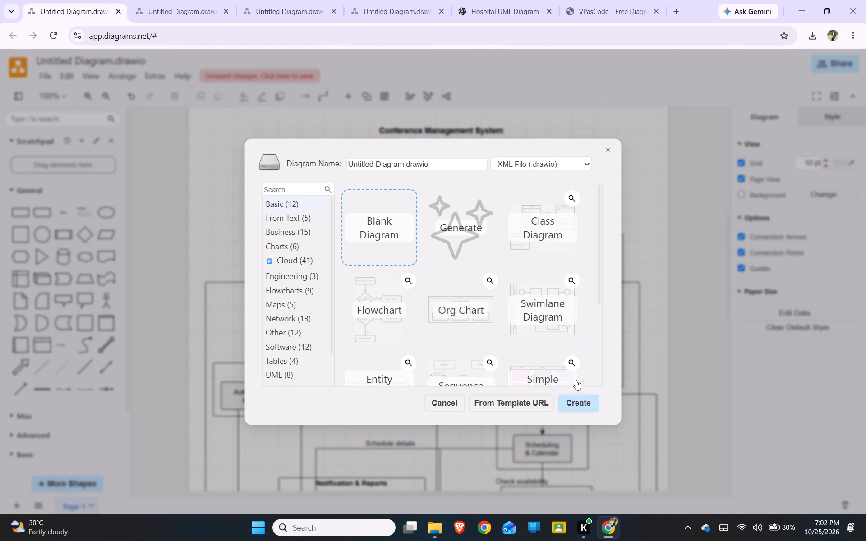
Create a blank draw.io diagram and import the Untitled Diagram DRAWIO file from the device's Downloads folder into it.
{"action": "left_click", "coordinate": [583, 405]}
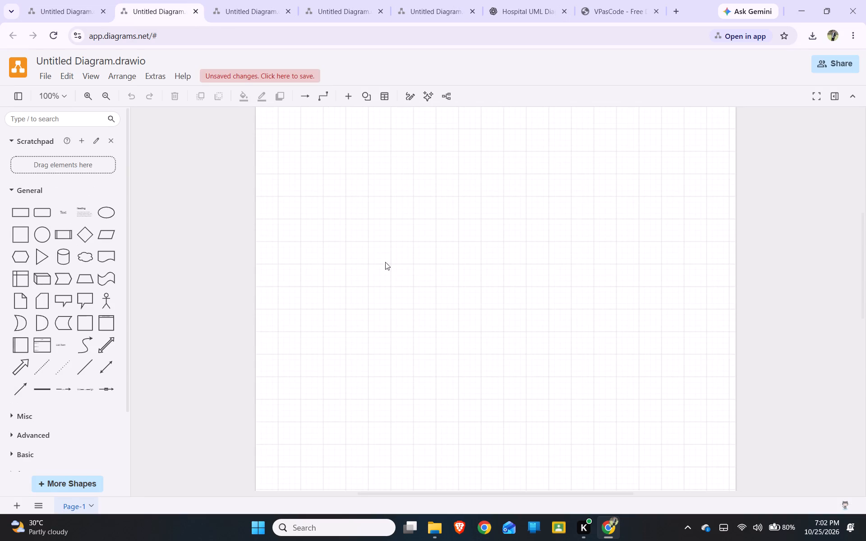
{"action": "left_click", "coordinate": [52, 75]}
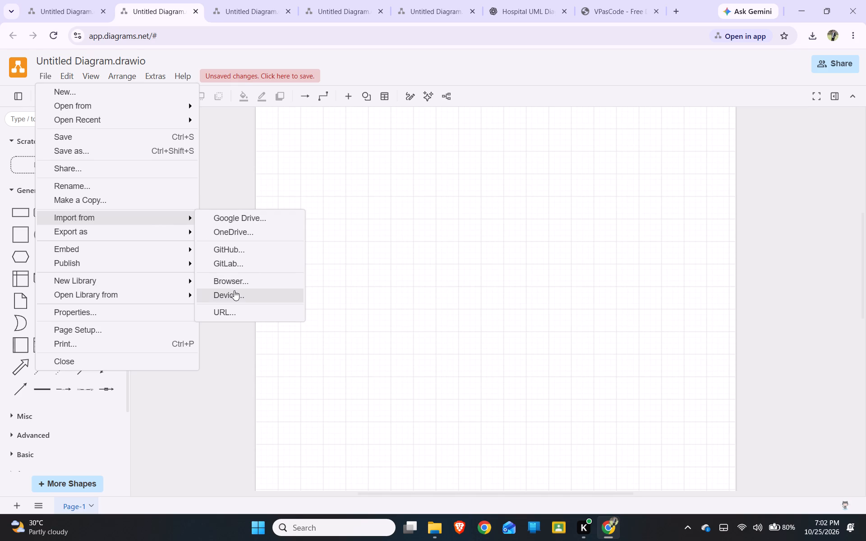
{"action": "left_click", "coordinate": [234, 290]}
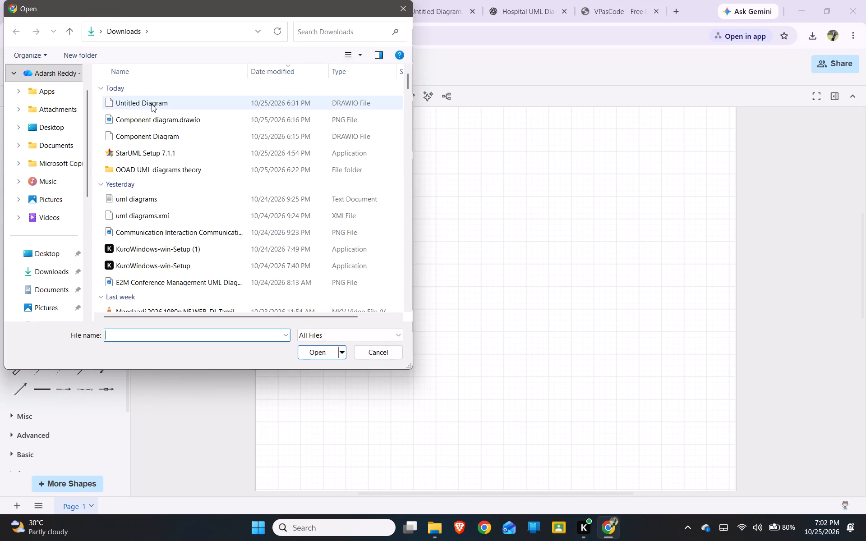
{"action": "left_click", "coordinate": [152, 104]}
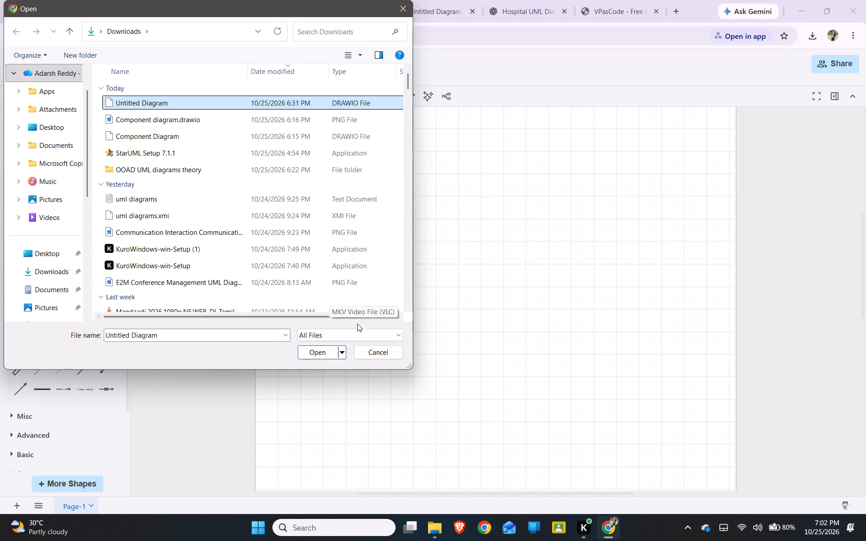
{"action": "left_click", "coordinate": [328, 350]}
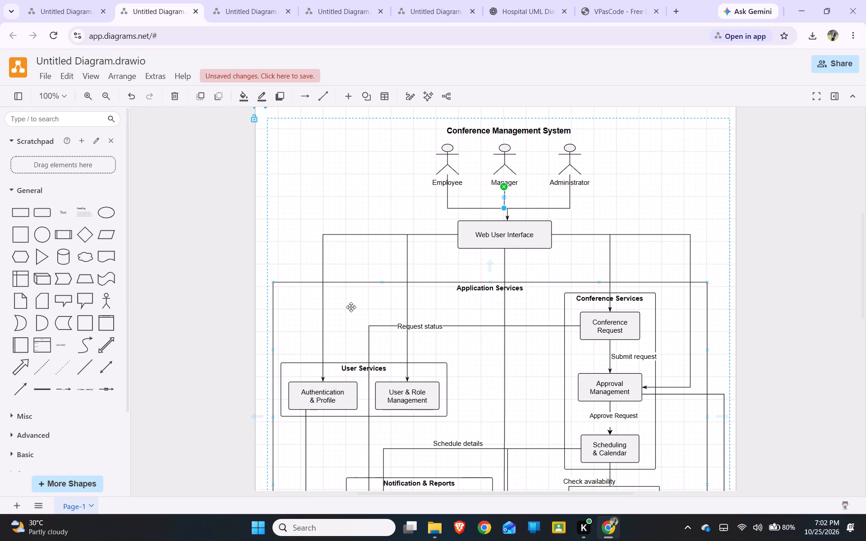
{"action": "left_click", "coordinate": [435, 523]}
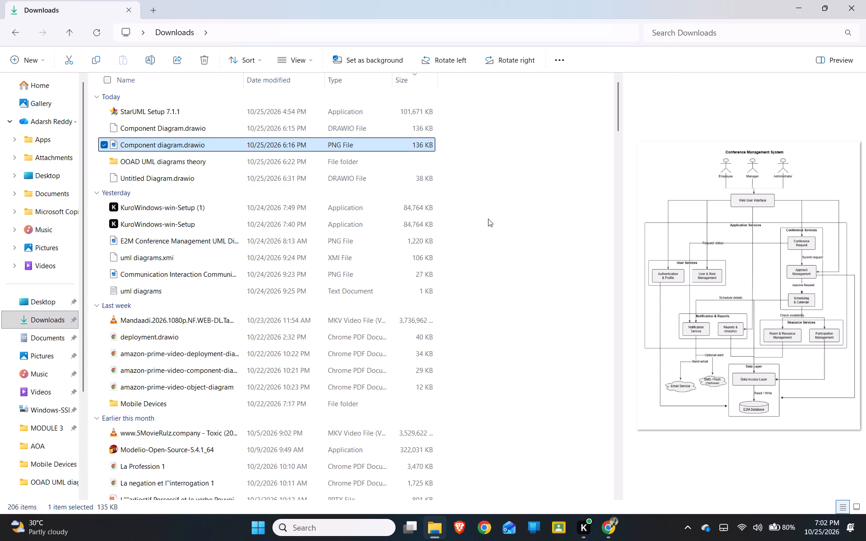
{"action": "left_click", "coordinate": [361, 133]}
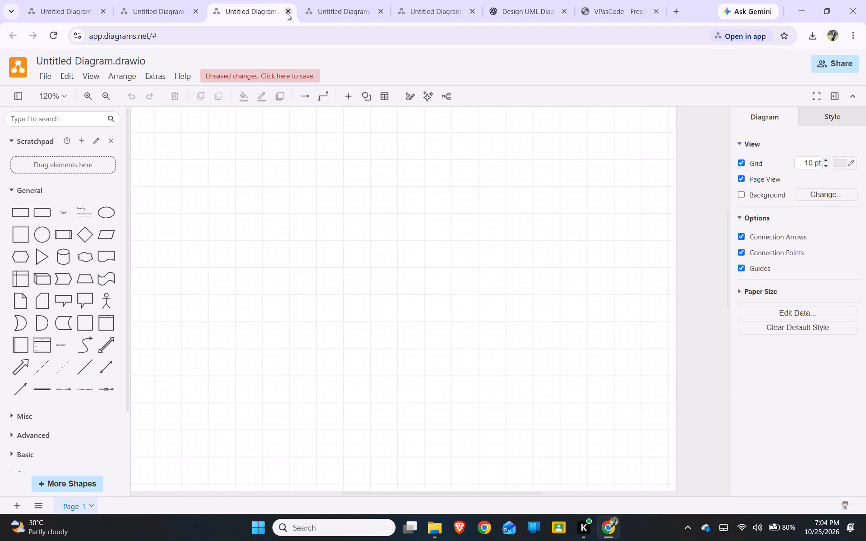
{"action": "left_click", "coordinate": [287, 13]}
{"action": "left_click", "coordinate": [264, 2]}
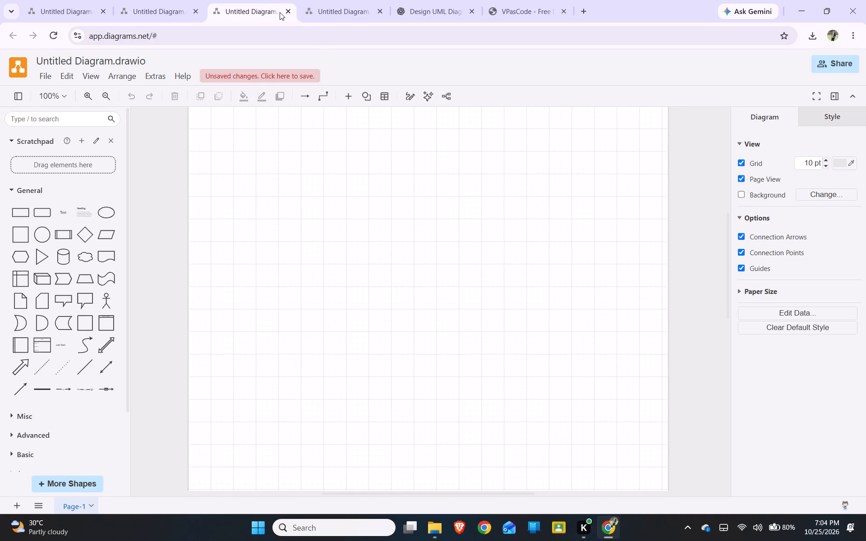
{"action": "left_click", "coordinate": [288, 12]}
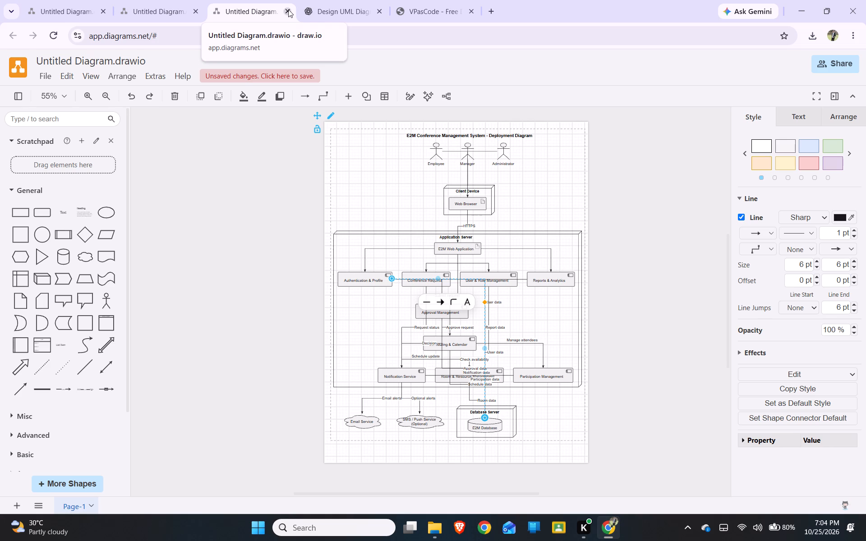
Look over the E2M deployment diagram and compare the two open copies of the Conference Management System component diagram.
{"action": "left_click", "coordinate": [645, 251]}
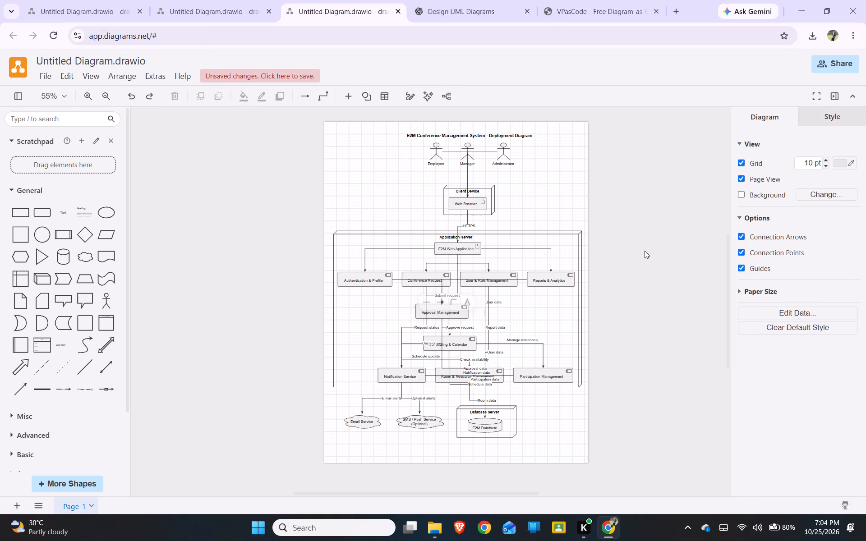
{"action": "scroll", "coordinate": [545, 184], "scroll_direction": "up", "scroll_amount": 2}
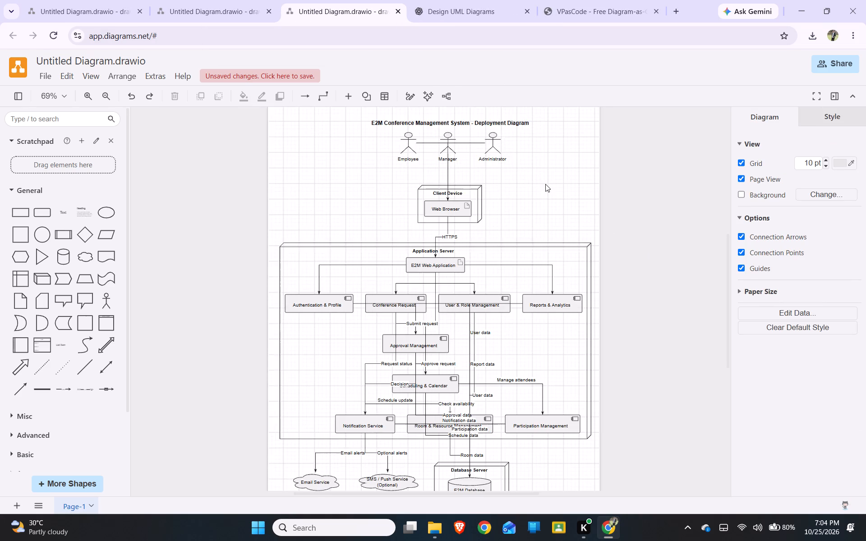
{"action": "scroll", "coordinate": [540, 204], "scroll_direction": "up", "scroll_amount": 1}
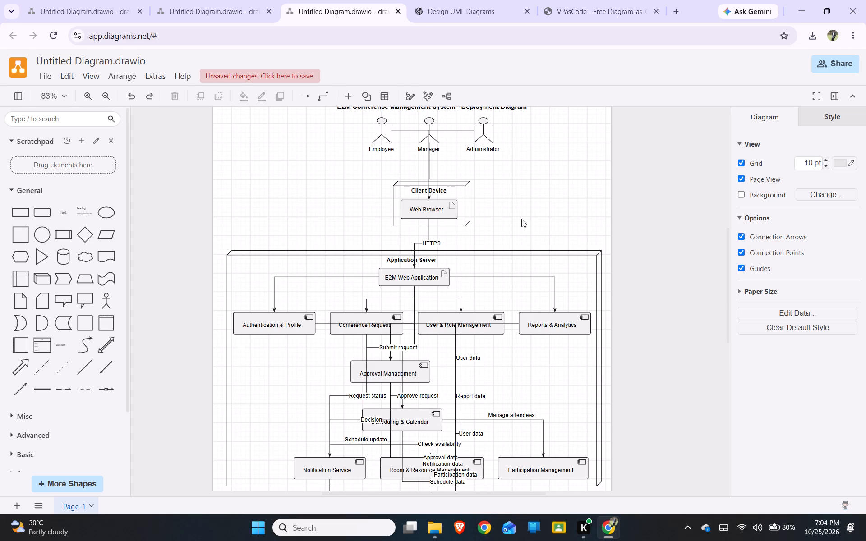
{"action": "scroll", "coordinate": [522, 215], "scroll_direction": "down", "scroll_amount": 1}
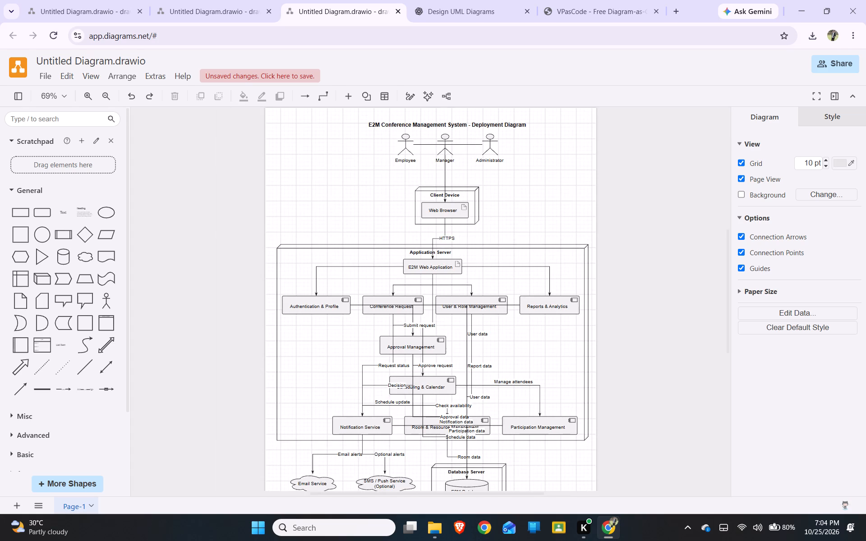
{"action": "left_click", "coordinate": [65, 6]}
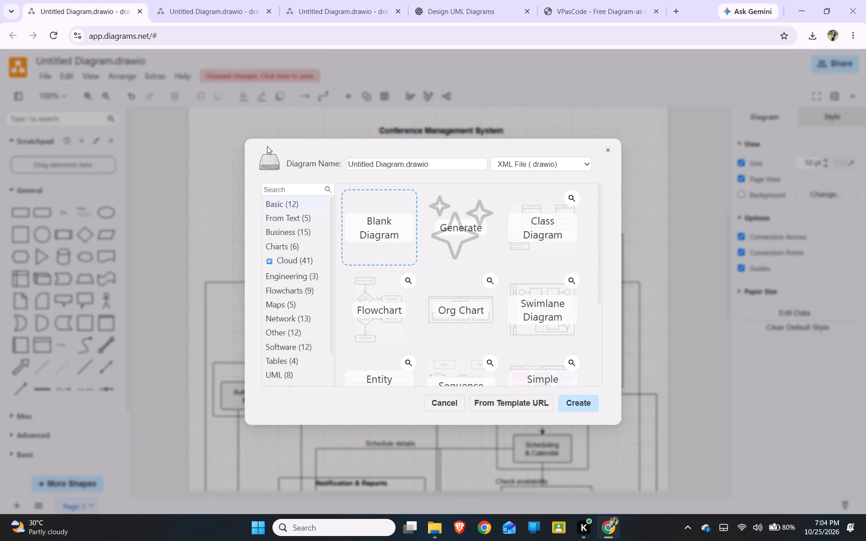
{"action": "left_click", "coordinate": [207, 0]}
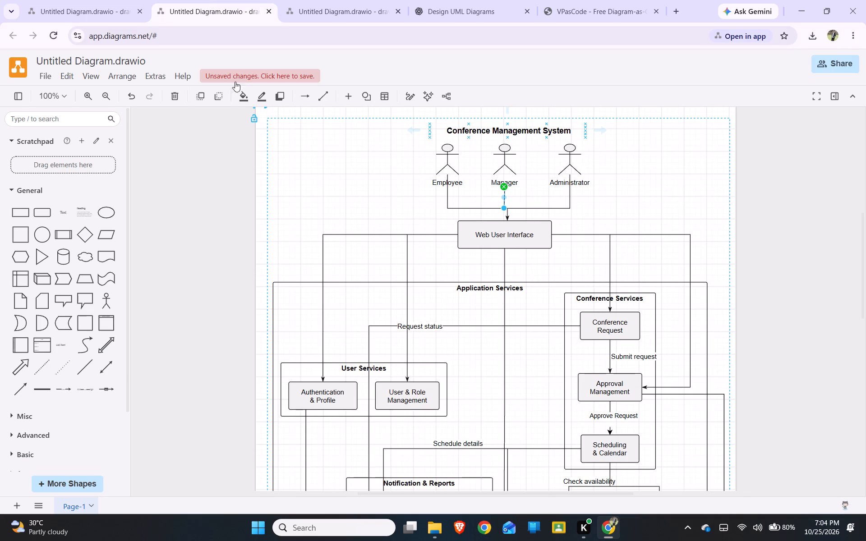
{"action": "left_click", "coordinate": [309, 0]}
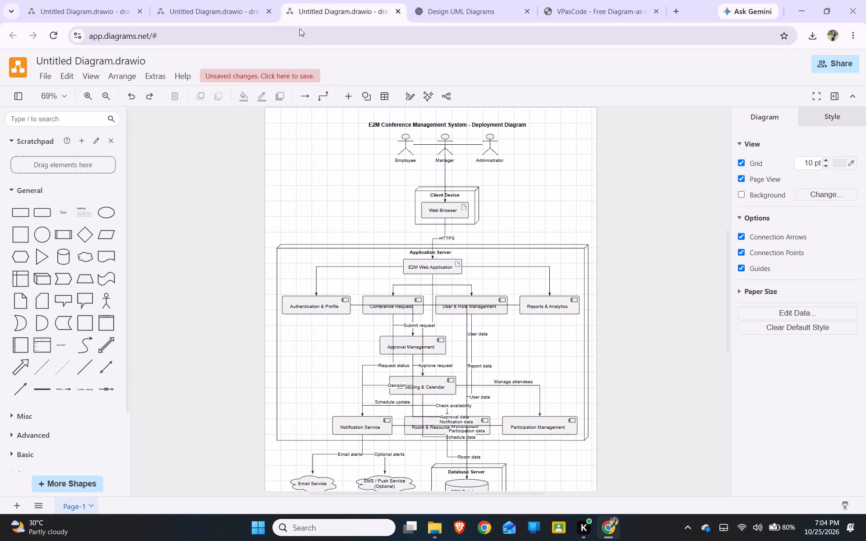
Close the duplicate tab of the Conference Management System component diagram.
{"action": "left_click", "coordinate": [270, 12]}
{"action": "left_click", "coordinate": [472, 123]}
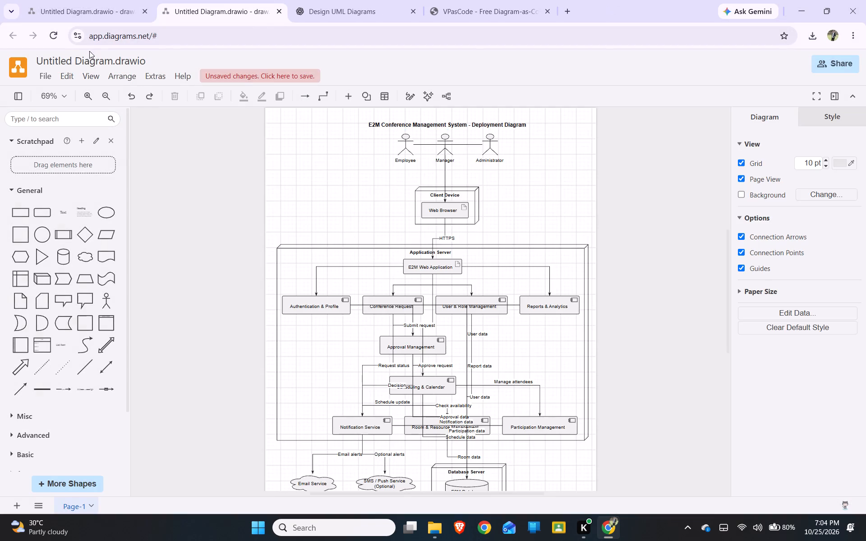
Create a new blank diagram and try to import the Component Diagram DRAWIO file from Downloads into it.
{"action": "left_click", "coordinate": [82, 10]}
{"action": "left_click", "coordinate": [566, 410]}
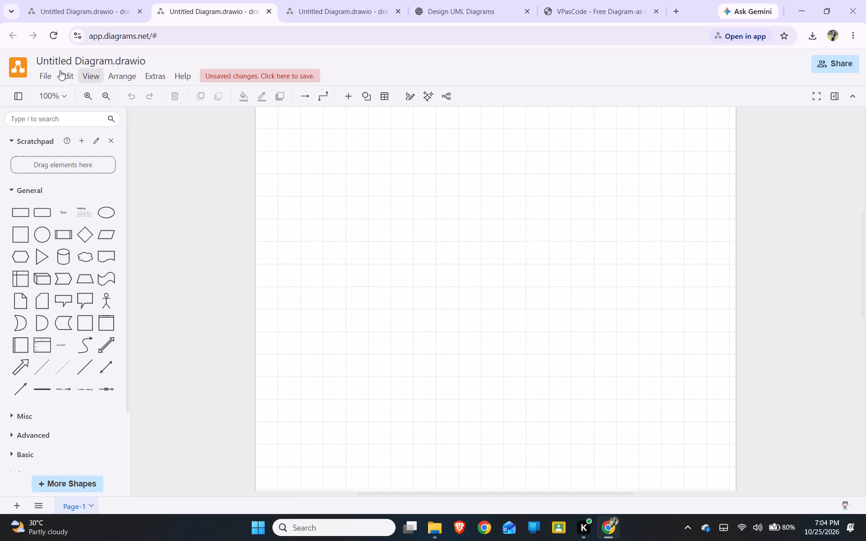
{"action": "left_click", "coordinate": [33, 71]}
{"action": "left_click", "coordinate": [41, 71]}
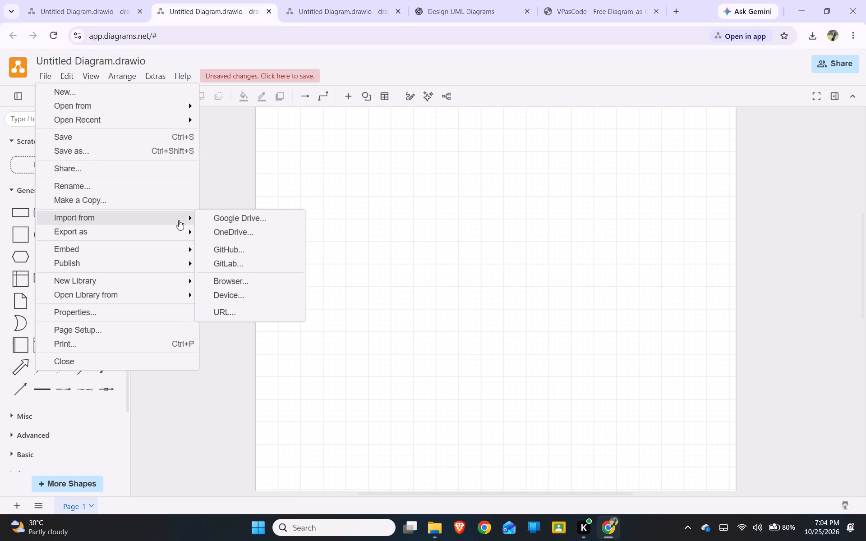
{"action": "left_click", "coordinate": [244, 295]}
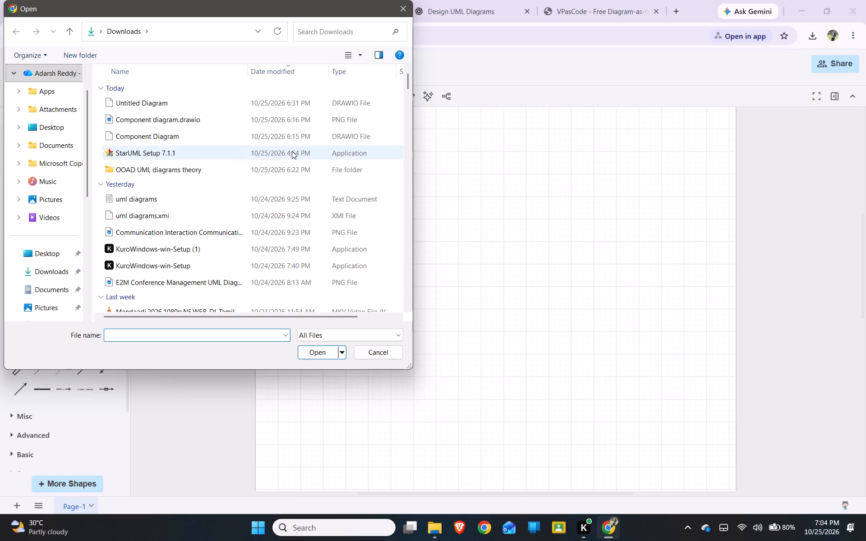
{"action": "left_click", "coordinate": [305, 135]}
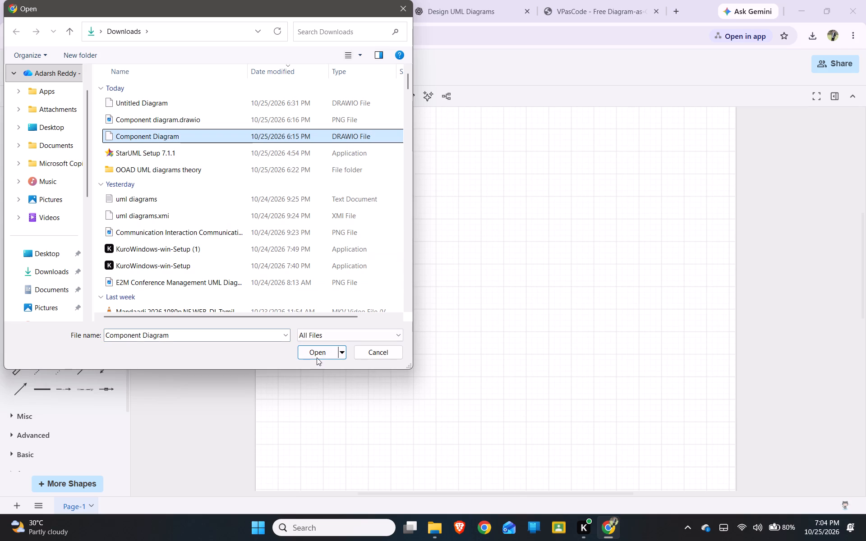
{"action": "left_click", "coordinate": [309, 352]}
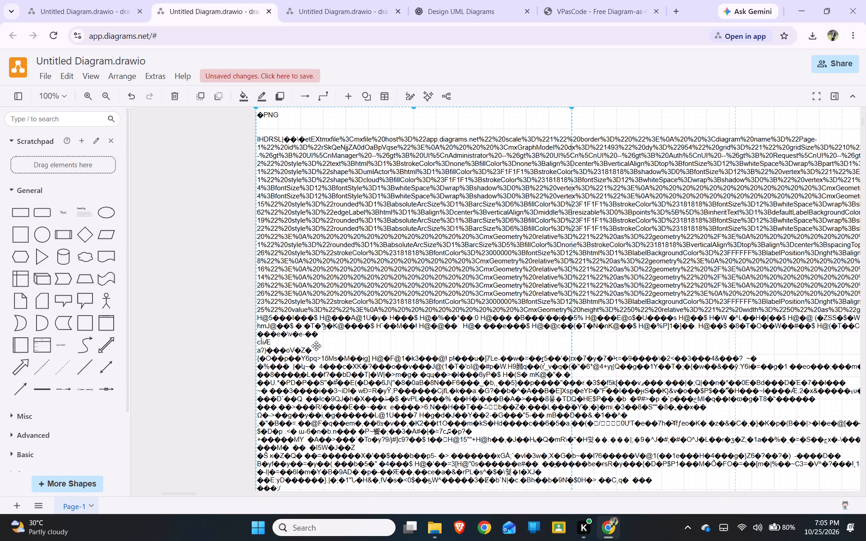
Create another blank diagram from the new-diagram dialog open over the first Conference Management System diagram.
{"action": "left_click", "coordinate": [60, 0]}
{"action": "left_click", "coordinate": [572, 399]}
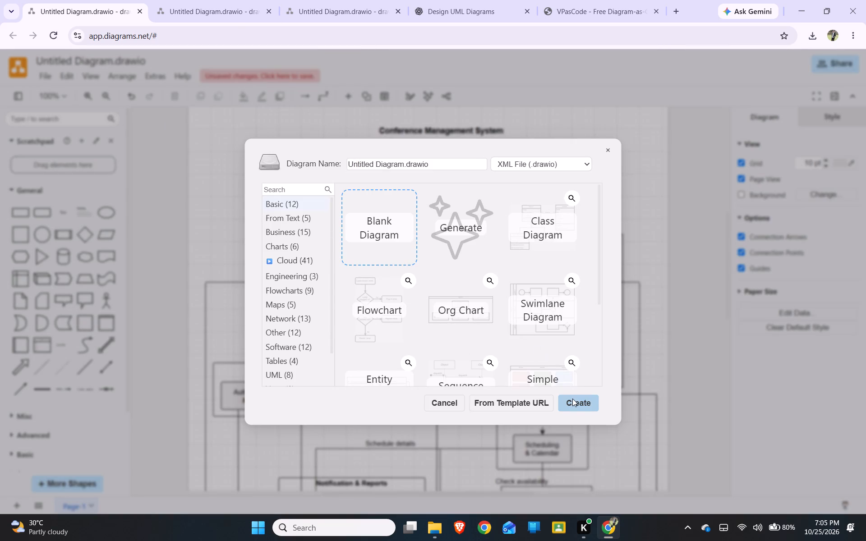
Dismiss the new-diagram dialog over the Conference Management System component diagram and view the whole diagram on its page.
{"action": "left_click", "coordinate": [35, 3]}
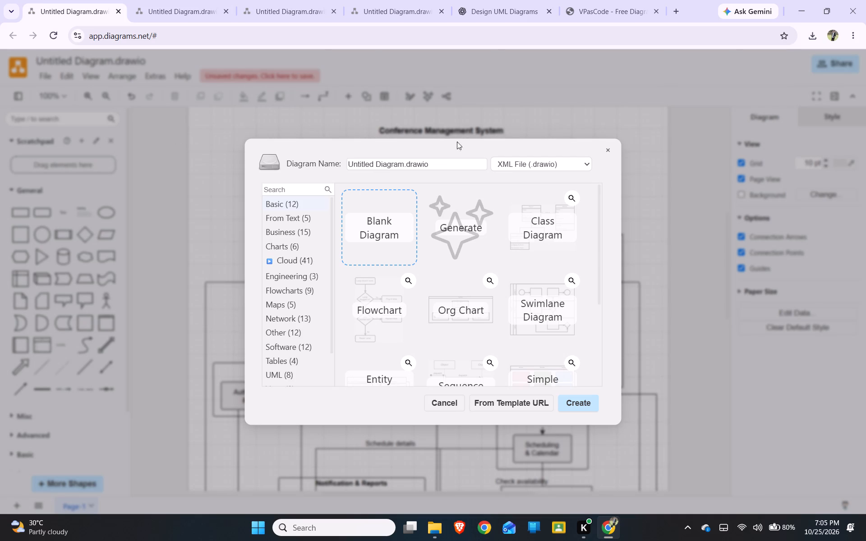
{"action": "left_click", "coordinate": [605, 150]}
{"action": "scroll", "coordinate": [573, 186], "scroll_direction": "down", "scroll_amount": 1}
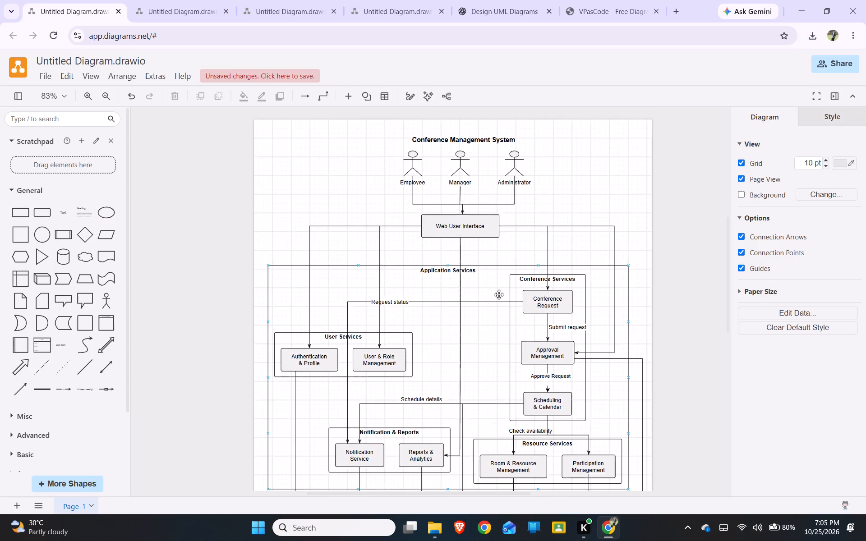
{"action": "scroll", "coordinate": [499, 294], "scroll_direction": "down", "scroll_amount": 2}
{"action": "scroll", "coordinate": [517, 405], "scroll_direction": "down", "scroll_amount": 2}
{"action": "scroll", "coordinate": [526, 472], "scroll_direction": "up", "scroll_amount": 2}
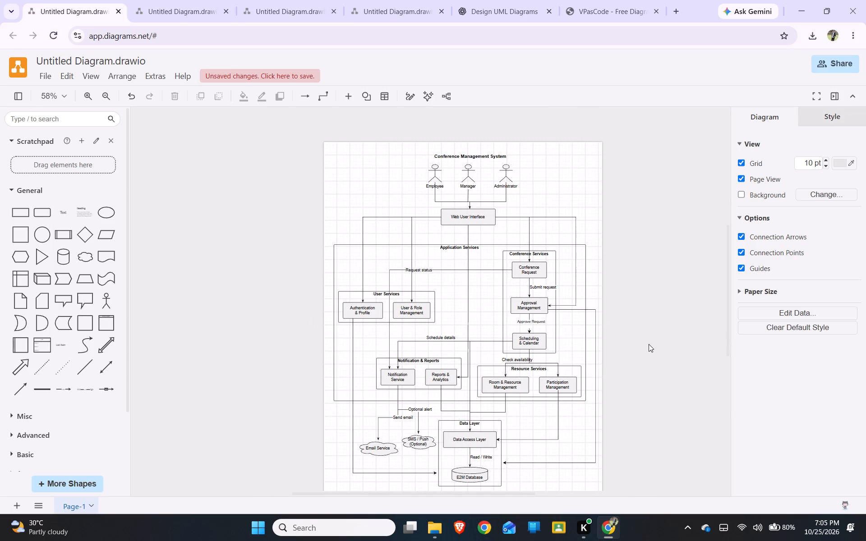
Switch to File Explorer and open the OOAD UML diagrams theory folder in Downloads.
{"action": "left_click", "coordinate": [439, 534]}
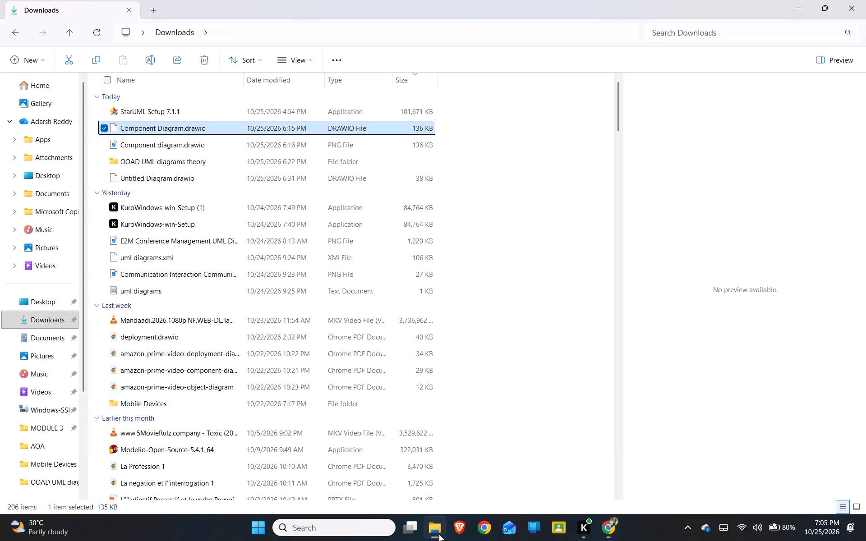
{"action": "double_click", "coordinate": [205, 162]}
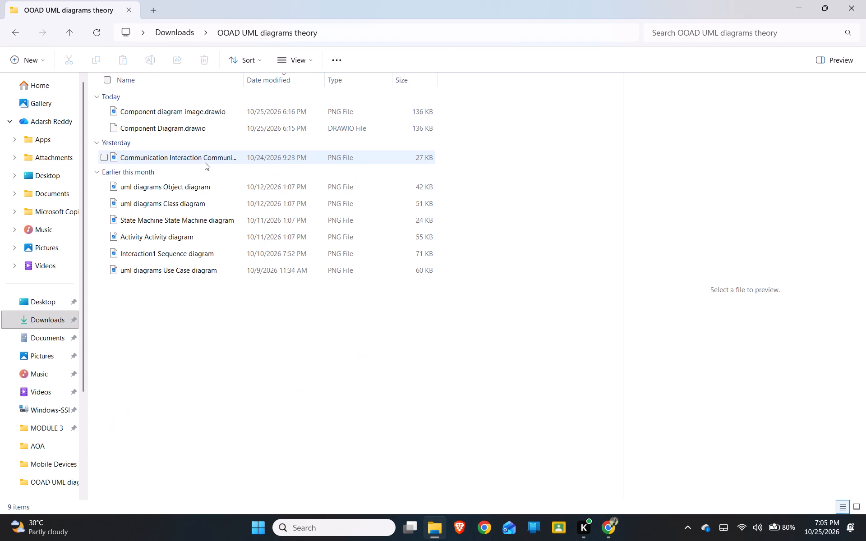
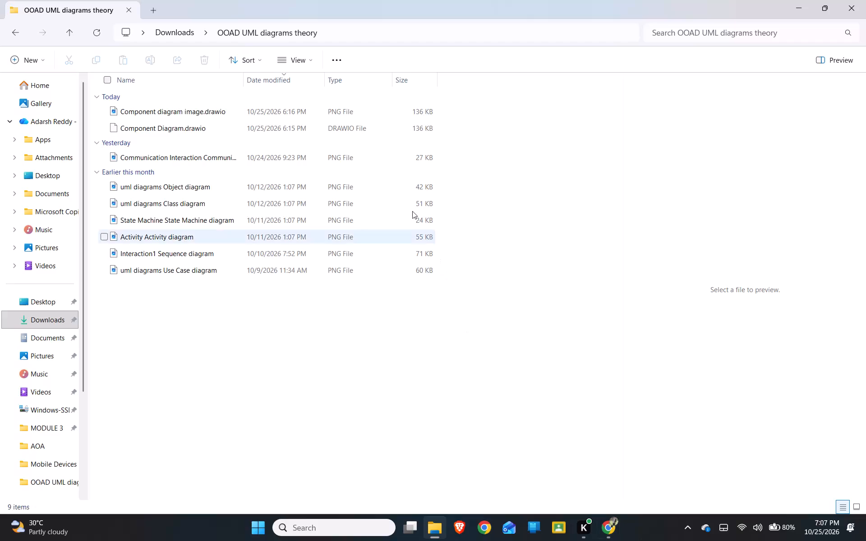
Delete the Component Diagram.drawio DRAWIO file from the OOAD UML diagrams theory folder.
{"action": "left_click", "coordinate": [274, 122]}
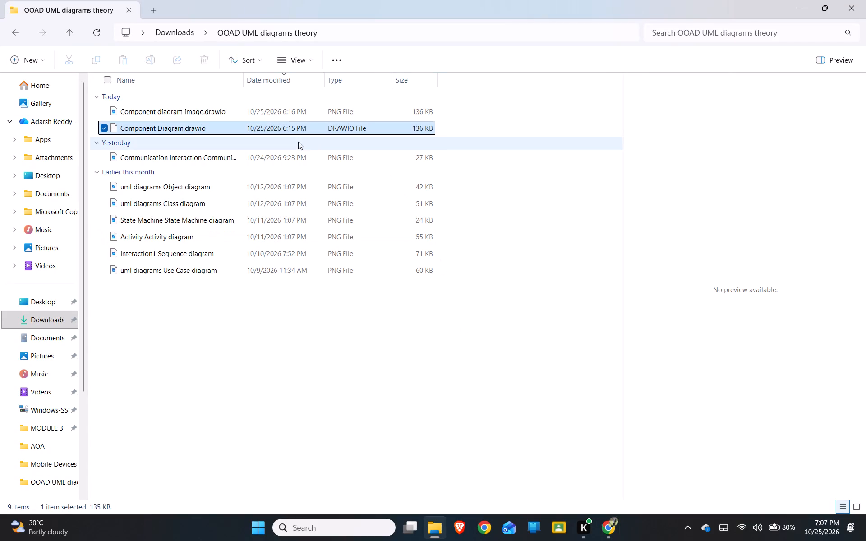
{"action": "left_click", "coordinate": [201, 64]}
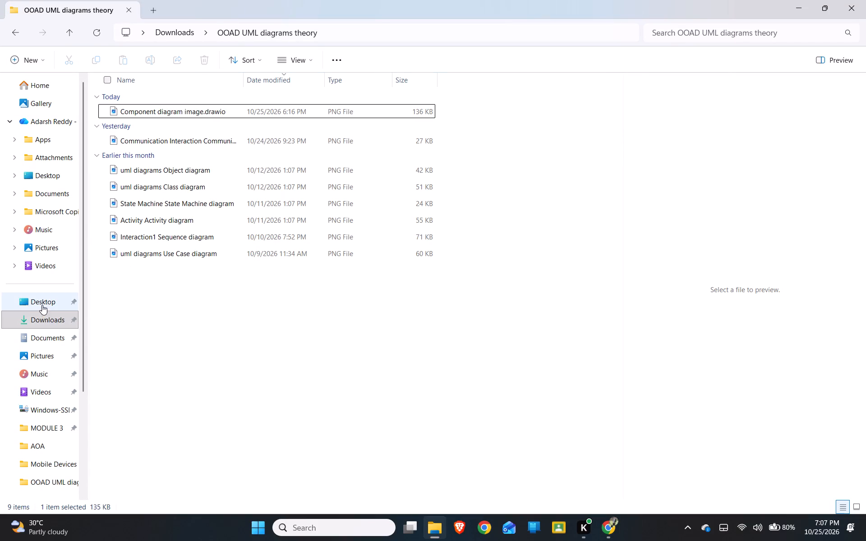
Delete the Untitled Diagram.drawio and Component Diagram.drawio DRAWIO files from the Downloads folder.
{"action": "left_click", "coordinate": [50, 323]}
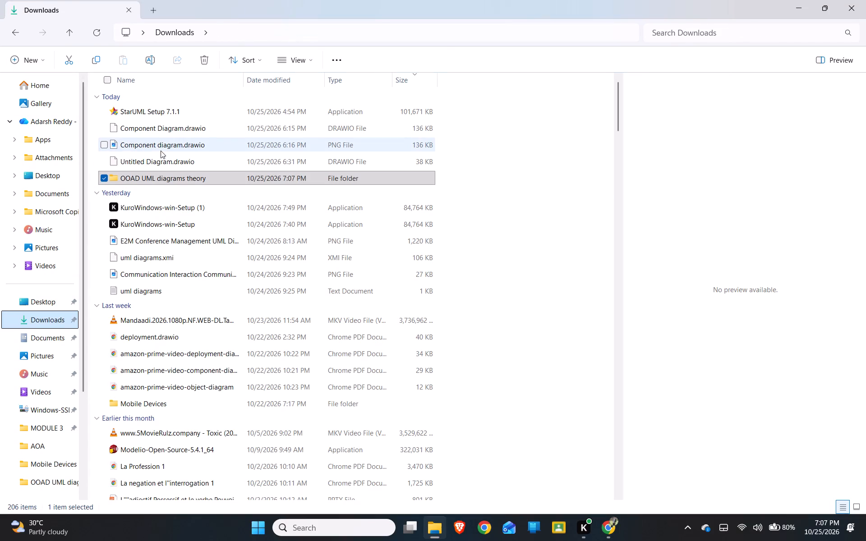
{"action": "left_click", "coordinate": [166, 157]}
{"action": "left_click", "coordinate": [201, 66]}
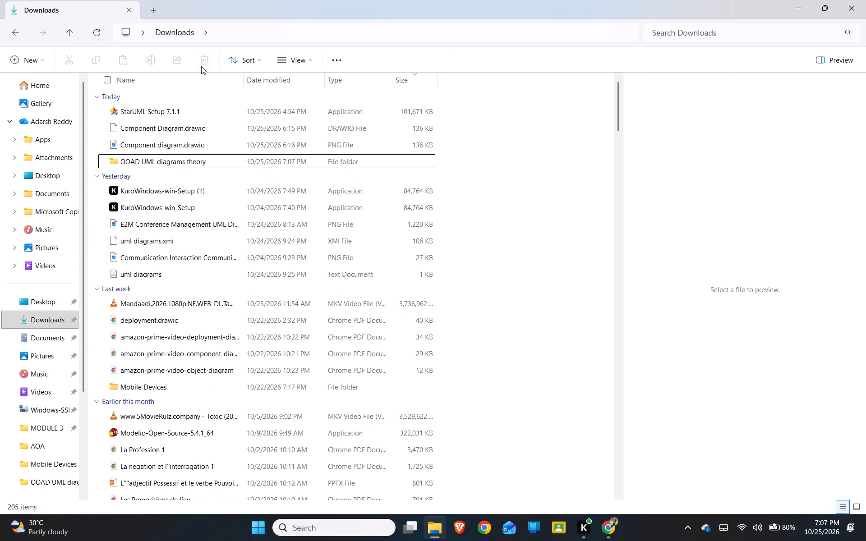
{"action": "left_click", "coordinate": [209, 126]}
{"action": "left_click", "coordinate": [205, 68]}
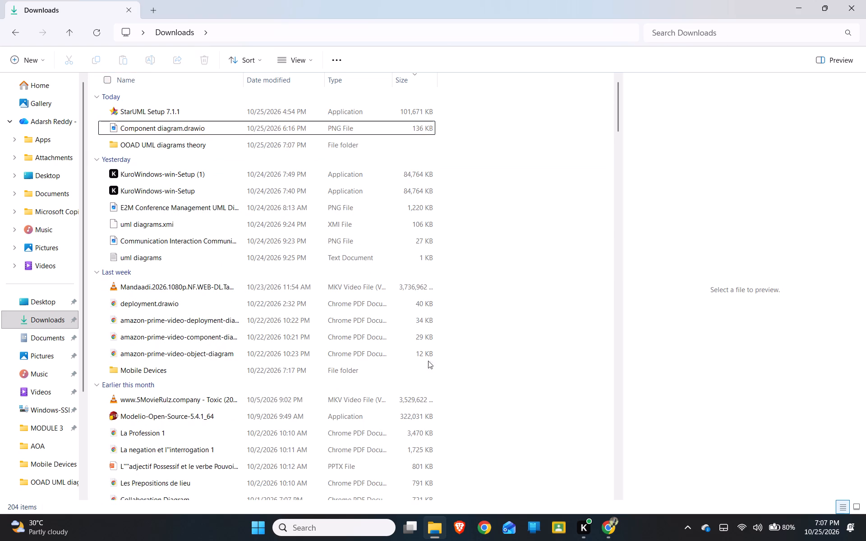
Switch to Chrome and close the untitled diagram containing garbled imported PNG text, discarding its unsaved changes.
{"action": "left_click", "coordinate": [606, 527]}
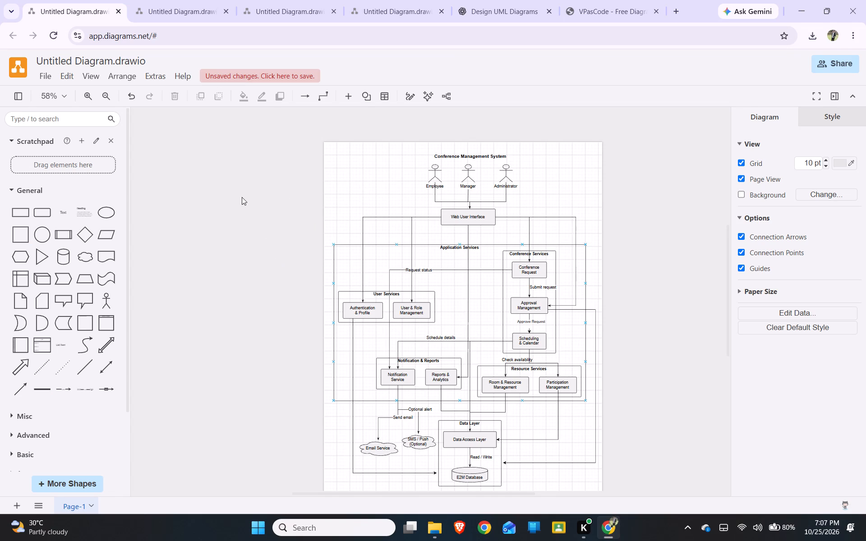
{"action": "left_click", "coordinate": [176, 0]}
{"action": "left_click", "coordinate": [268, 0]}
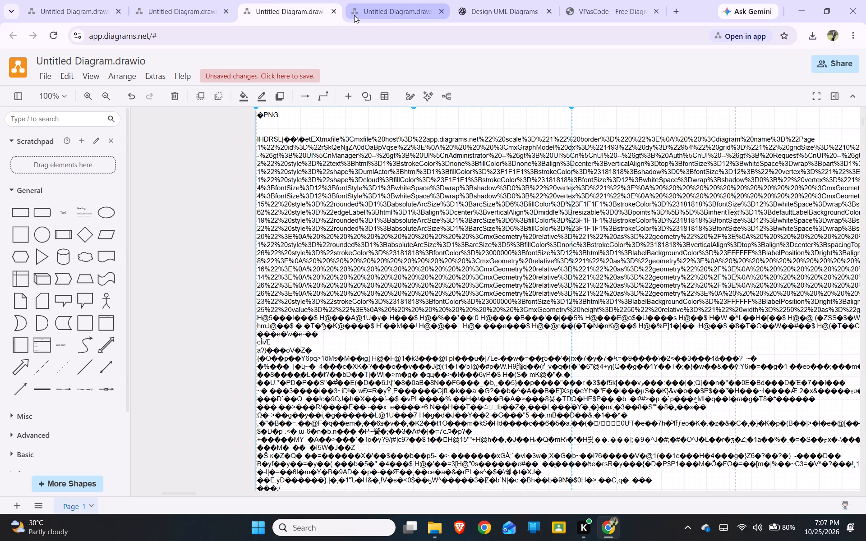
{"action": "left_click", "coordinate": [338, 11]}
{"action": "left_click", "coordinate": [332, 9]}
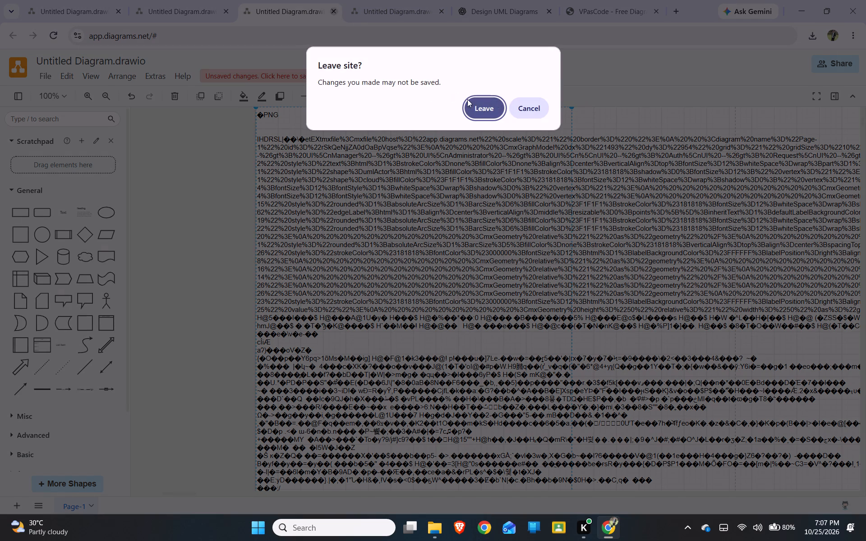
{"action": "left_click", "coordinate": [481, 107]}
{"action": "left_click", "coordinate": [359, 14]}
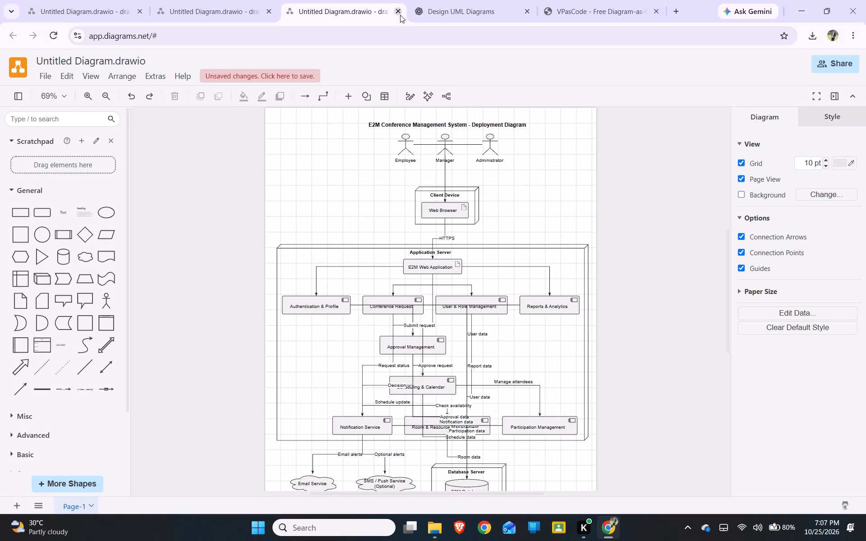
Save the Conference Management System component diagram to the device's Documents folder as an XML .drawio file named Component diagram.
{"action": "left_click", "coordinate": [91, 9]}
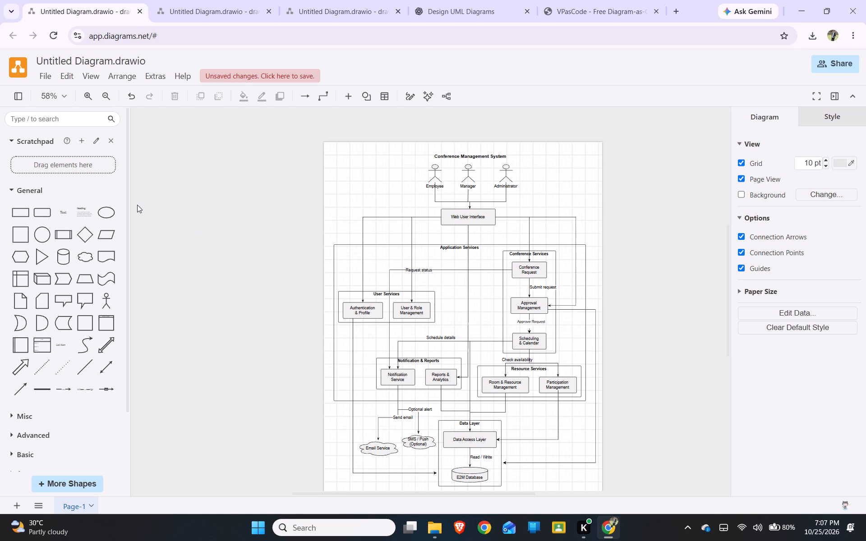
{"action": "key", "text": "ctrl+s"}
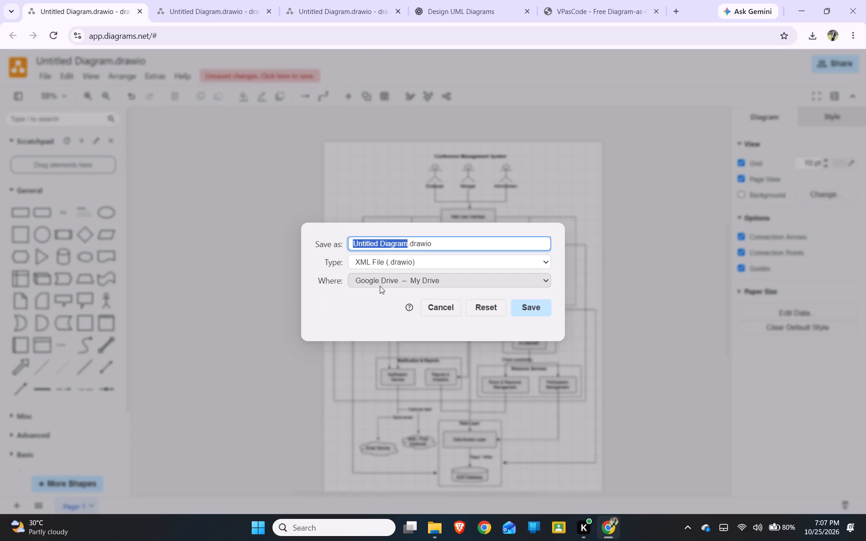
{"action": "left_click", "coordinate": [382, 284]}
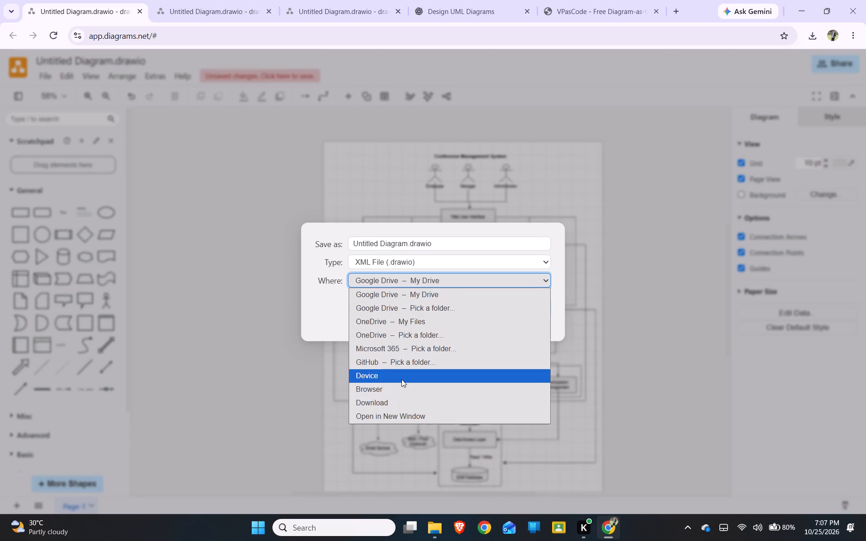
{"action": "left_click", "coordinate": [401, 379]}
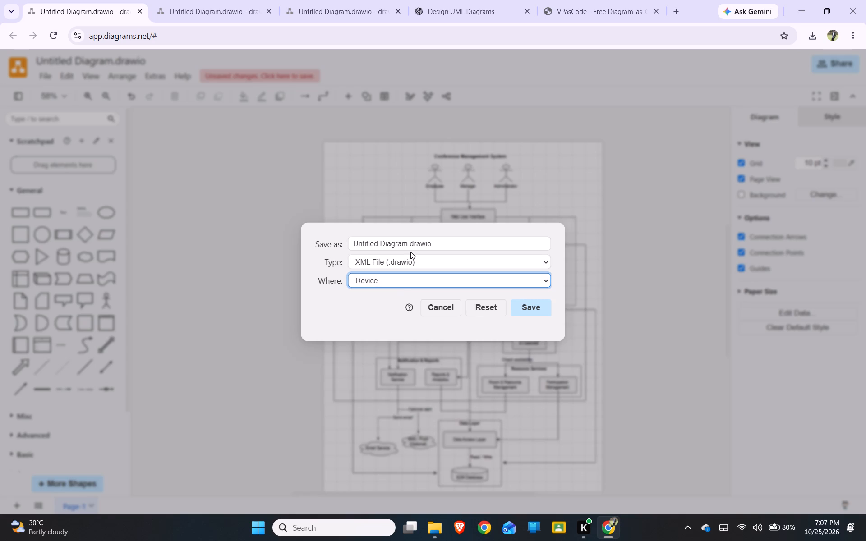
{"action": "left_click", "coordinate": [410, 263]}
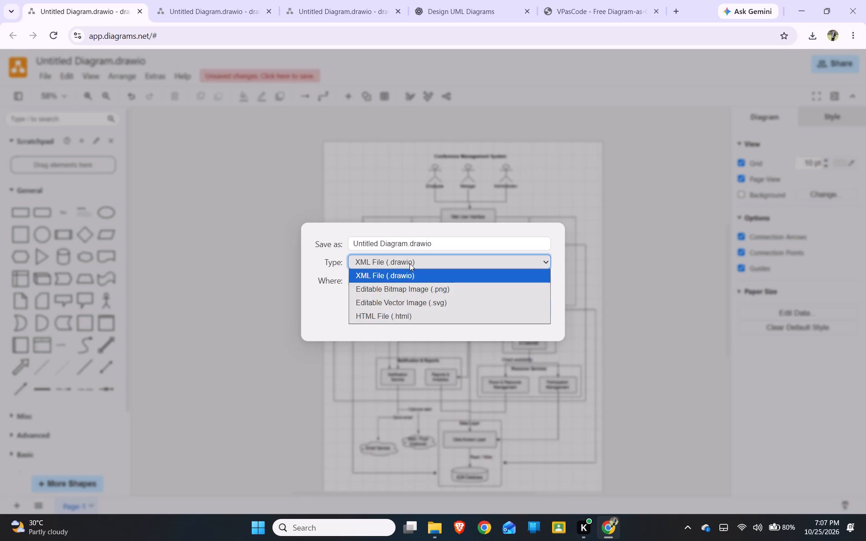
{"action": "left_click", "coordinate": [410, 263]}
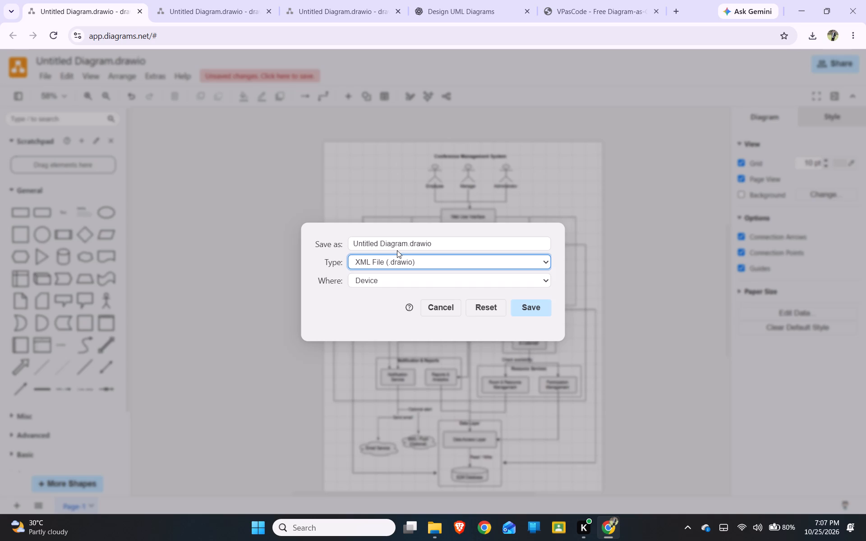
{"action": "left_click", "coordinate": [407, 242]}
{"action": "left_click_drag", "start_coordinate": [407, 242], "coordinate": [341, 237]}
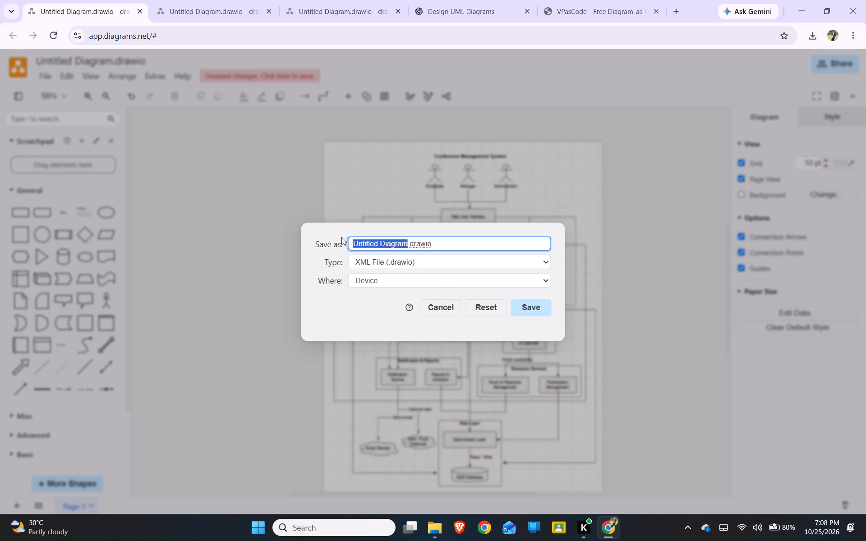
{"action": "type", "text": "Component"}
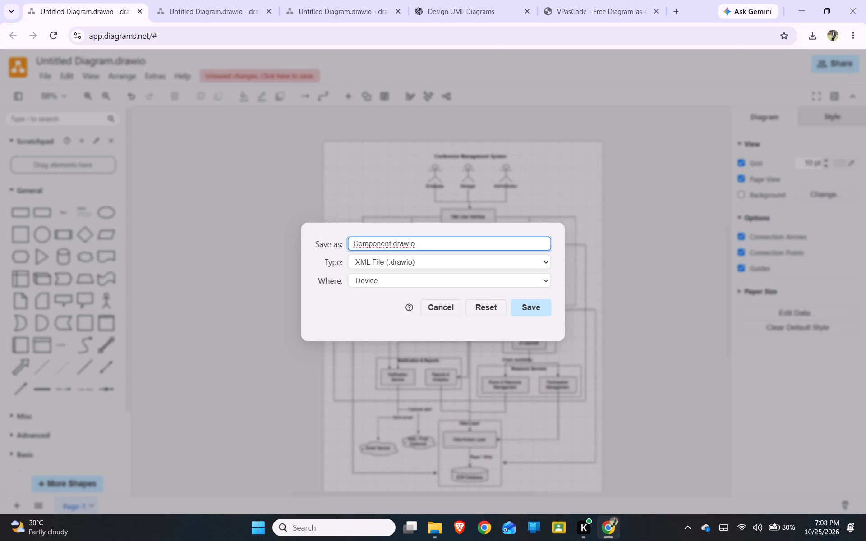
{"action": "key", "text": "space"}
{"action": "type", "text": "diagram"}
{"action": "left_click", "coordinate": [519, 308]}
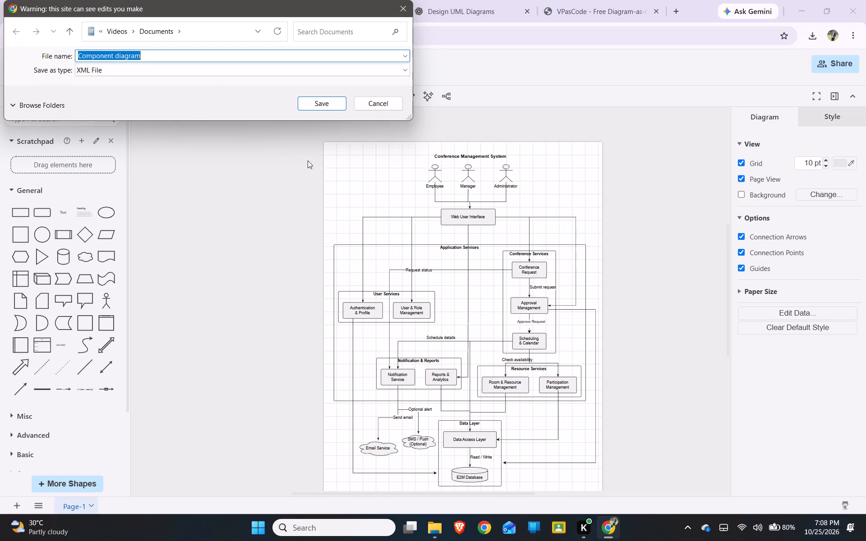
{"action": "left_click", "coordinate": [332, 71]}
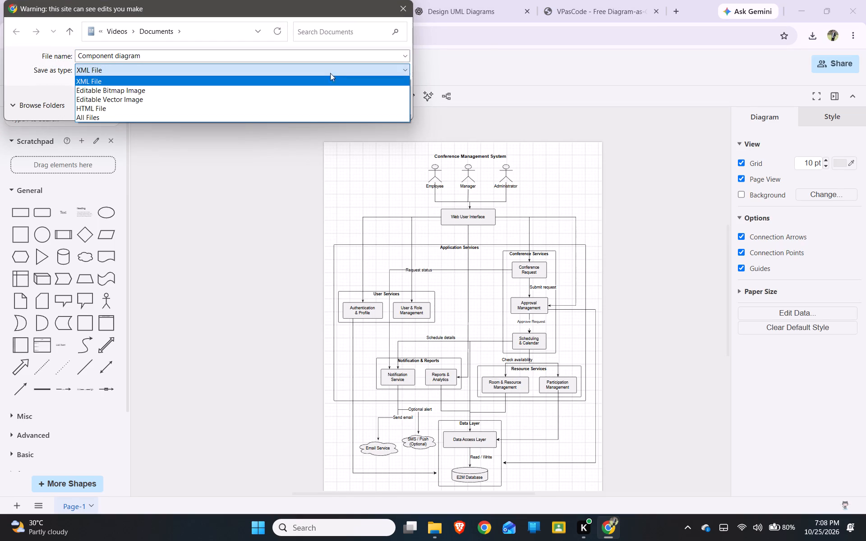
{"action": "left_click", "coordinate": [194, 229]}
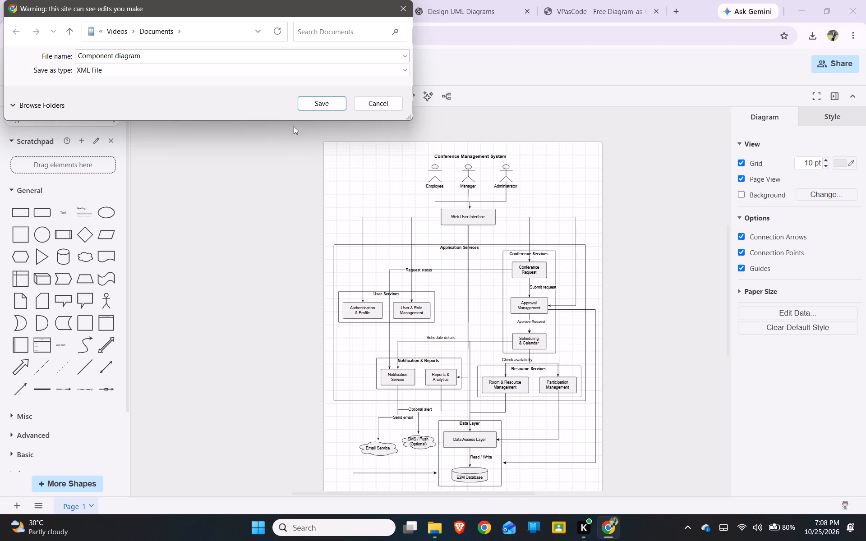
{"action": "left_click", "coordinate": [309, 103]}
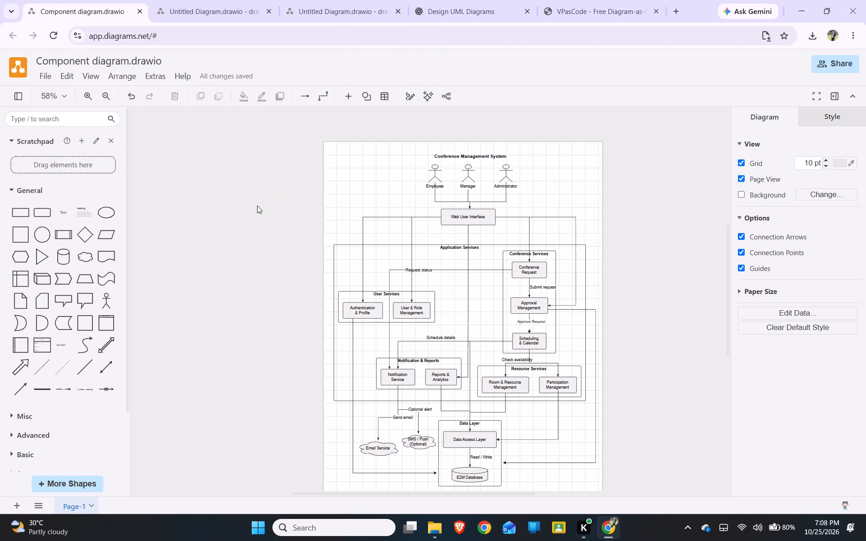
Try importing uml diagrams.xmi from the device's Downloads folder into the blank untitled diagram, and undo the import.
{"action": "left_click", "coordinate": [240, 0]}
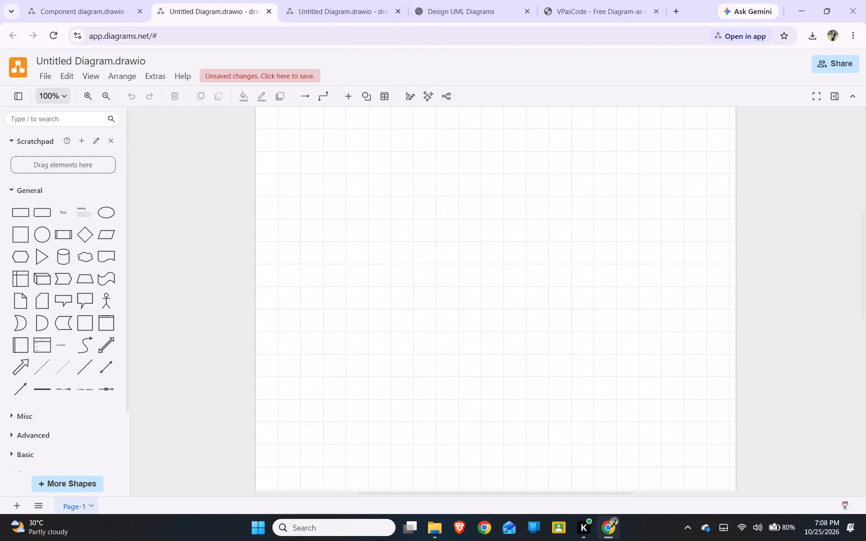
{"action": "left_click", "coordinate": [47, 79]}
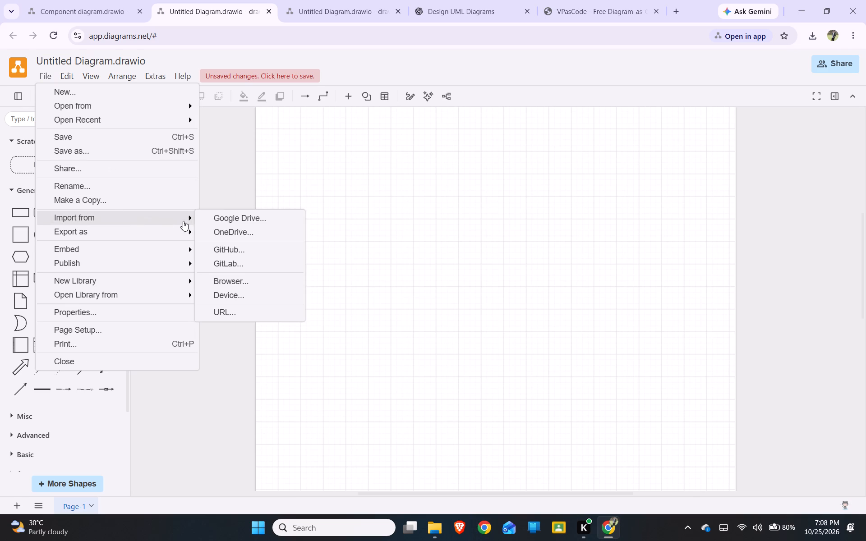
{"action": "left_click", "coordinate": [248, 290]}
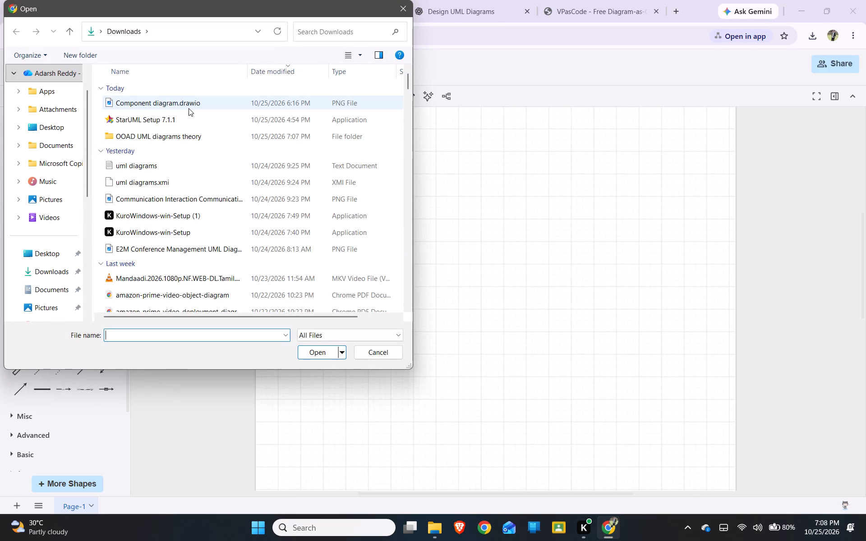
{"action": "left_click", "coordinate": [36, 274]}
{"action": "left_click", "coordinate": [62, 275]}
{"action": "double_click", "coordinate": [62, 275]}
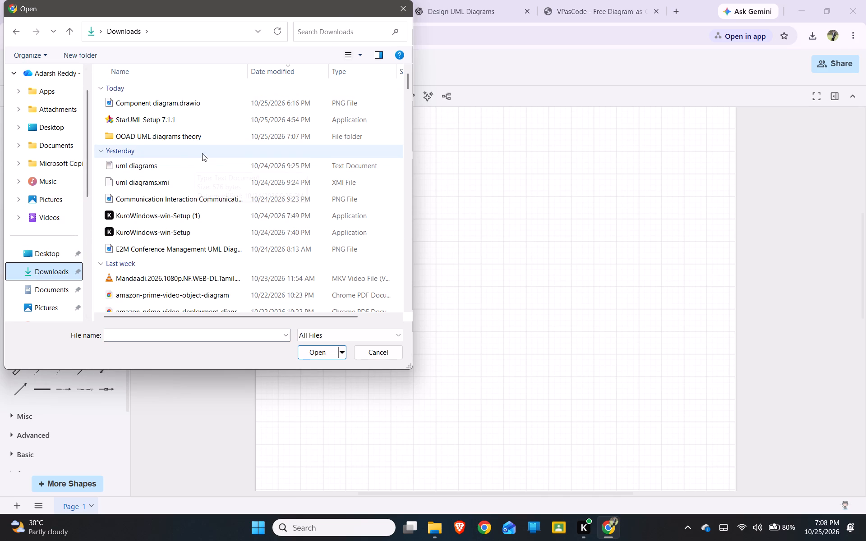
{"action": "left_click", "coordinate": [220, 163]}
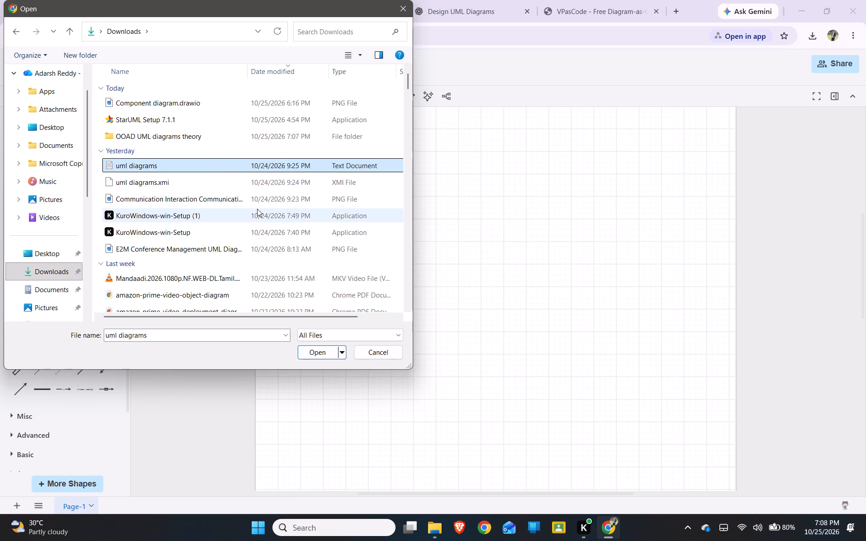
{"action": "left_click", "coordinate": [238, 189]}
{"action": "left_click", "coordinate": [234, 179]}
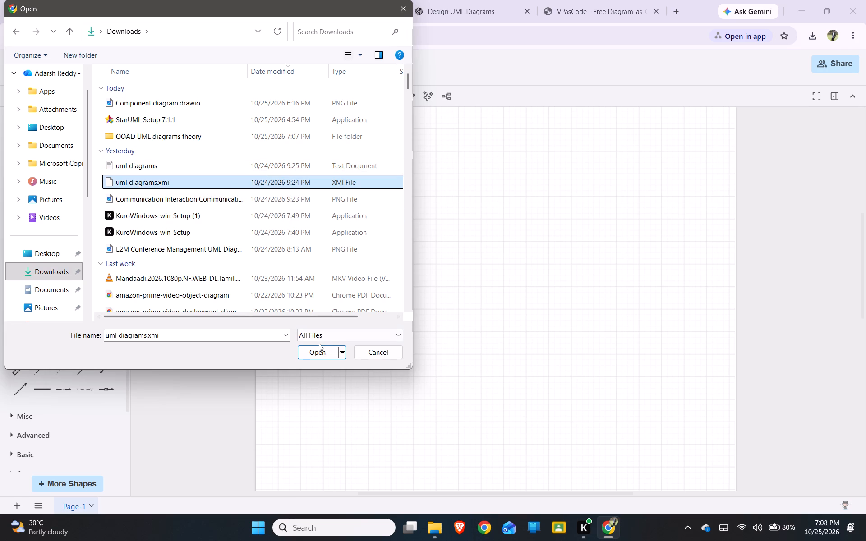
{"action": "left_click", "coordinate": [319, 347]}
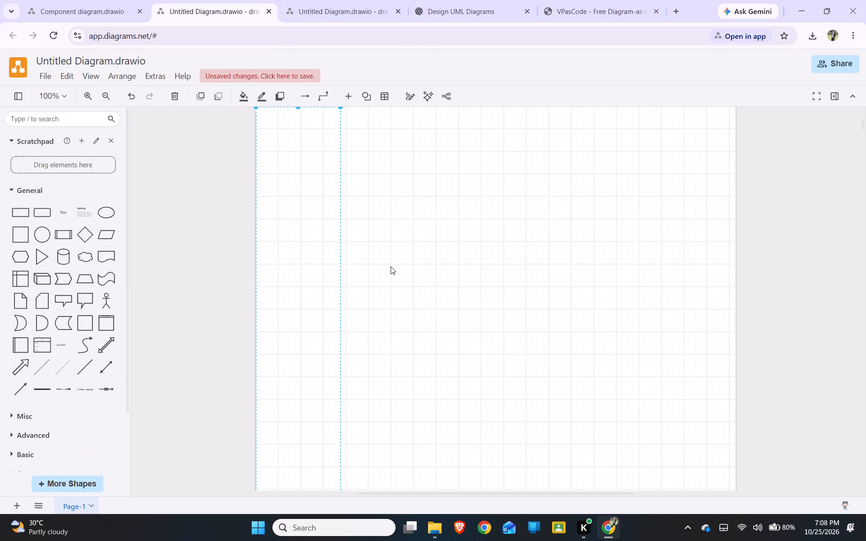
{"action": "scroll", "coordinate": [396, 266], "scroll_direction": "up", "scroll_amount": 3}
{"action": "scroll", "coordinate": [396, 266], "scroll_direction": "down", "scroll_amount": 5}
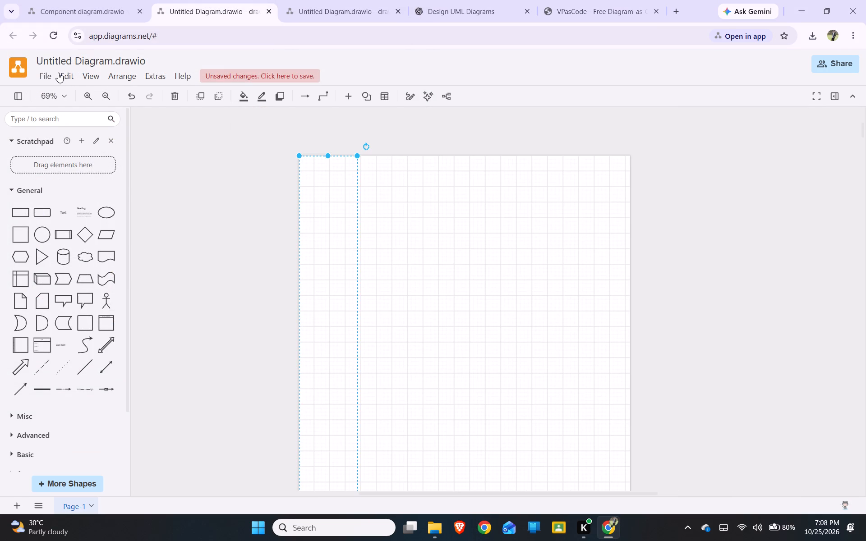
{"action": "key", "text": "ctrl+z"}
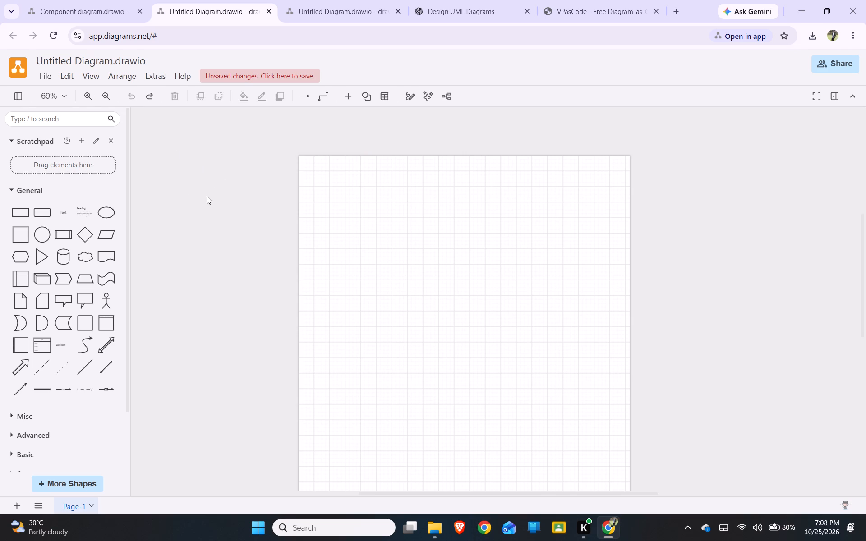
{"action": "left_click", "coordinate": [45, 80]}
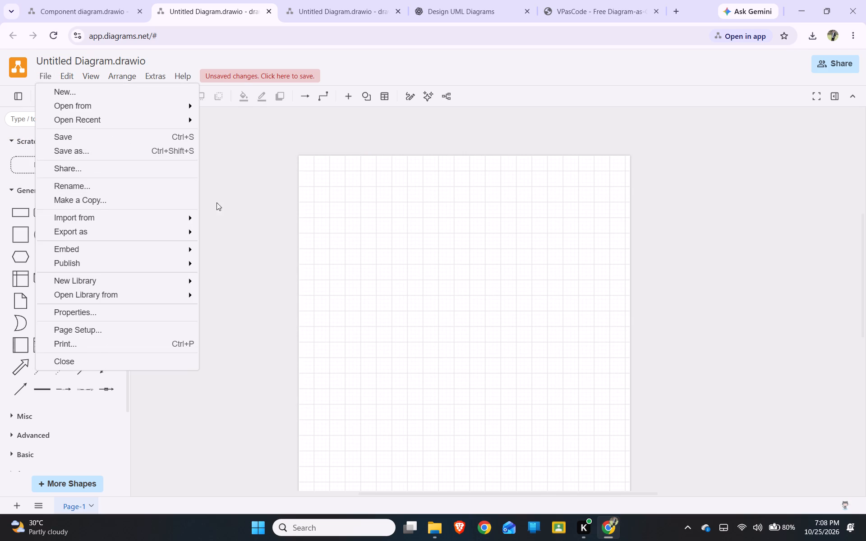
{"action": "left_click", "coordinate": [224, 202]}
Switch to File Explorer to check the files in Downloads, and return to the blank diagram in Chrome.
{"action": "left_click", "coordinate": [430, 522]}
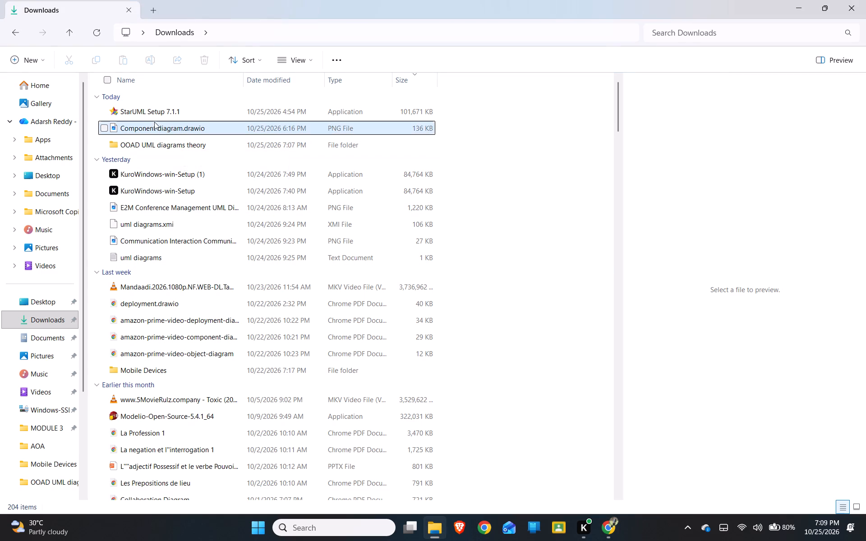
{"action": "double_click", "coordinate": [52, 320]}
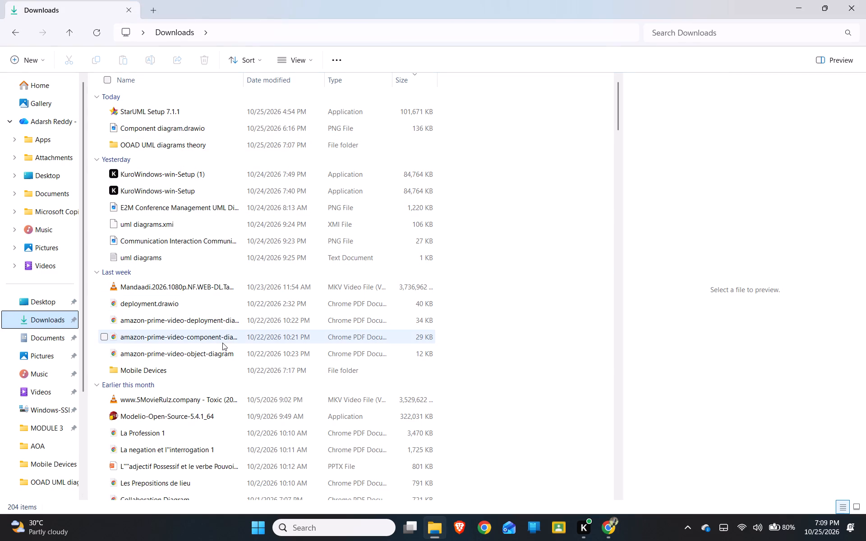
{"action": "key", "text": "alt+Tab"}
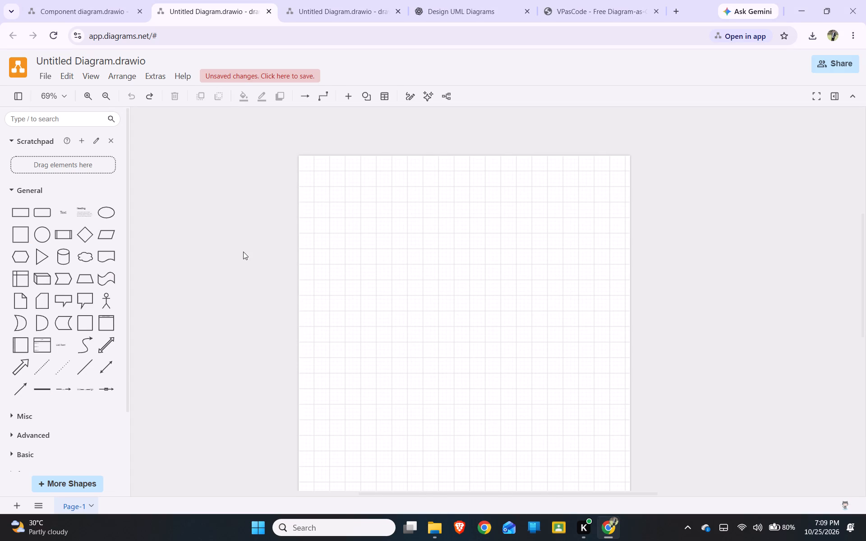
Download the blank diagram as an XML .drawio file named Component Diagram 1 and check it in the Downloads folder.
{"action": "left_click", "coordinate": [820, 29]}
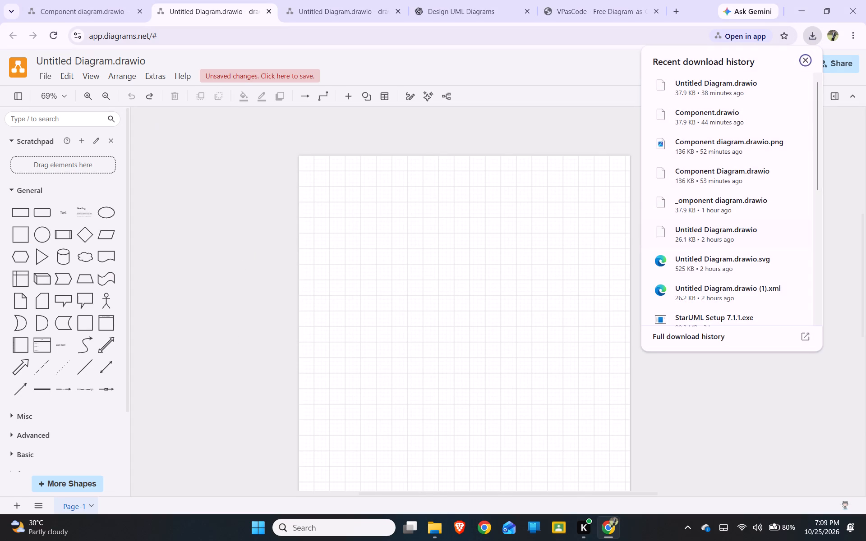
{"action": "left_click", "coordinate": [172, 205]}
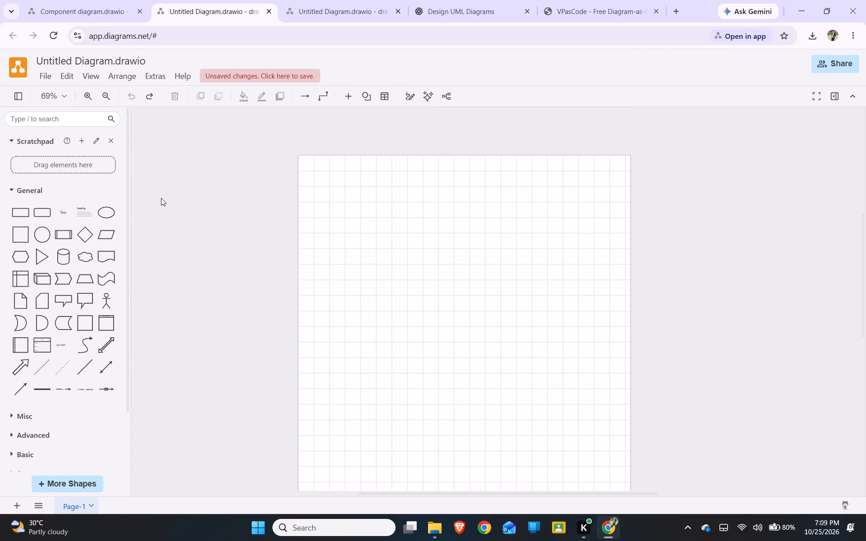
{"action": "key", "text": "ctrl+s"}
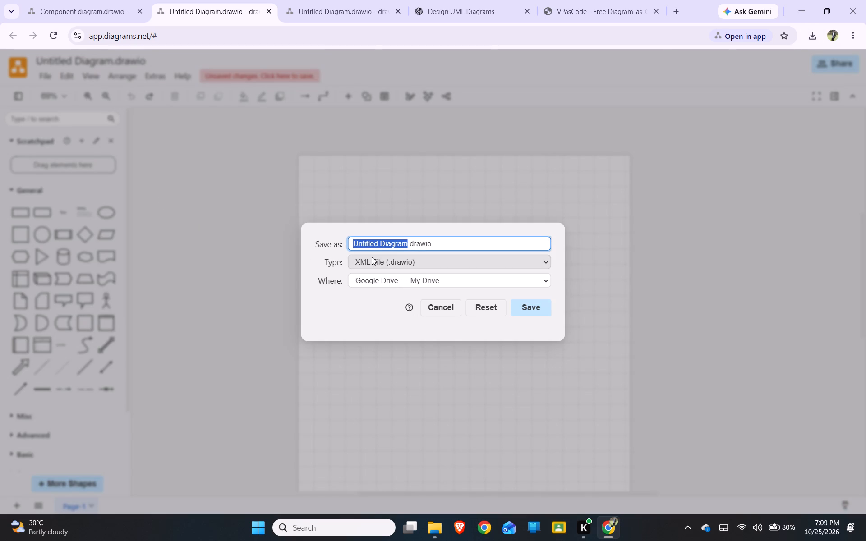
{"action": "type", "text": "Component Diagra"}
{"action": "type", "text": "m 1"}
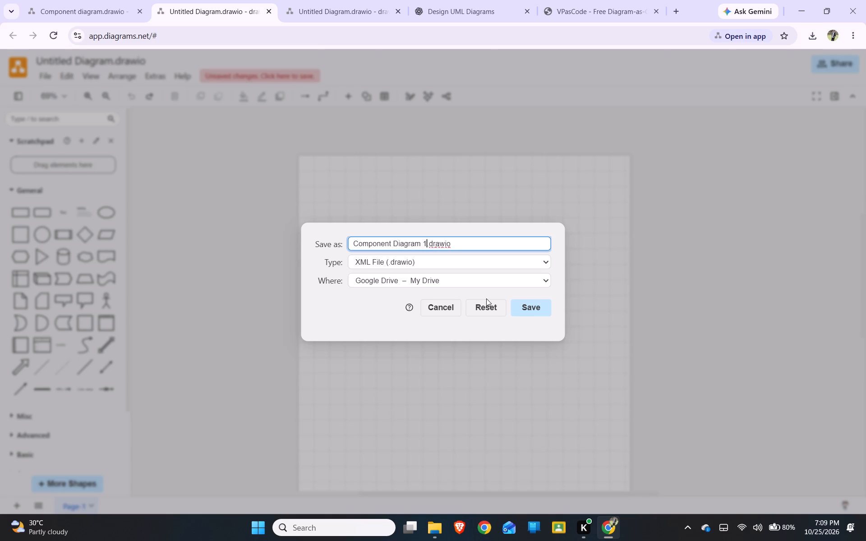
{"action": "left_click", "coordinate": [466, 282]}
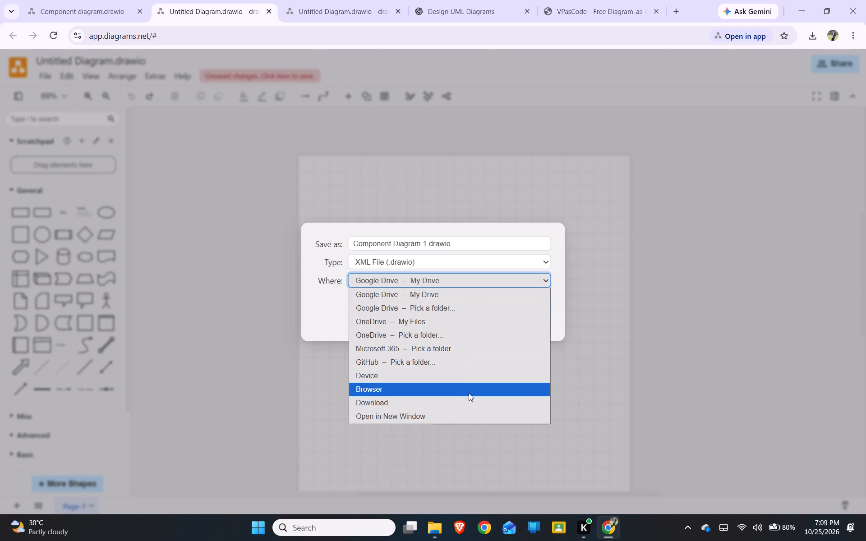
{"action": "left_click", "coordinate": [435, 398]}
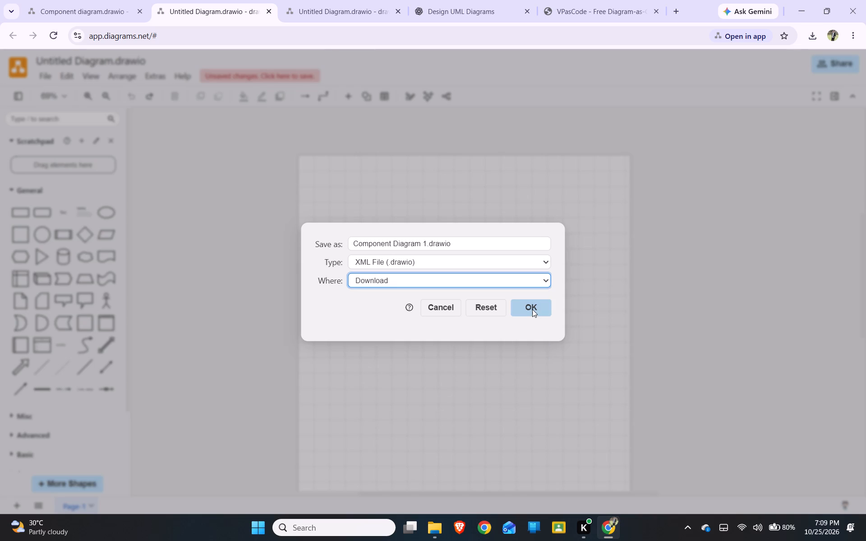
{"action": "left_click", "coordinate": [532, 309]}
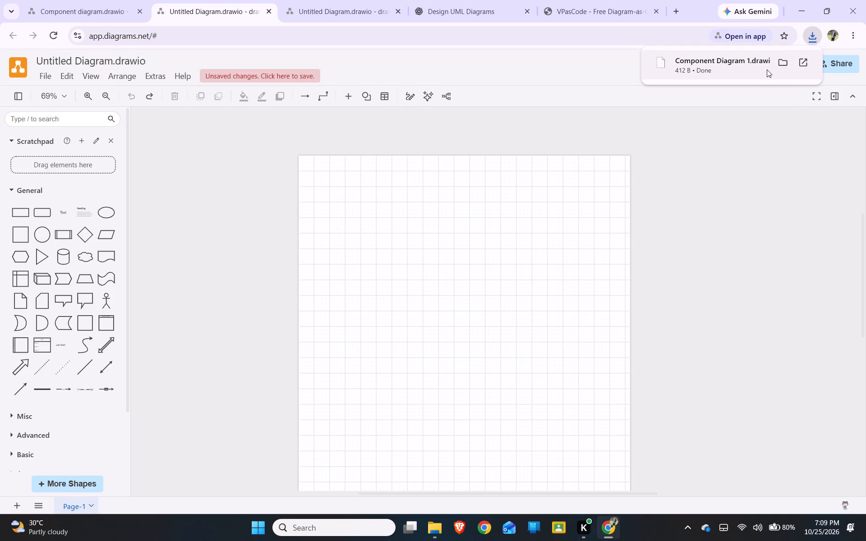
{"action": "left_click", "coordinate": [783, 60]}
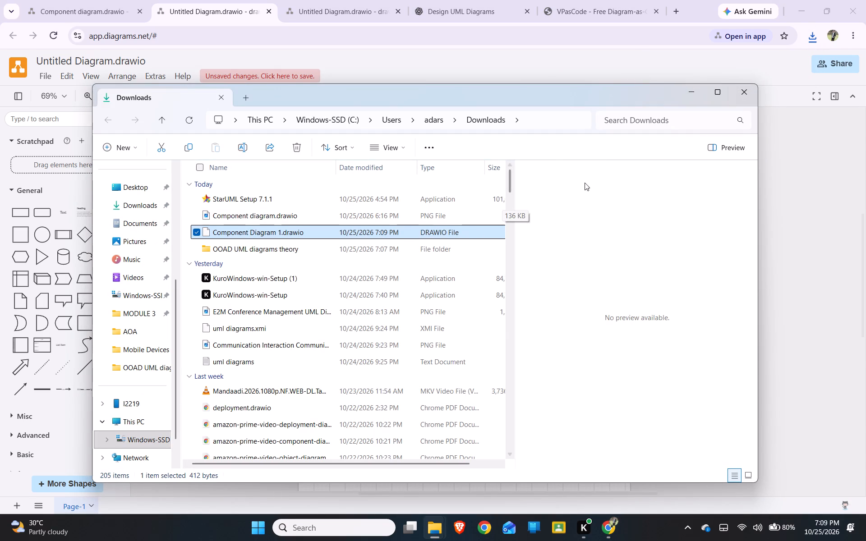
{"action": "left_click", "coordinate": [691, 95]}
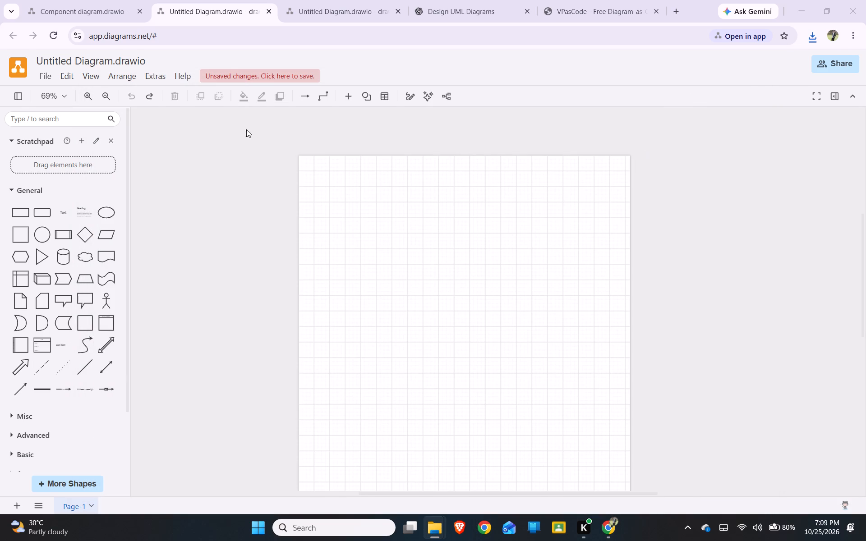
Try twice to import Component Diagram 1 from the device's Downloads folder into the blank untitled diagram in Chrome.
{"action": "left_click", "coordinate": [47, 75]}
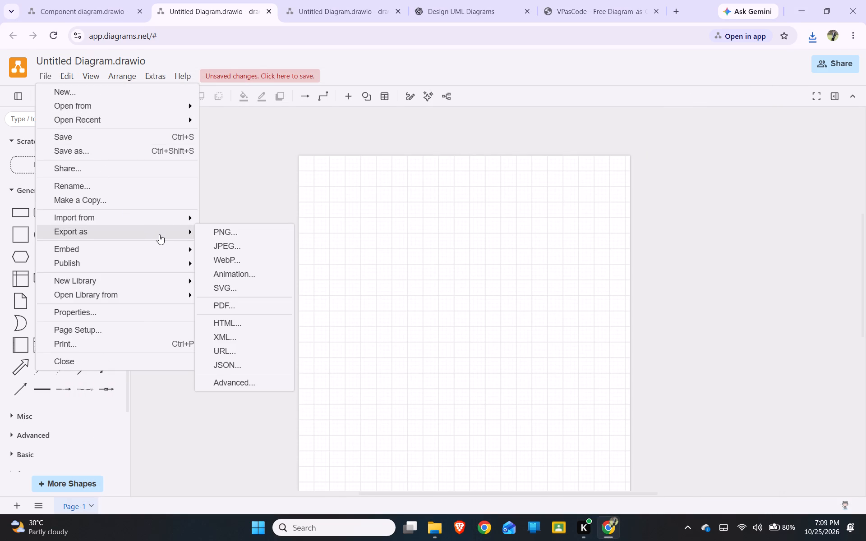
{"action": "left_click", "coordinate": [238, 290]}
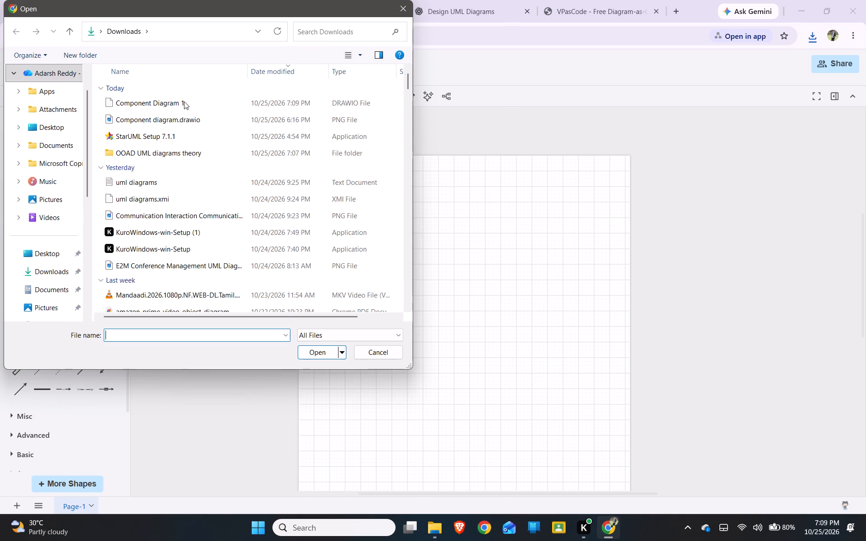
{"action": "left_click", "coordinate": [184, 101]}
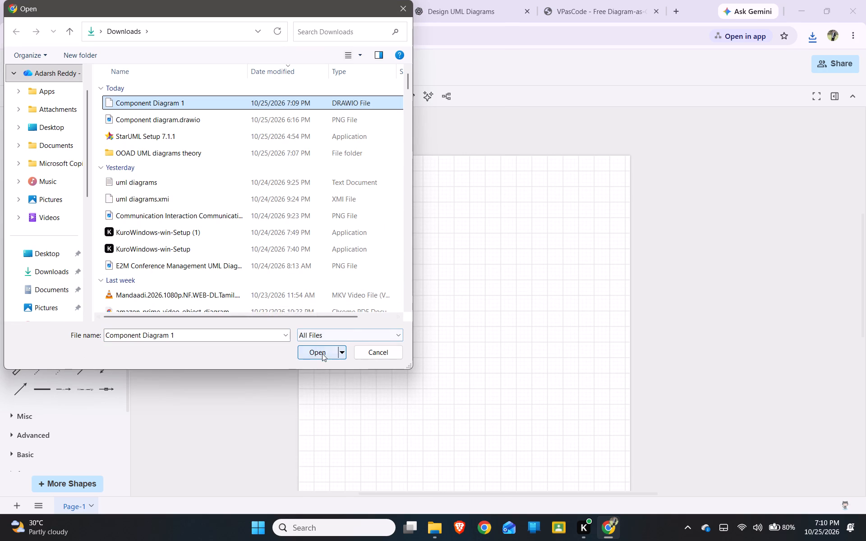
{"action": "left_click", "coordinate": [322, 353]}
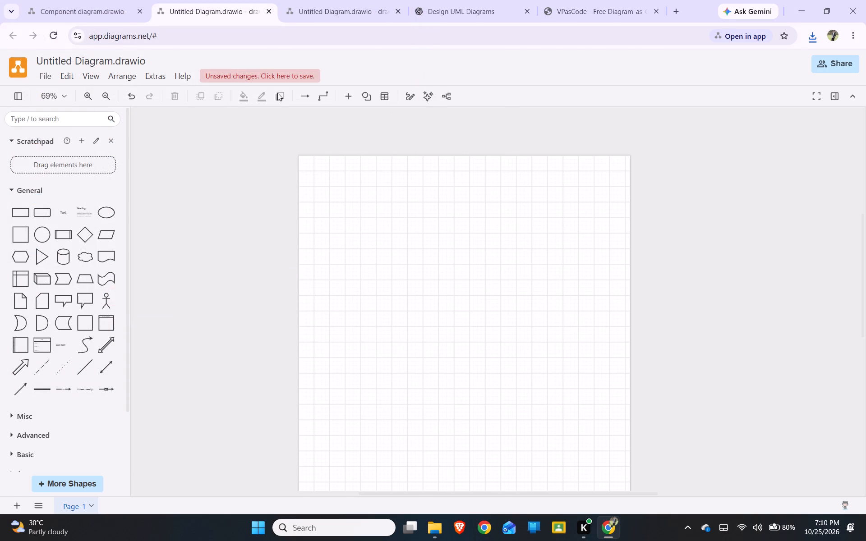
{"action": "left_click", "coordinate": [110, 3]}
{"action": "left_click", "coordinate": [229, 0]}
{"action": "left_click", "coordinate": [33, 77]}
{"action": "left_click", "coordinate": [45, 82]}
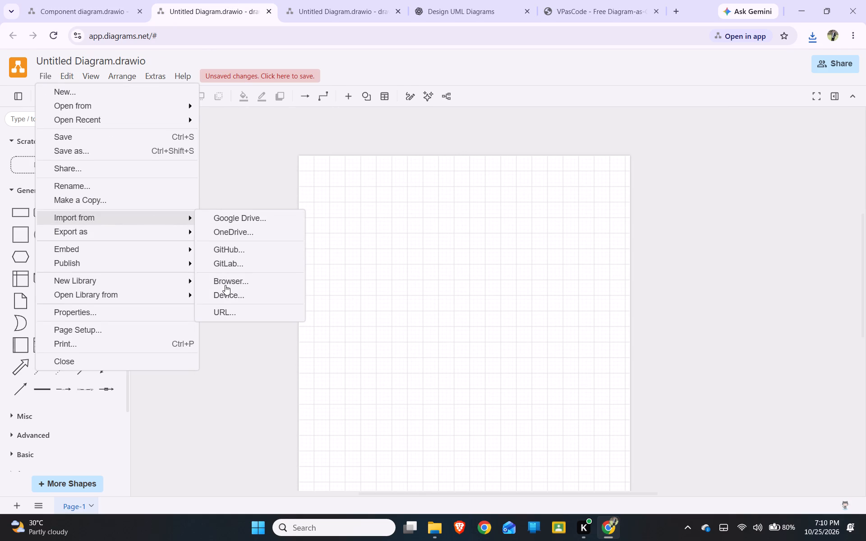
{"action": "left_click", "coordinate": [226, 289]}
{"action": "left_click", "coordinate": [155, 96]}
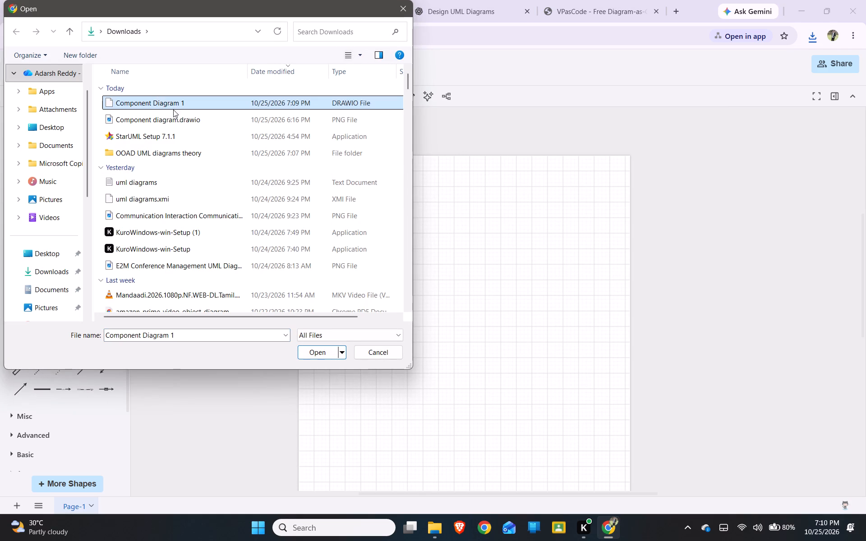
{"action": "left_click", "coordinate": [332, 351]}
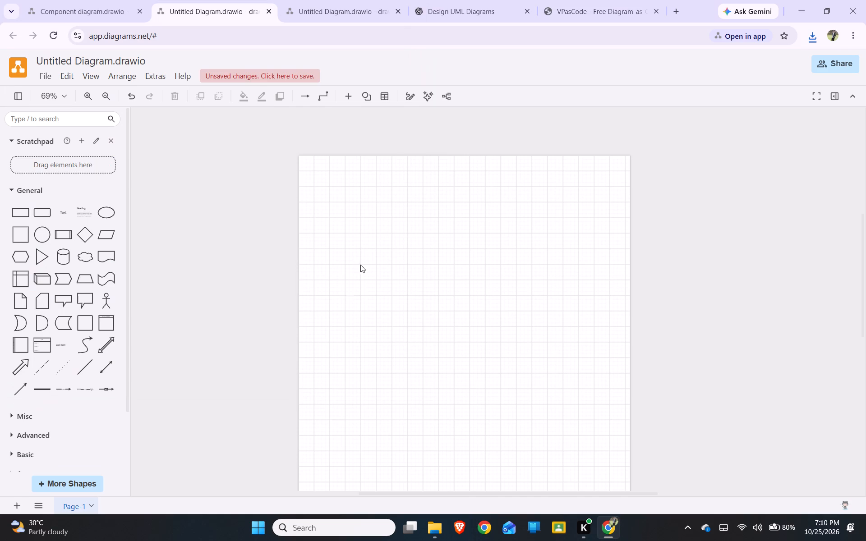
Close the blank untitled diagram, discarding its unsaved changes.
{"action": "left_click", "coordinate": [271, 10]}
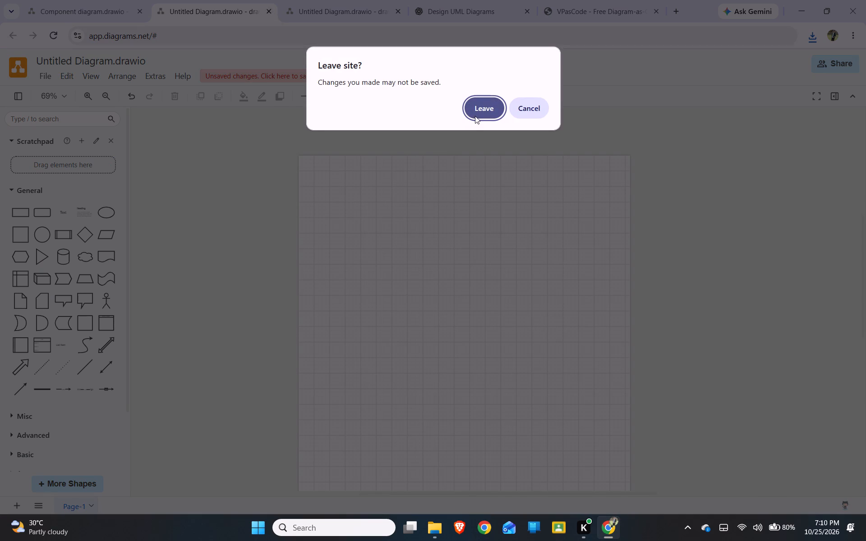
{"action": "left_click", "coordinate": [475, 116]}
Go to the Component diagram tab and check the site's file editing permission.
{"action": "left_click", "coordinate": [353, 18]}
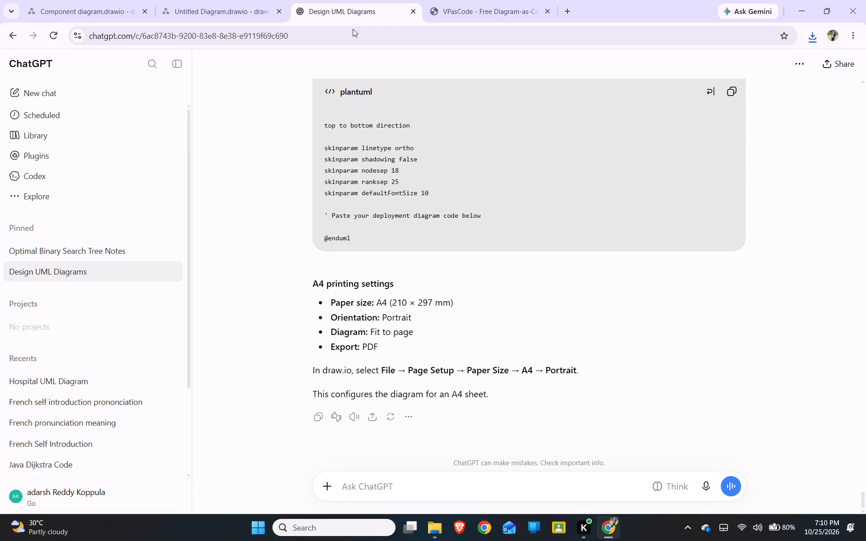
{"action": "left_click", "coordinate": [101, 8]}
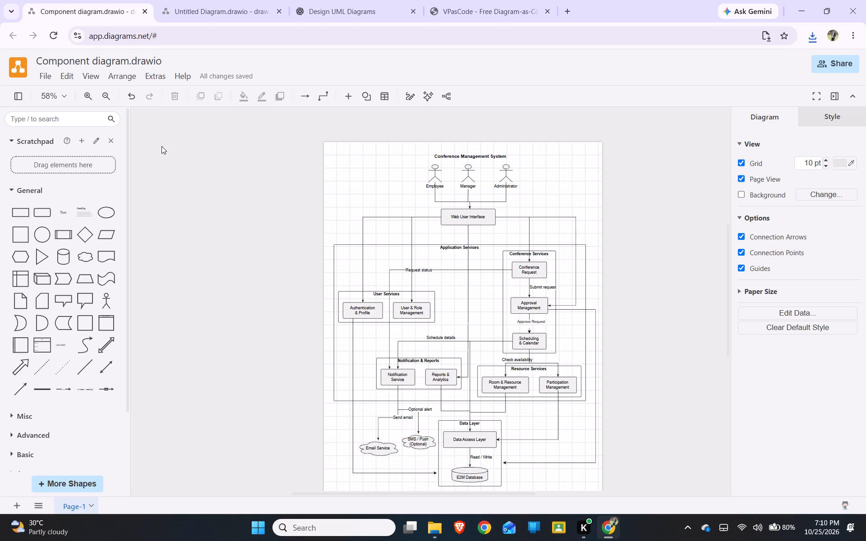
{"action": "left_click", "coordinate": [762, 37]}
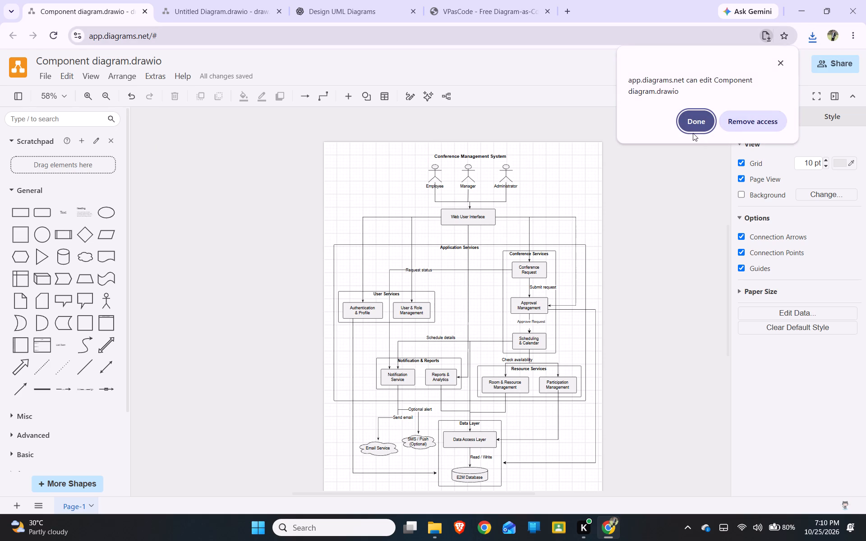
{"action": "left_click", "coordinate": [694, 120]}
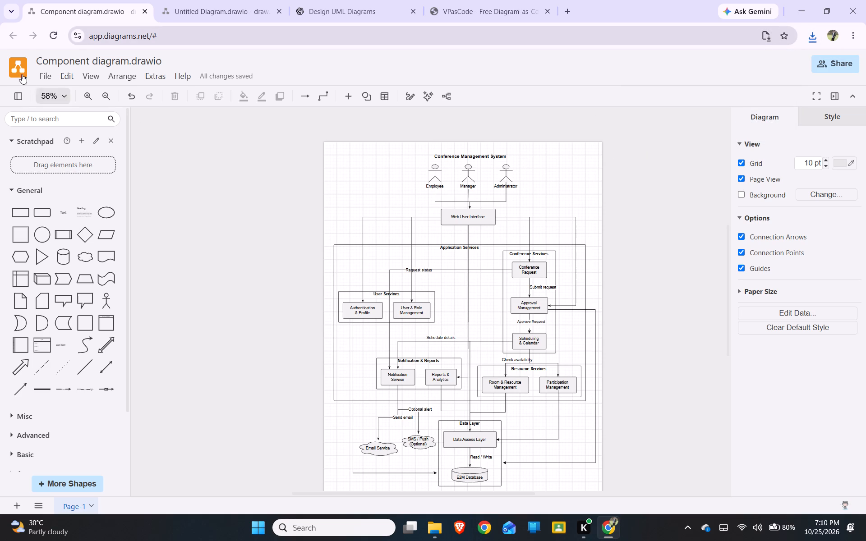
Open the Component diagram file from the device's Documents folder in the component diagram tab.
{"action": "left_click", "coordinate": [52, 80]}
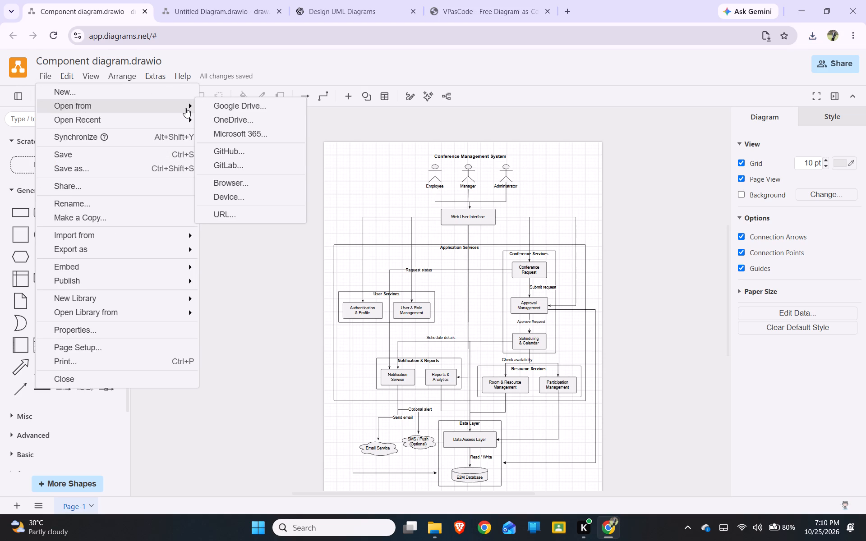
{"action": "left_click", "coordinate": [244, 198]}
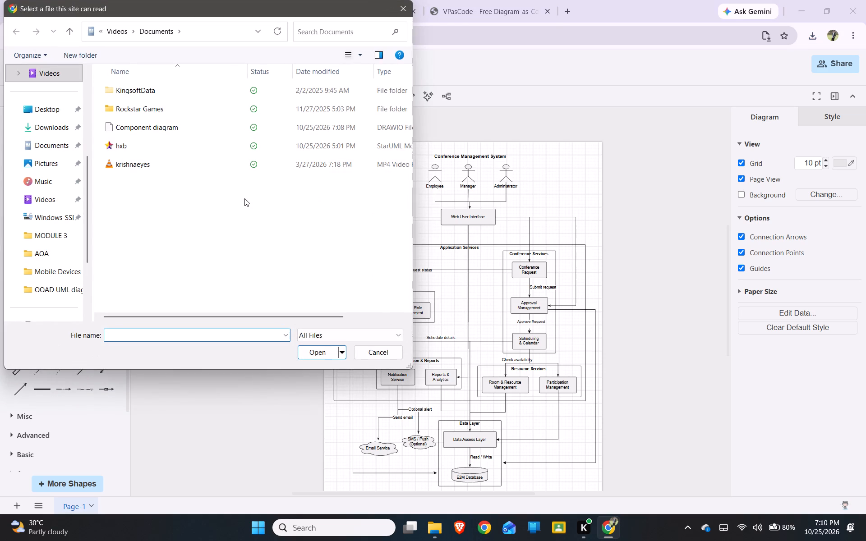
{"action": "double_click", "coordinate": [192, 133]}
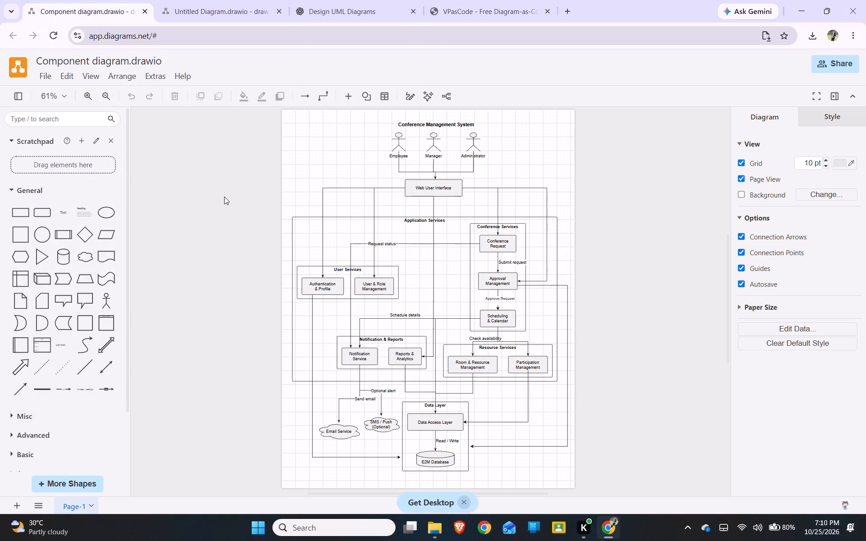
Create a new blank XML .drawio diagram in a separate tab, starting from the untitled deployment diagram.
{"action": "left_click", "coordinate": [220, 0]}
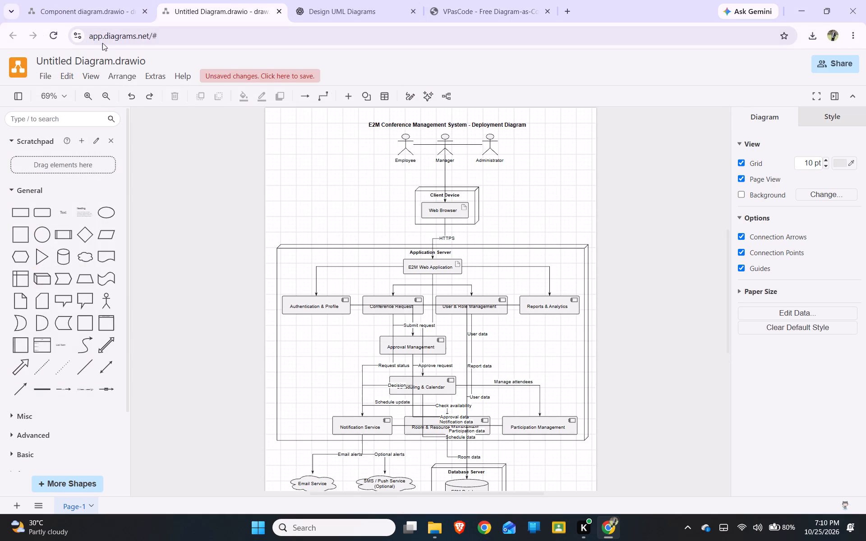
{"action": "left_click", "coordinate": [46, 78]}
{"action": "left_click", "coordinate": [98, 88]}
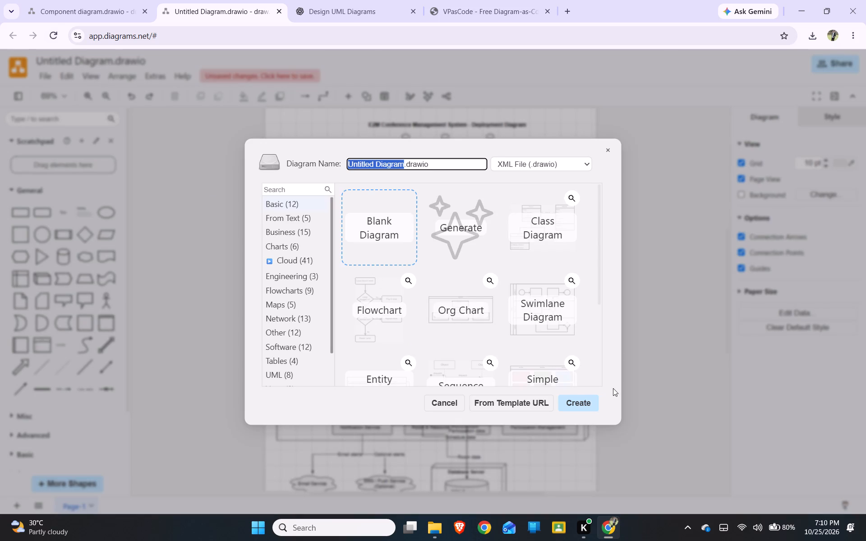
{"action": "left_click", "coordinate": [567, 399]}
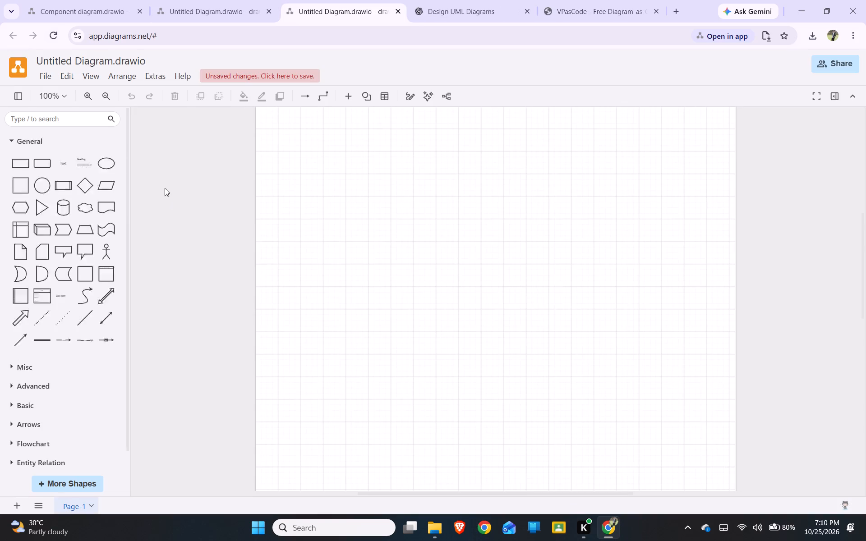
Open the Component diagram file from the device in the new blank diagram's window, discarding its unsaved changes.
{"action": "left_click", "coordinate": [47, 81]}
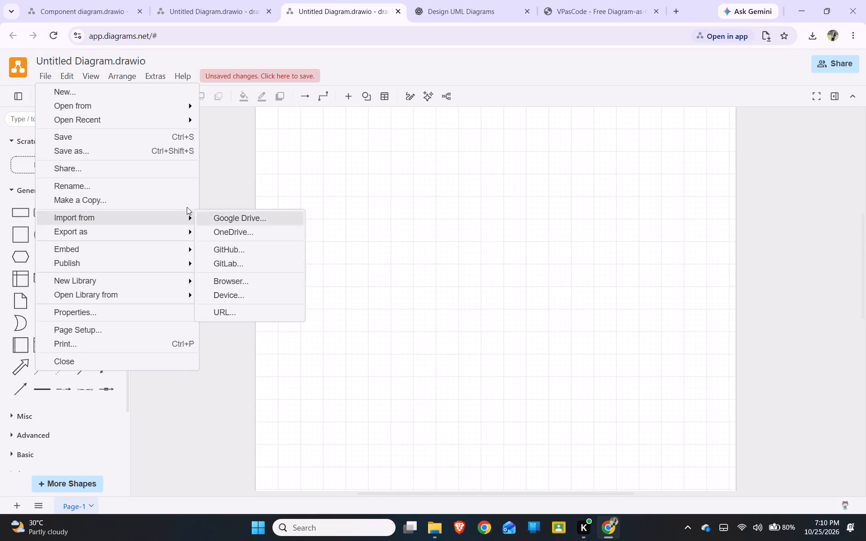
{"action": "left_click", "coordinate": [132, 105]}
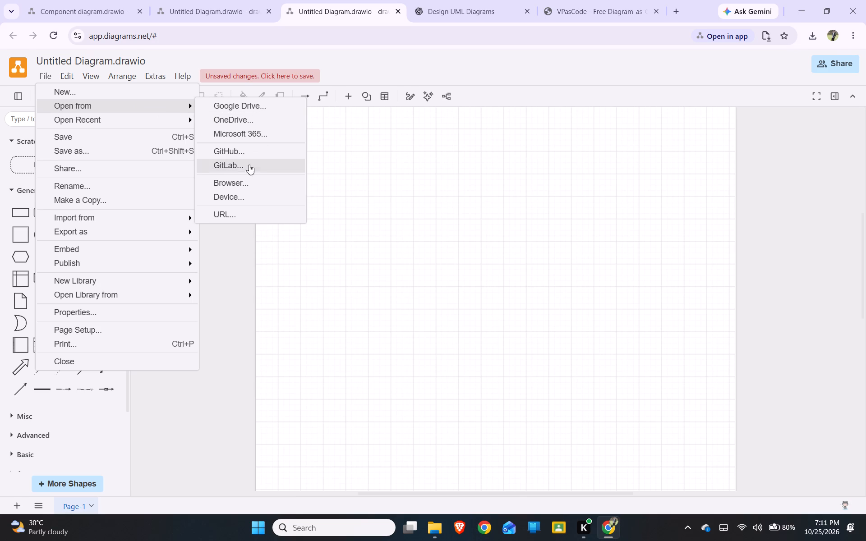
{"action": "left_click", "coordinate": [254, 197]}
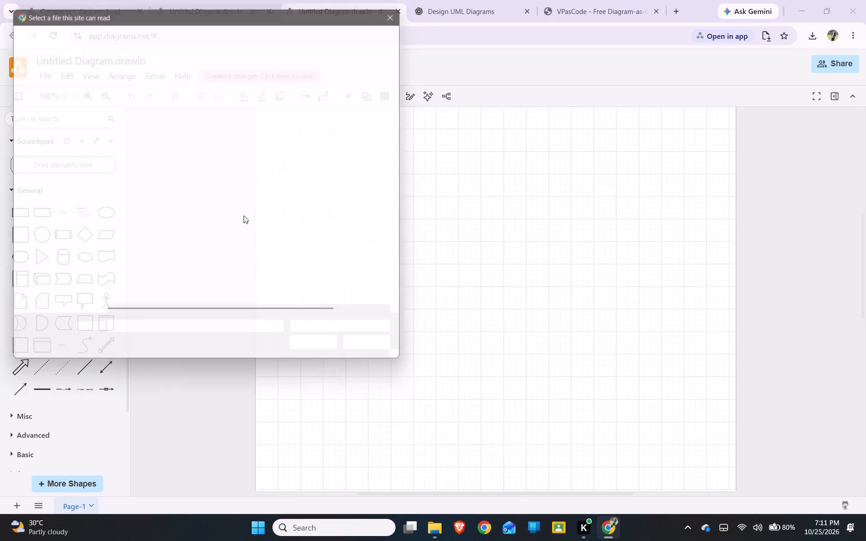
{"action": "double_click", "coordinate": [202, 128]}
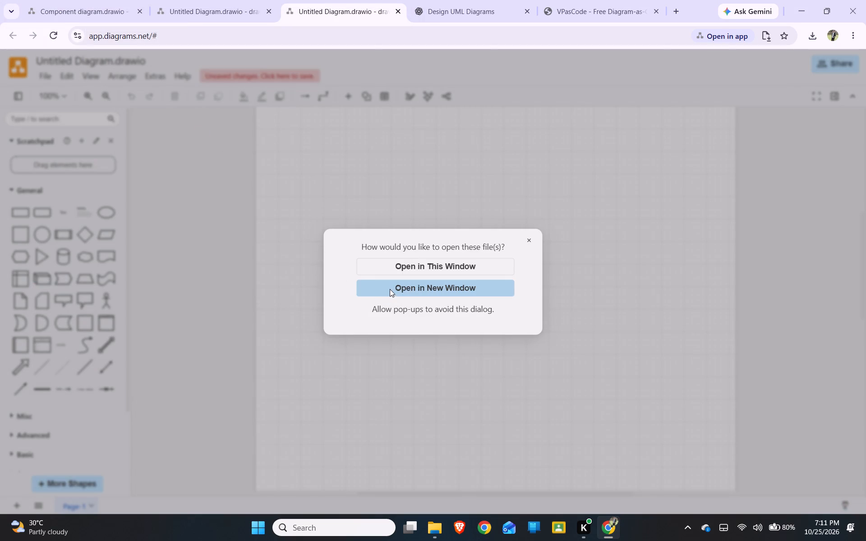
{"action": "left_click", "coordinate": [393, 272]}
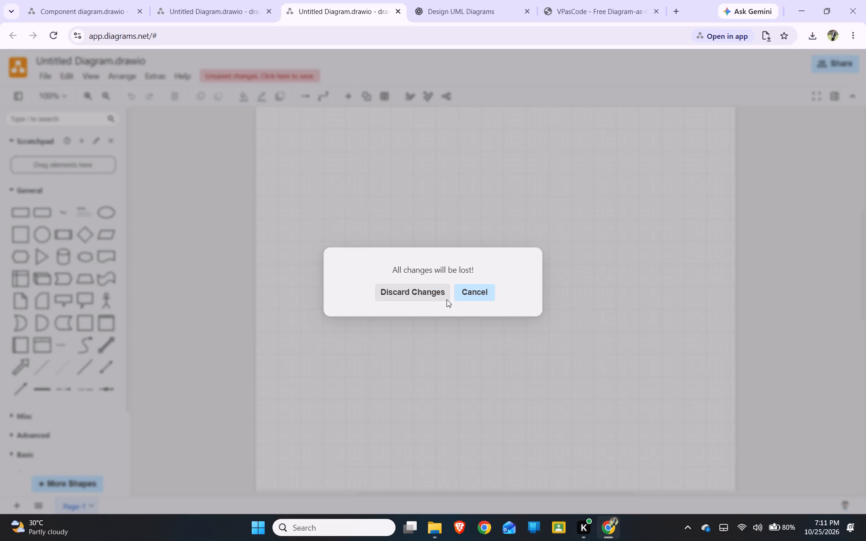
{"action": "left_click", "coordinate": [429, 291]}
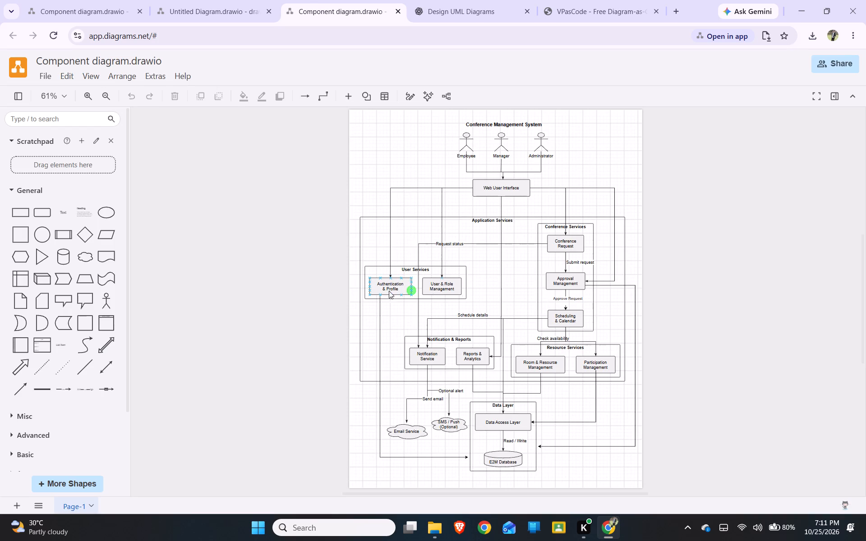
{"action": "left_click", "coordinate": [462, 226]}
{"action": "left_click", "coordinate": [279, 233]}
Close the browser tab holding the untitled diagram, discarding its unsaved changes.
{"action": "left_click", "coordinate": [270, 12]}
{"action": "left_click", "coordinate": [477, 109]}
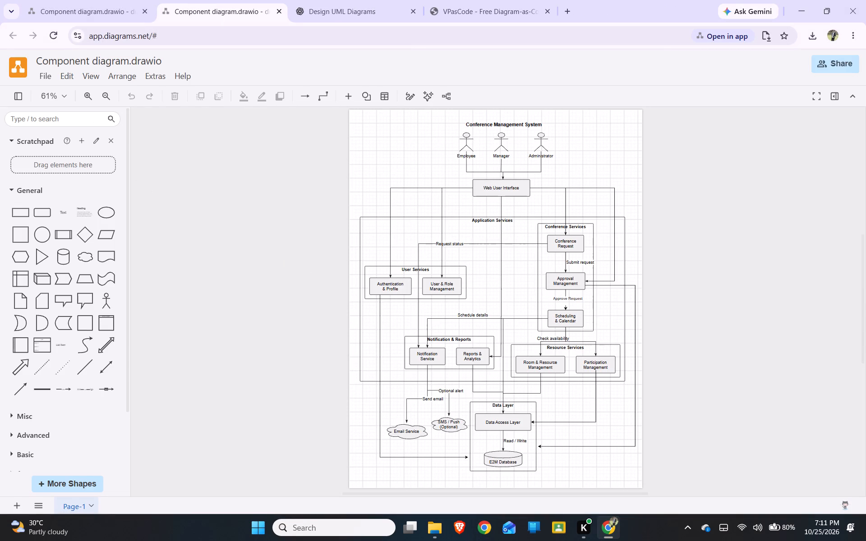
Try to import the Component Diagram 1 DRAWIO file from the device's Downloads folder into the open Component diagram.
{"action": "left_click", "coordinate": [49, 78]}
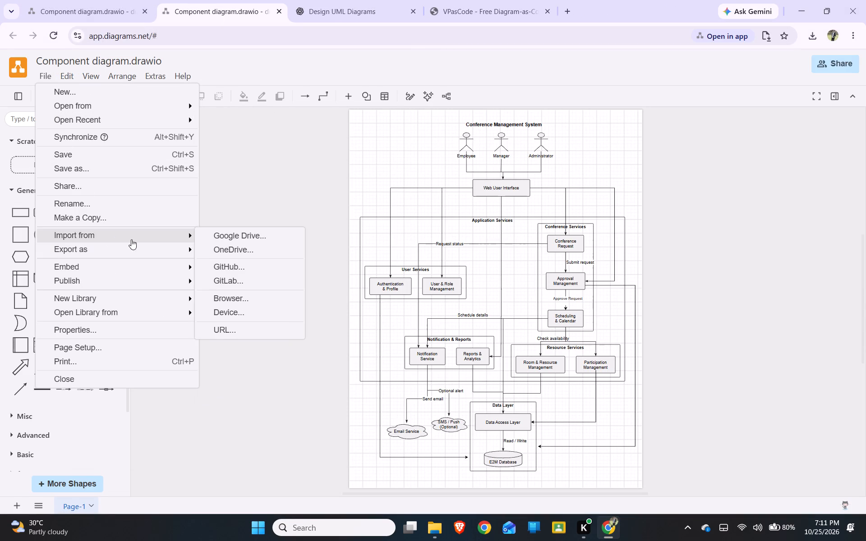
{"action": "left_click", "coordinate": [241, 310]}
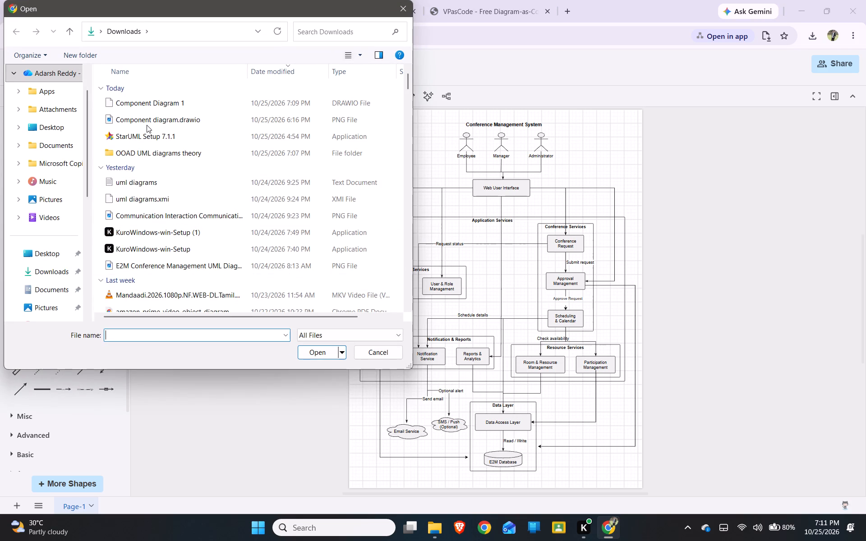
{"action": "double_click", "coordinate": [148, 107]}
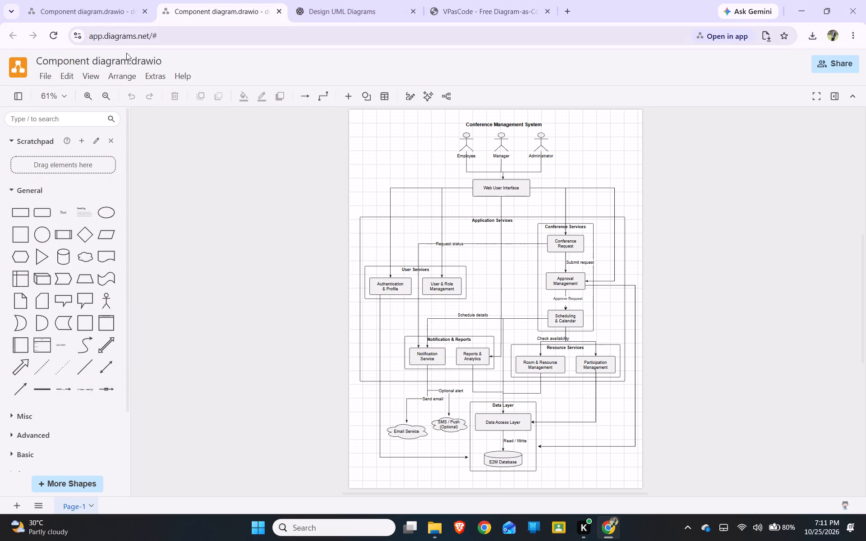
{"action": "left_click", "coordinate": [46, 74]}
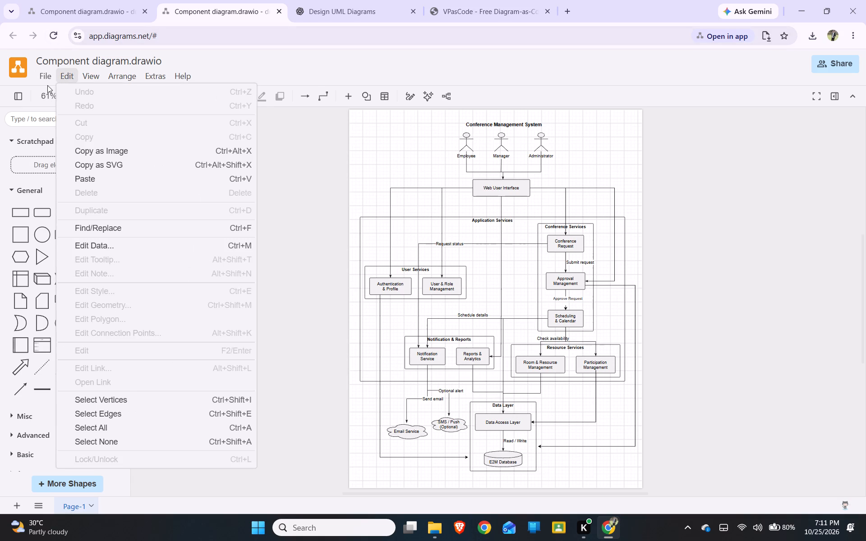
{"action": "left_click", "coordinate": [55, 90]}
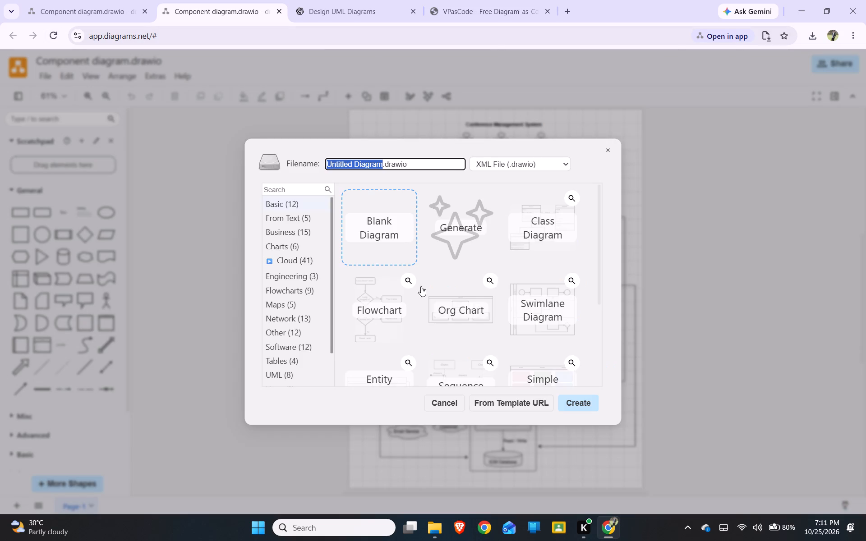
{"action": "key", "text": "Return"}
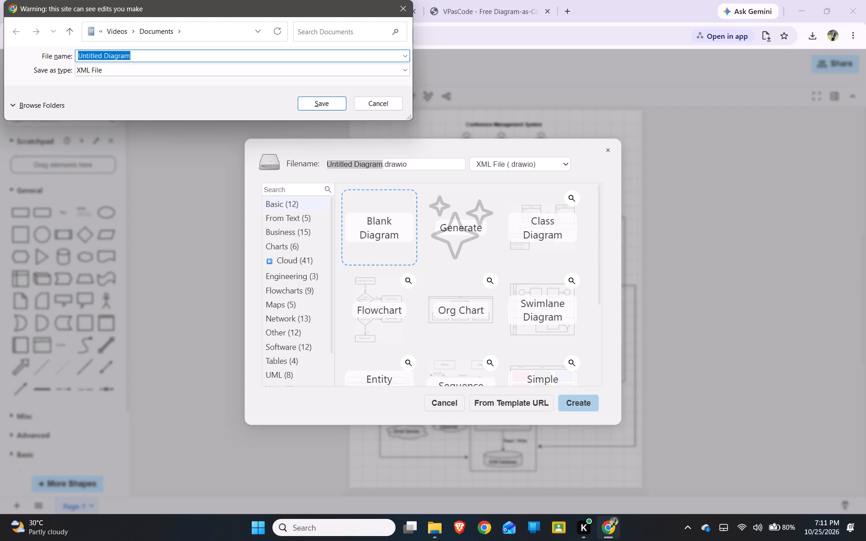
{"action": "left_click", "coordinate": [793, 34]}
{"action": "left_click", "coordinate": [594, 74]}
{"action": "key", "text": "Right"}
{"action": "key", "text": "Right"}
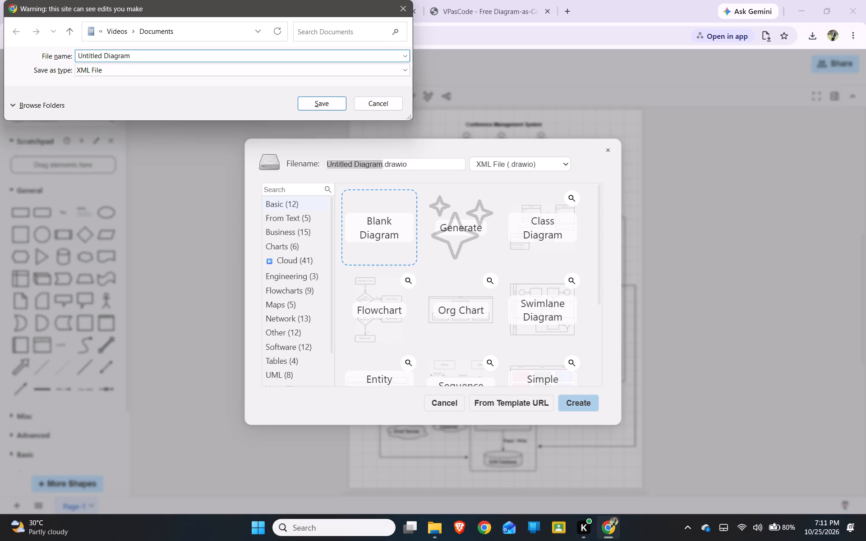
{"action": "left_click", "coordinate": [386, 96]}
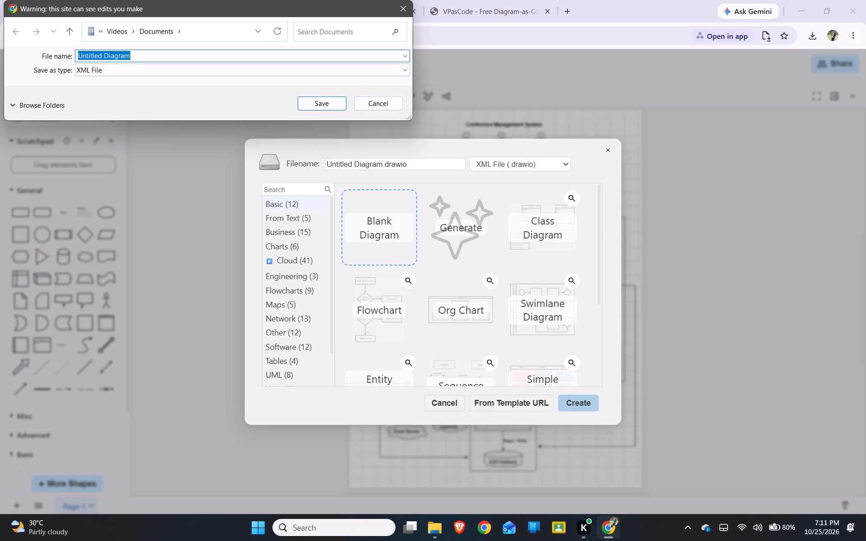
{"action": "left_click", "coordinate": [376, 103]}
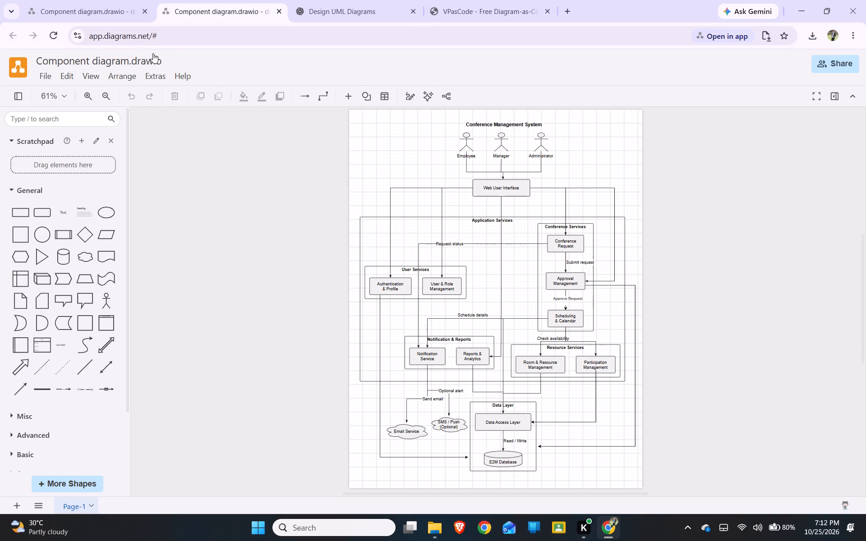
Create a new blank XML .drawio diagram and save it as Component 1 in the Documents folder.
{"action": "left_click", "coordinate": [45, 80]}
{"action": "left_click", "coordinate": [74, 96]}
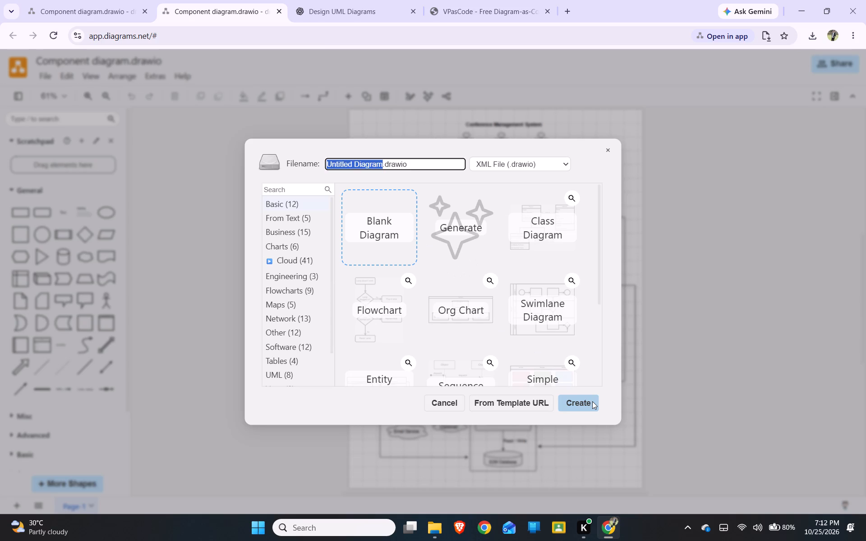
{"action": "left_click", "coordinate": [592, 401]}
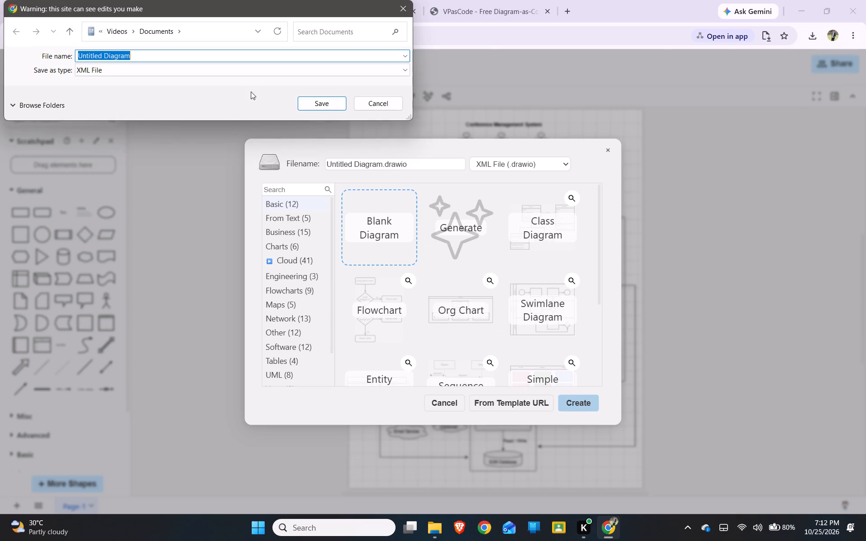
{"action": "type", "text": "Component"}
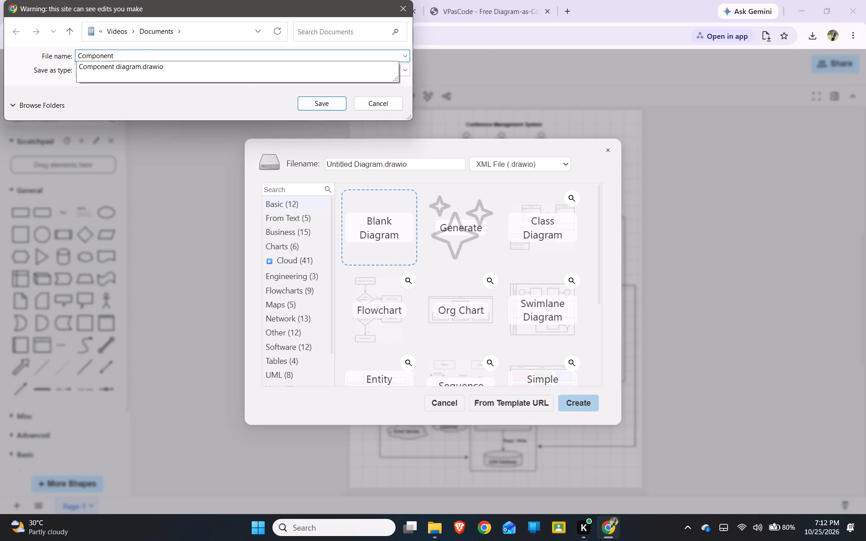
{"action": "key", "text": "space"}
{"action": "type", "text": "1"}
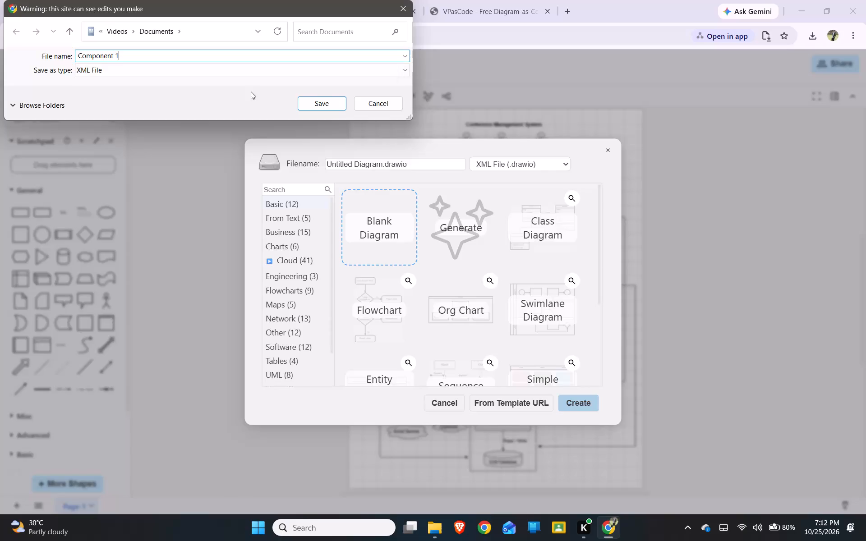
{"action": "key", "text": "Return"}
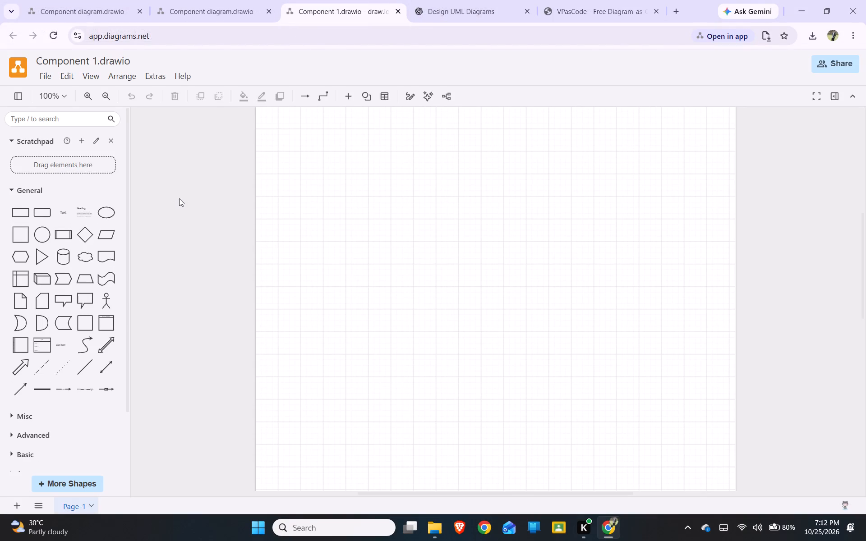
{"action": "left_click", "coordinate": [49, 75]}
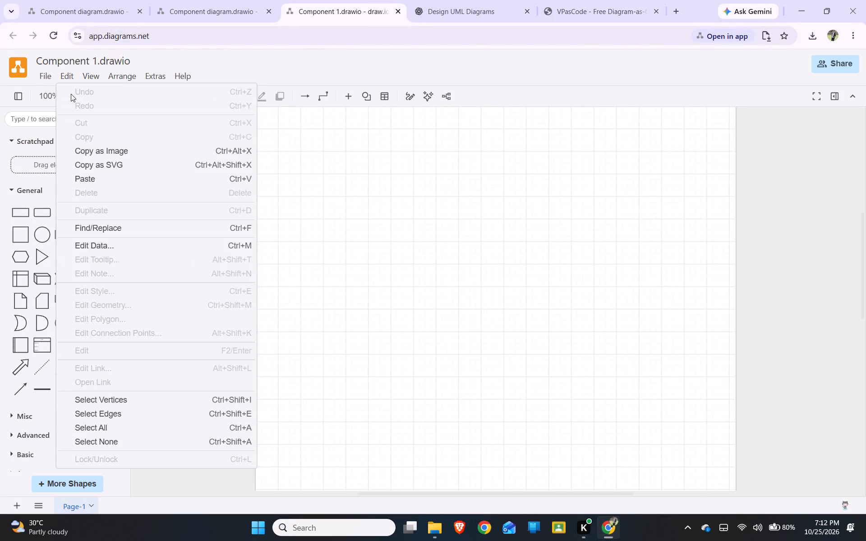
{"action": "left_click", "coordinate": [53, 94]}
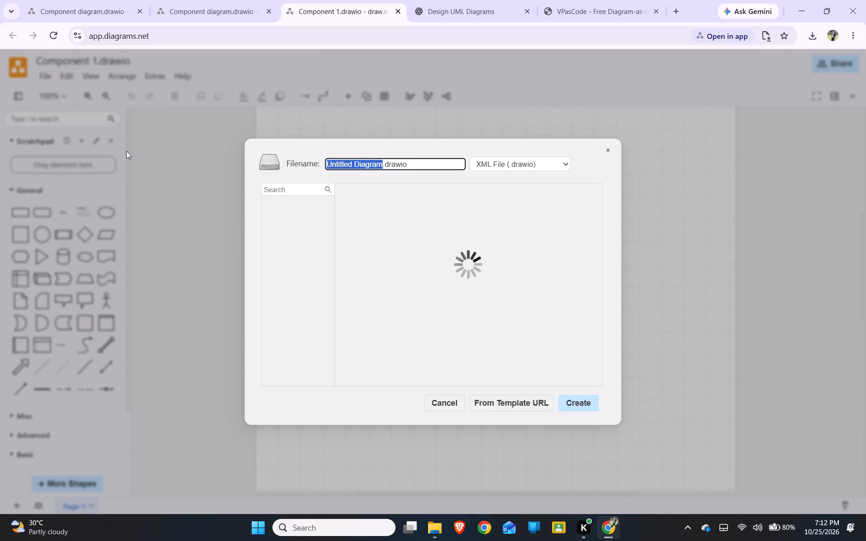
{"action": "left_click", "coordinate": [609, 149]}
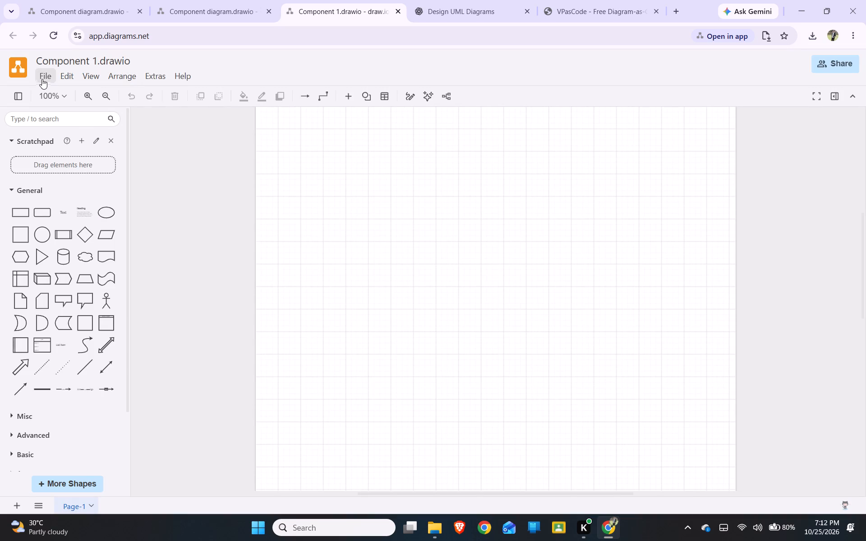
Import the Component Diagram 1 DRAWIO file from the device's Downloads folder into the blank Component 1 diagram.
{"action": "left_click", "coordinate": [41, 80]}
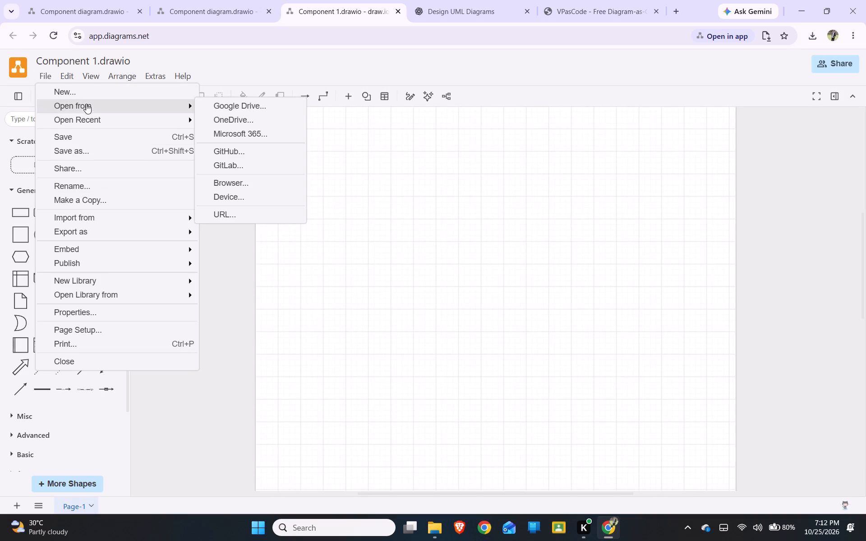
{"action": "left_click", "coordinate": [102, 216]}
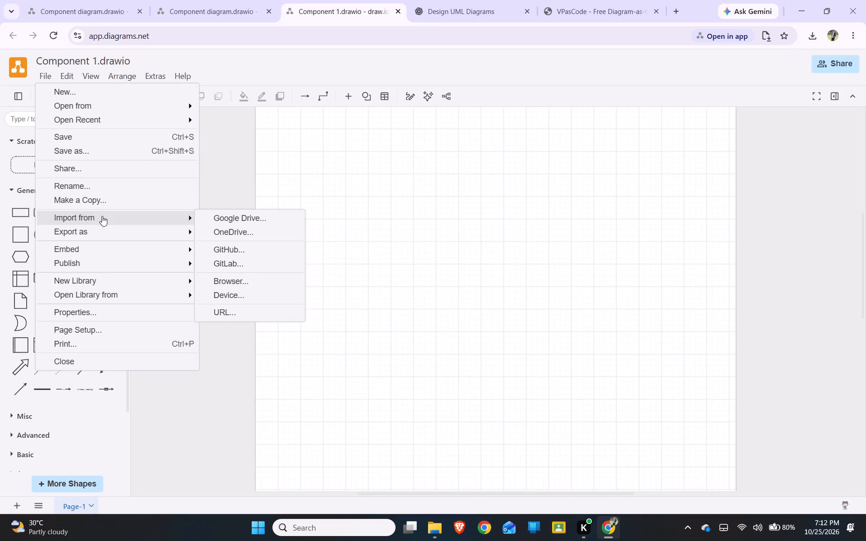
{"action": "left_click", "coordinate": [251, 293]}
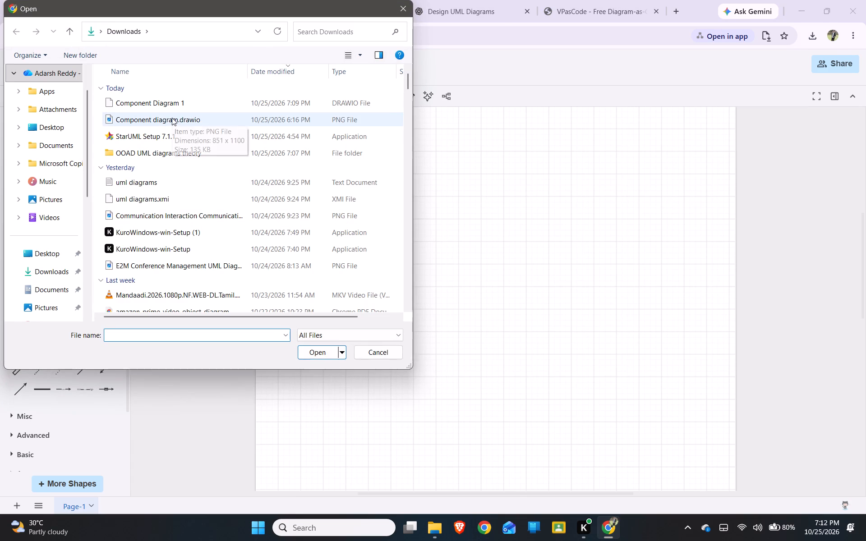
{"action": "left_click", "coordinate": [186, 102]}
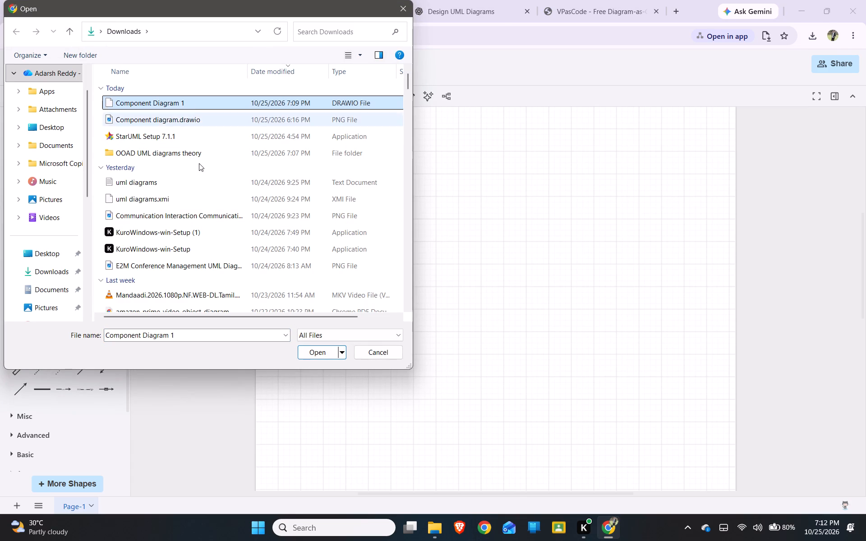
{"action": "left_click", "coordinate": [316, 353]}
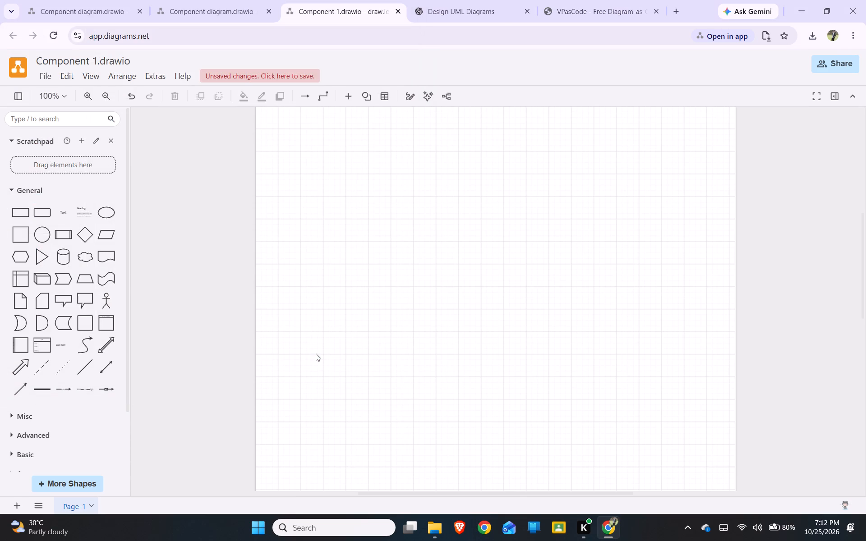
Switch to the first Component diagram tab and save the diagram.
{"action": "left_click", "coordinate": [54, 0]}
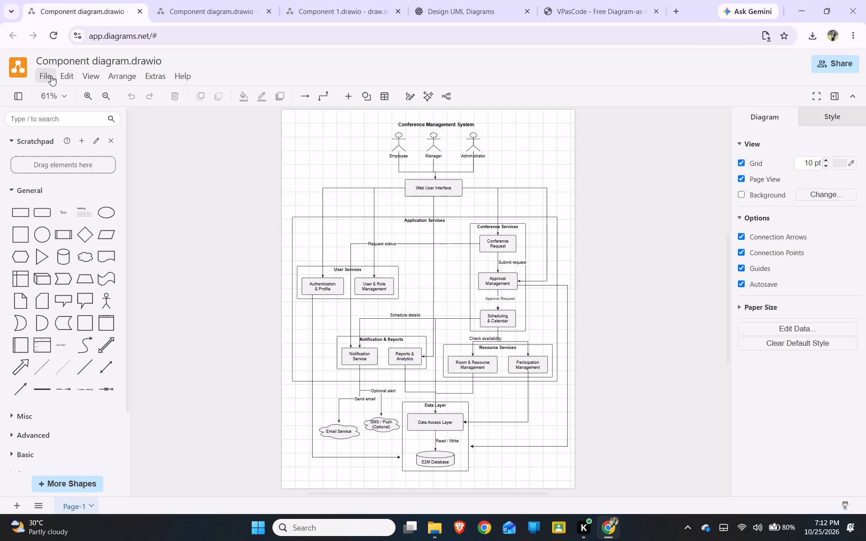
{"action": "key", "text": "ctrl+s"}
{"action": "key", "text": "ctrl+s"}
{"action": "key", "text": "ctrl+s"}
{"action": "key", "text": "ctrl+s"}
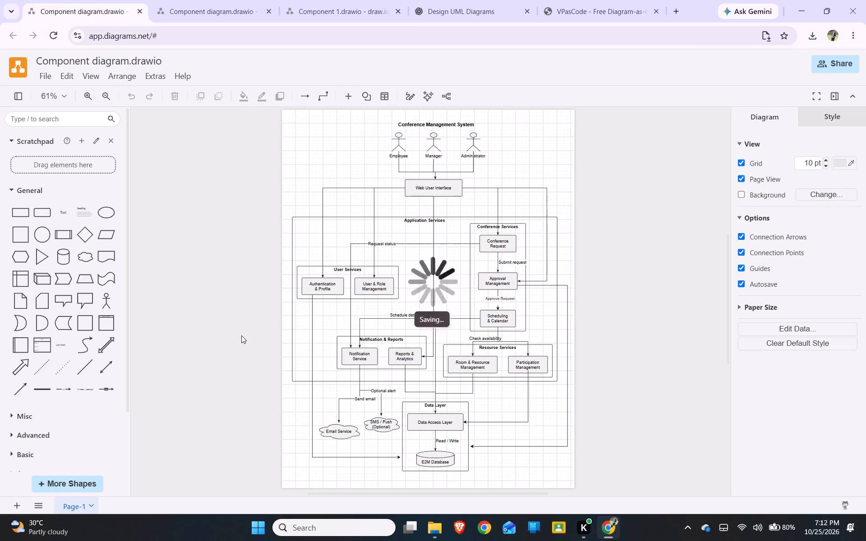
{"action": "key", "text": "ctrl+s"}
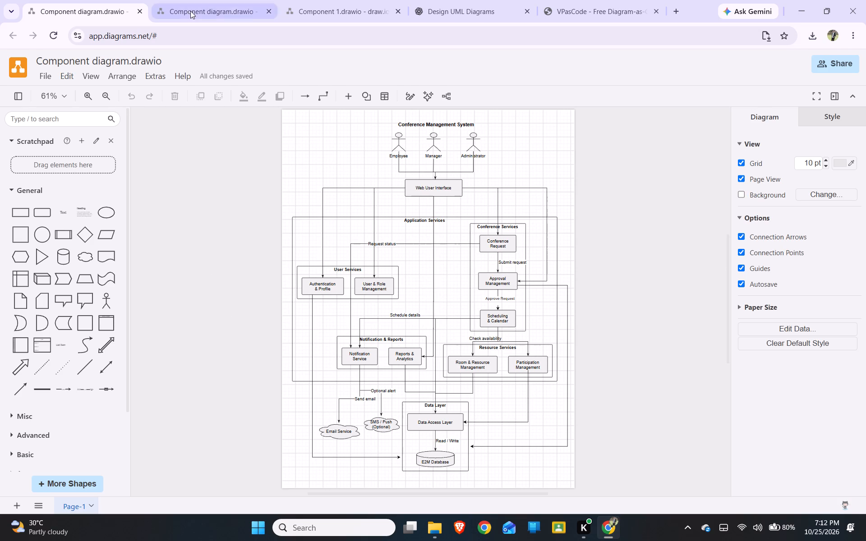
Return to the Component 1 diagram and retry importing the Component Diagram 1 DRAWIO file from the device's Downloads folder.
{"action": "left_click", "coordinate": [340, 0]}
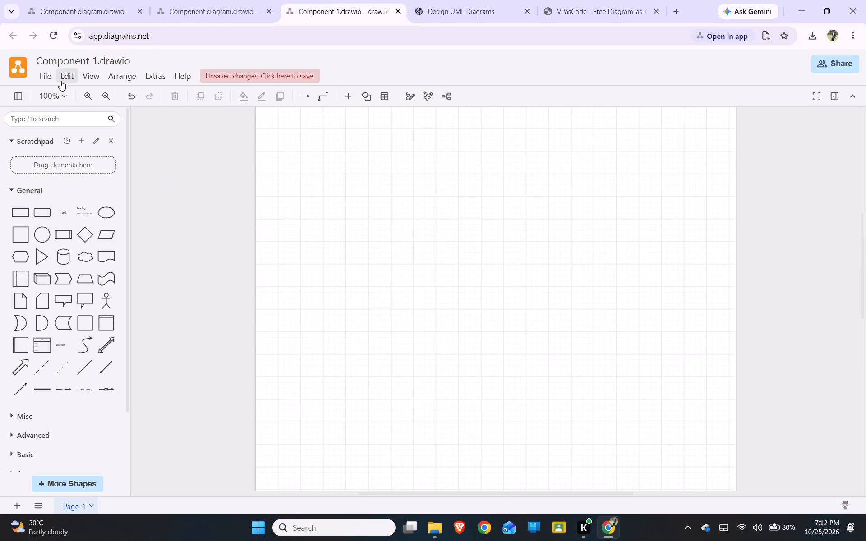
{"action": "left_click", "coordinate": [46, 77]}
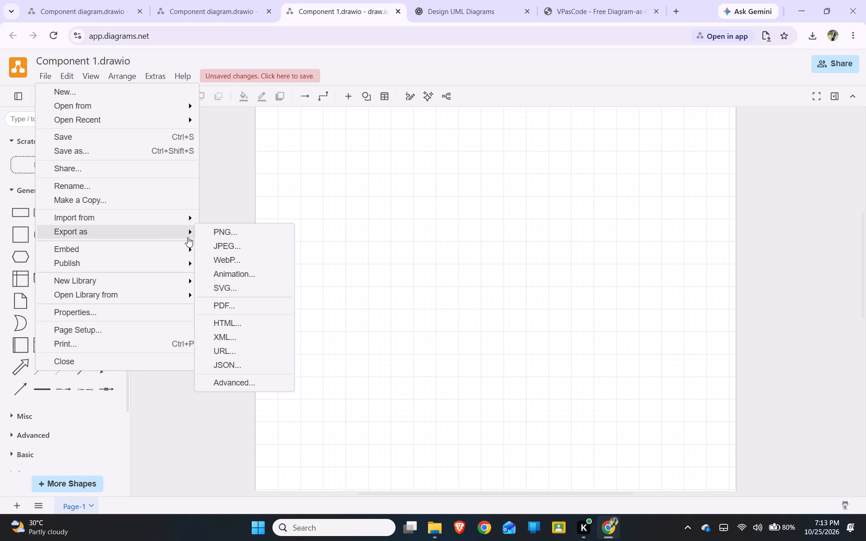
{"action": "left_click", "coordinate": [246, 291]}
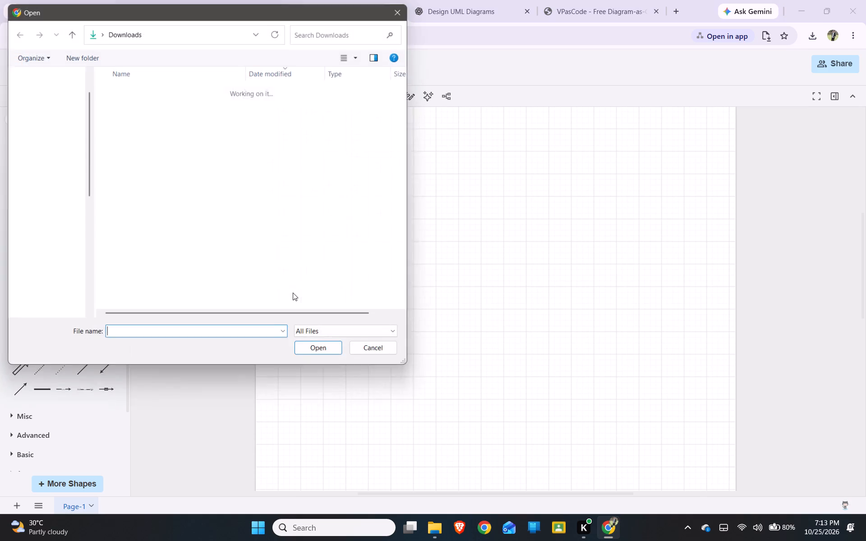
{"action": "left_click", "coordinate": [184, 116]}
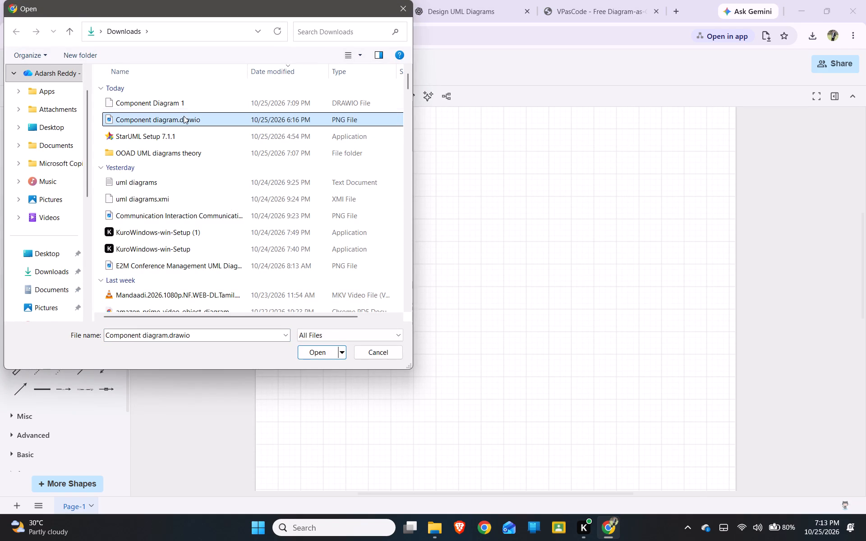
{"action": "left_click", "coordinate": [188, 105]}
{"action": "left_click", "coordinate": [333, 354]}
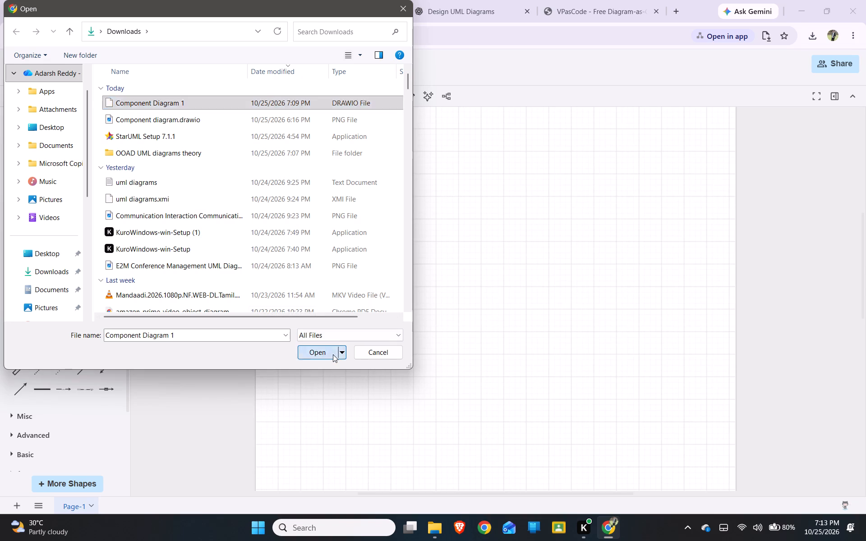
Import the Component diagram.drawio PNG file from the device's Downloads folder into the blank Component 1 diagram.
{"action": "left_click", "coordinate": [45, 76]}
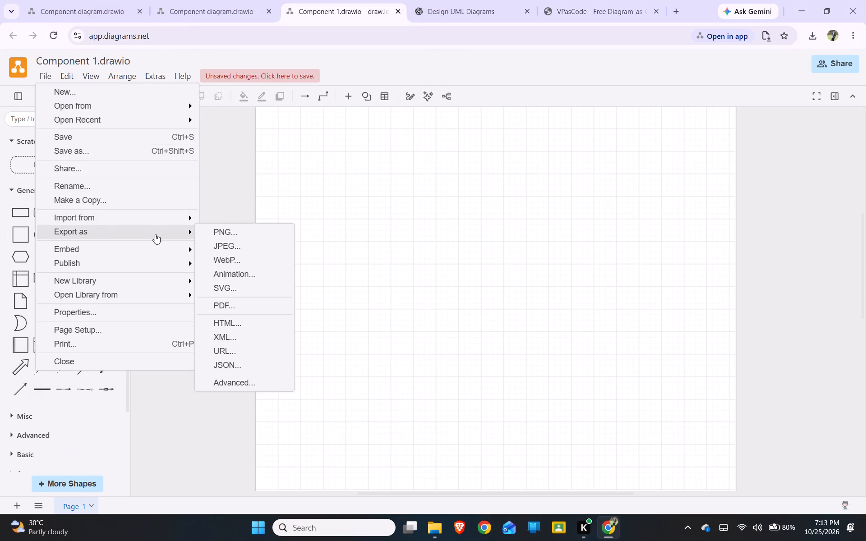
{"action": "left_click", "coordinate": [250, 298]}
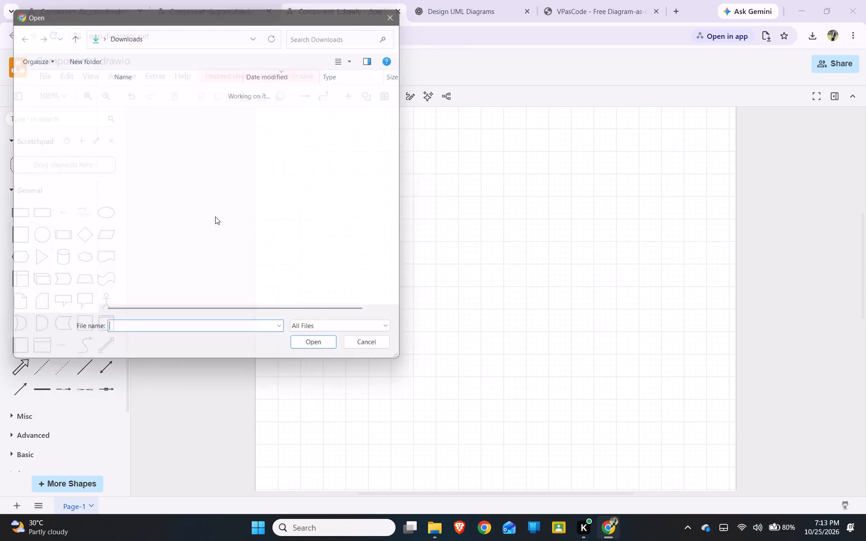
{"action": "left_click", "coordinate": [182, 119]}
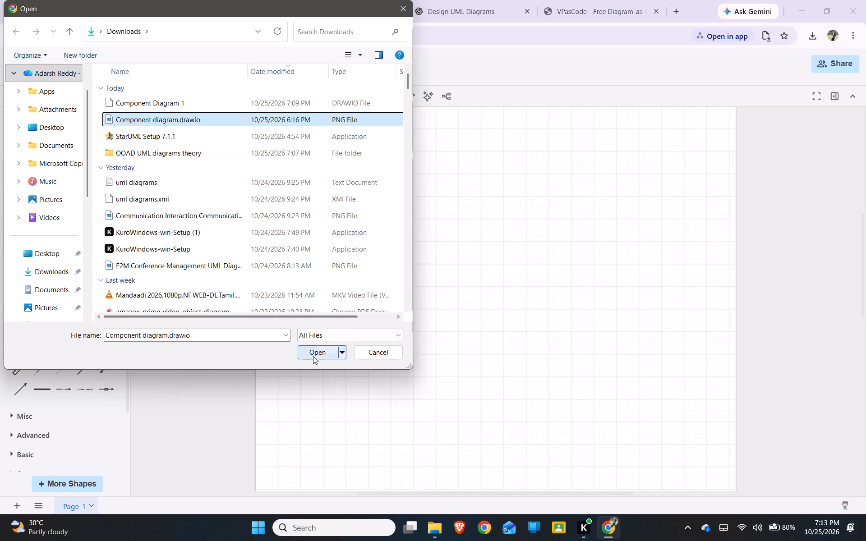
{"action": "left_click", "coordinate": [313, 356]}
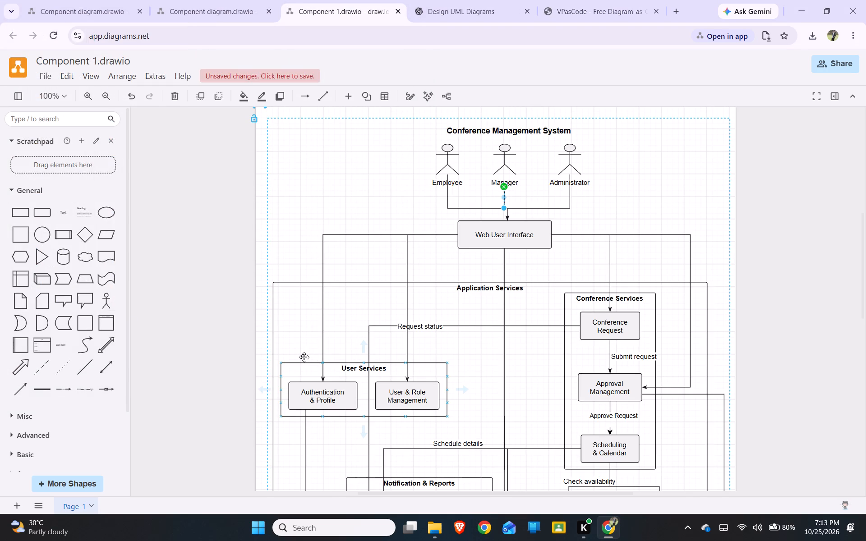
{"action": "left_click", "coordinate": [500, 241]}
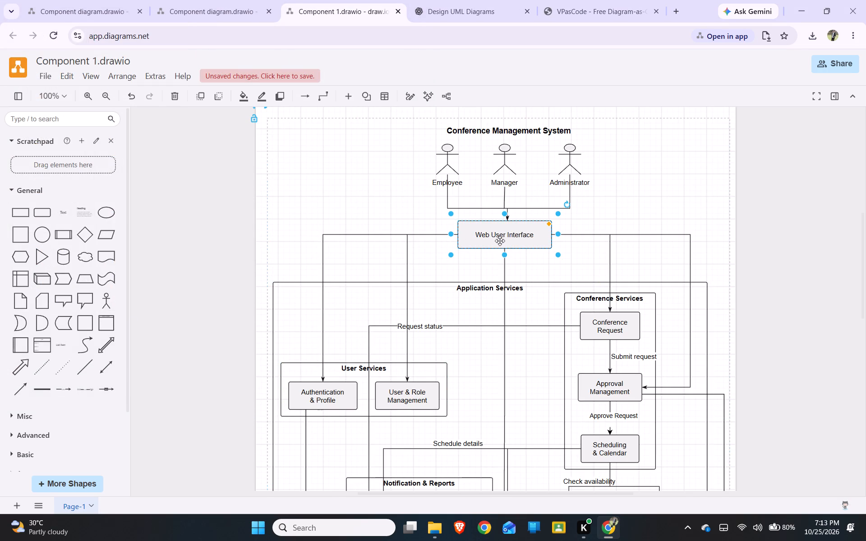
{"action": "left_click", "coordinate": [181, 277]}
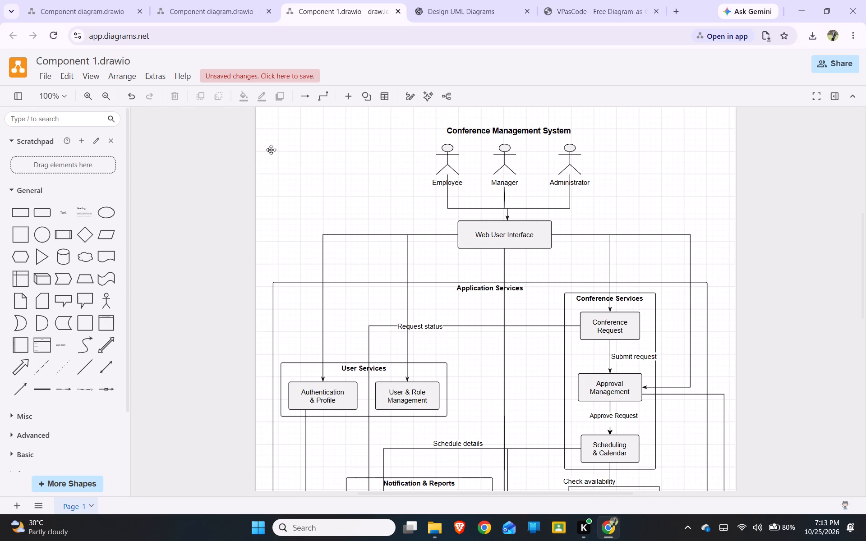
Dismiss the new-diagram dialog in the second Component diagram tab and close the first Component diagram tab.
{"action": "left_click", "coordinate": [223, 0]}
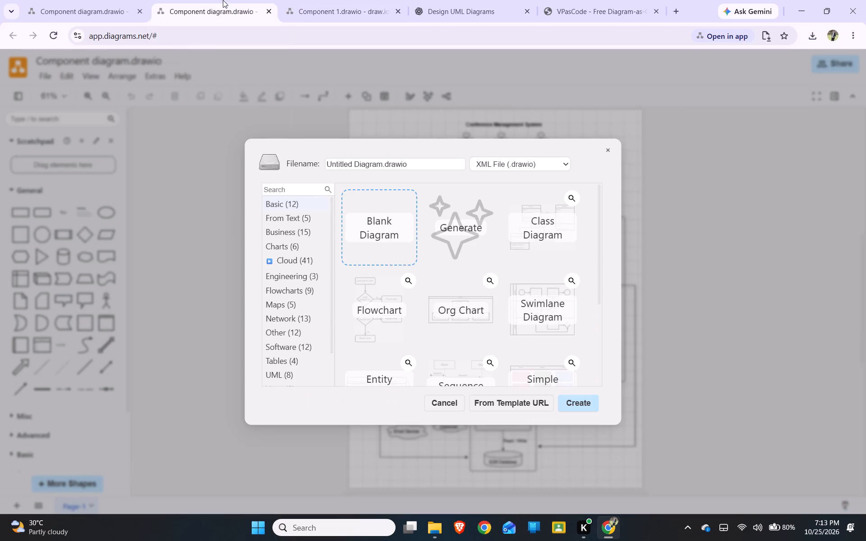
{"action": "left_click", "coordinate": [614, 149]}
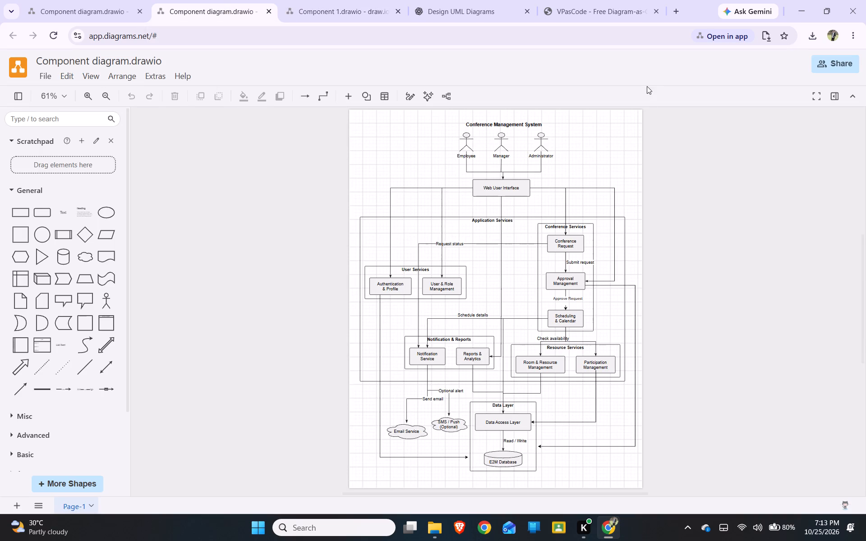
{"action": "left_click", "coordinate": [92, 0]}
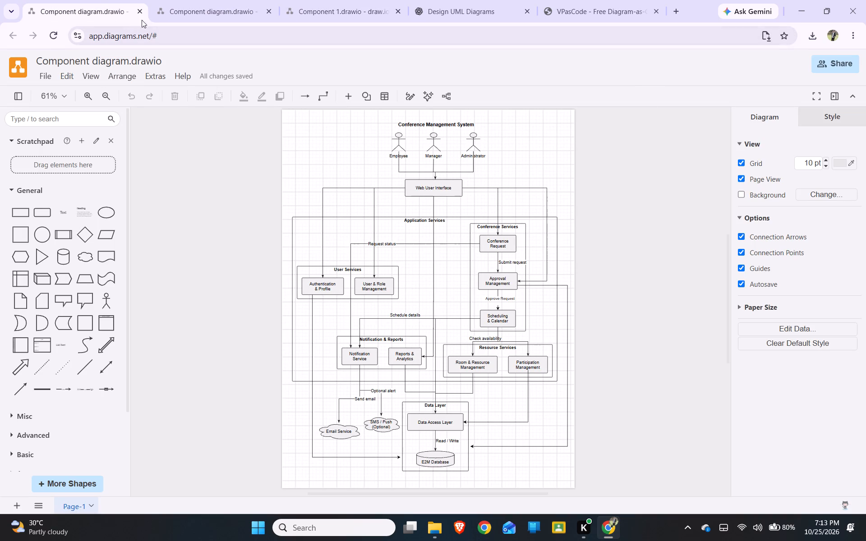
{"action": "left_click", "coordinate": [140, 9]}
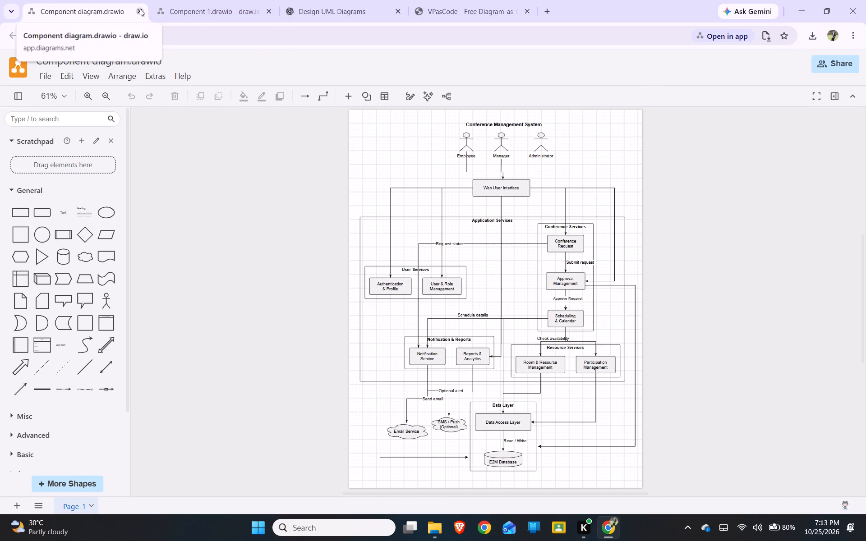
Open a Chrome window with the Person 1 profile, search Google for draw io, and open the app.diagrams.net result.
{"action": "left_click", "coordinate": [485, 528]}
{"action": "left_click", "coordinate": [281, 305]}
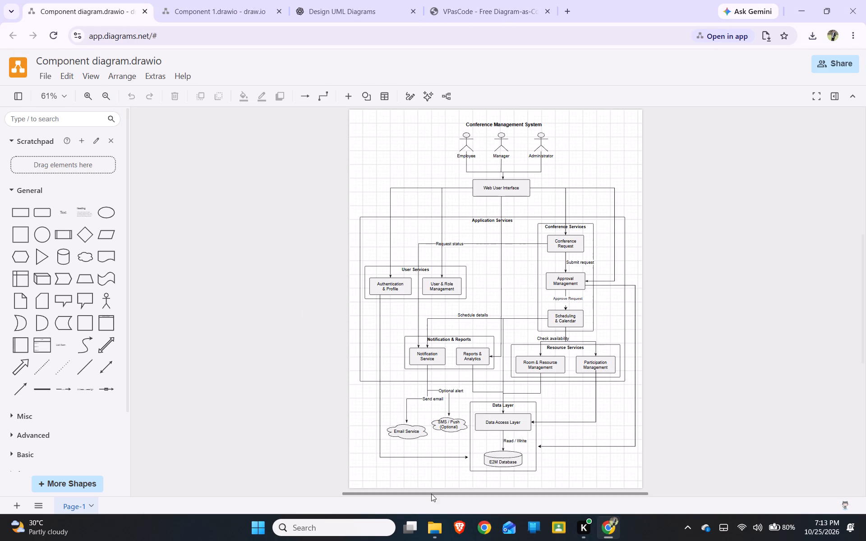
{"action": "left_click", "coordinate": [484, 531]}
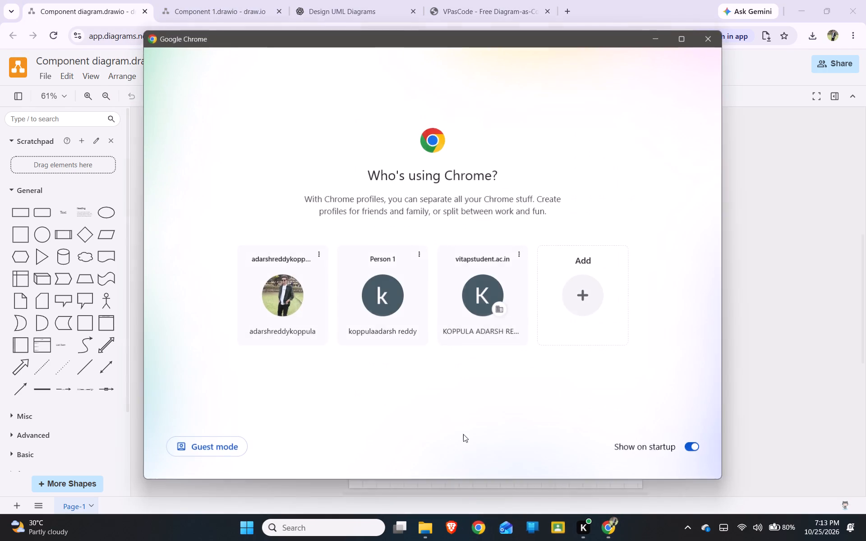
{"action": "left_click", "coordinate": [401, 298]}
{"action": "left_click", "coordinate": [282, 242]}
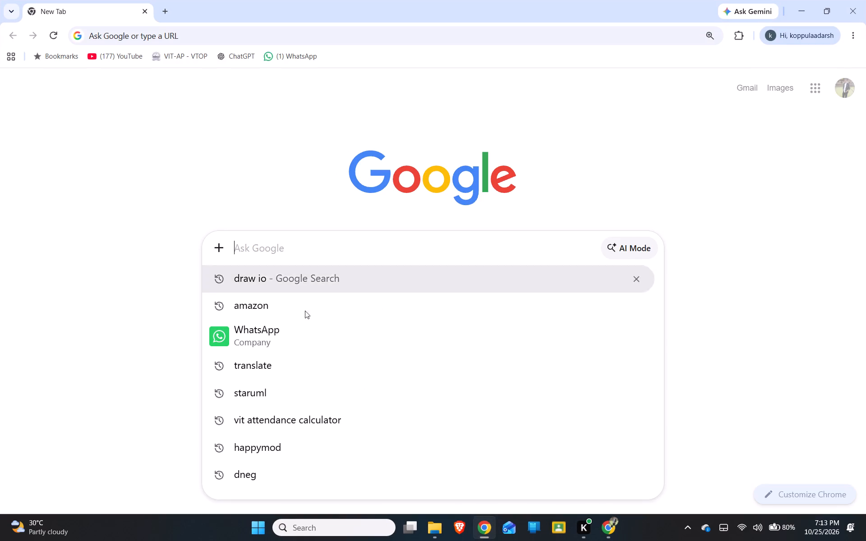
{"action": "left_click", "coordinate": [299, 279]}
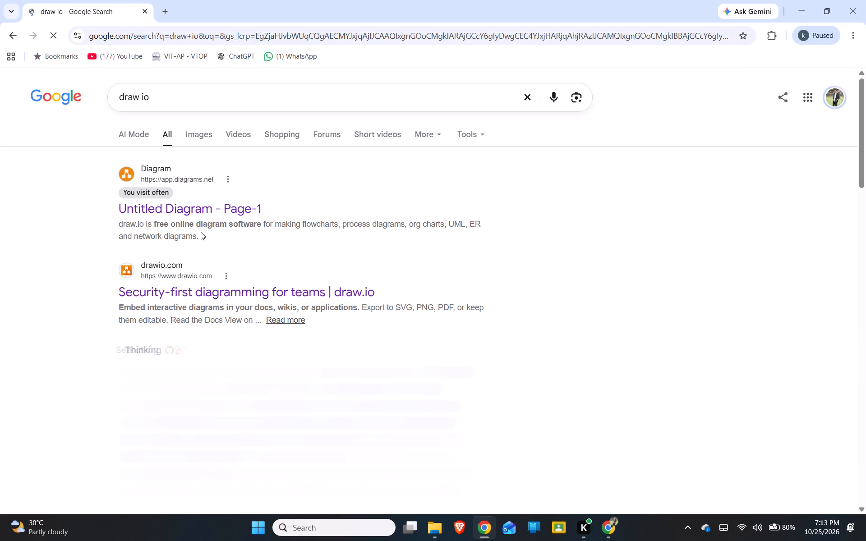
{"action": "left_click", "coordinate": [195, 206]}
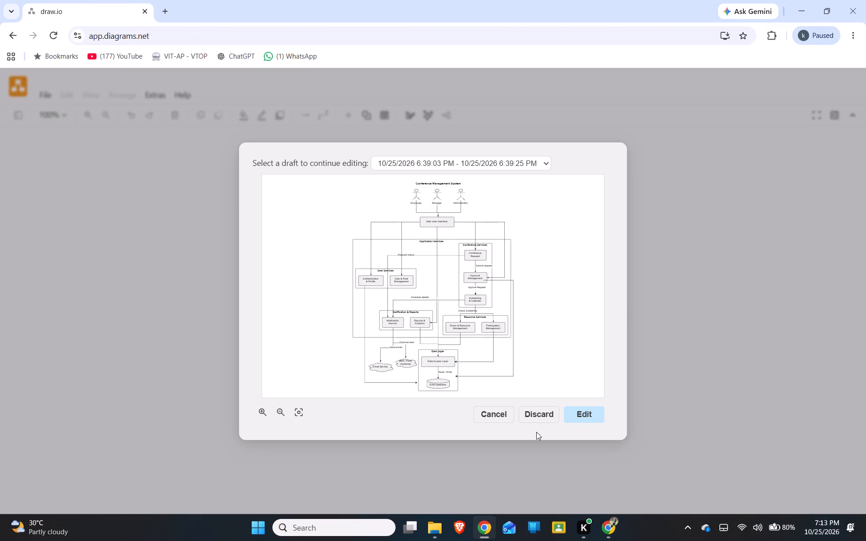
Discard the old saved drafts offered for recovery and continue to a blank Untitled Diagram.
{"action": "left_click", "coordinate": [543, 418]}
{"action": "left_click", "coordinate": [425, 307]}
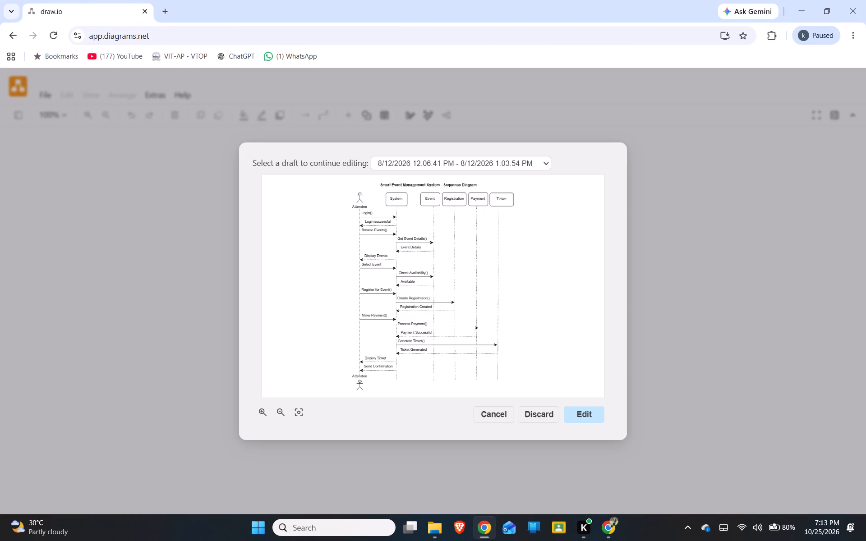
{"action": "left_click", "coordinate": [552, 411]}
{"action": "left_click", "coordinate": [422, 309]}
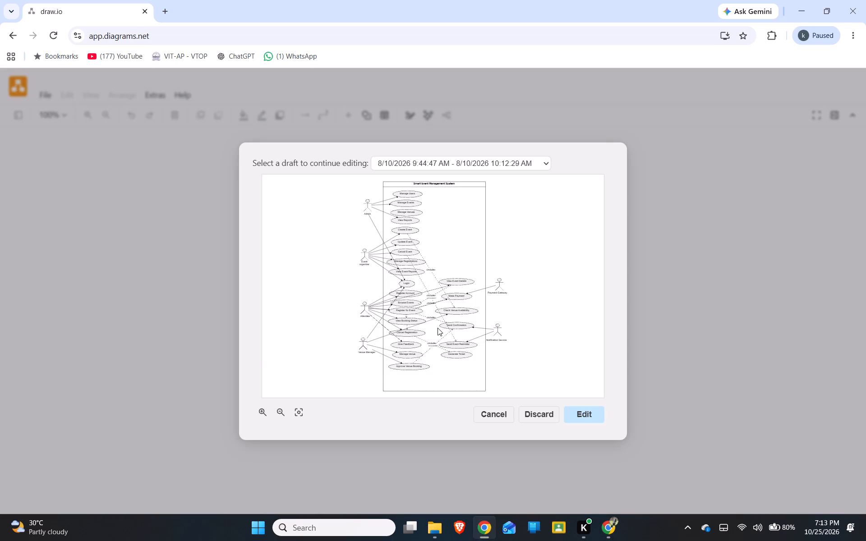
{"action": "left_click", "coordinate": [530, 409]}
{"action": "left_click", "coordinate": [419, 301]}
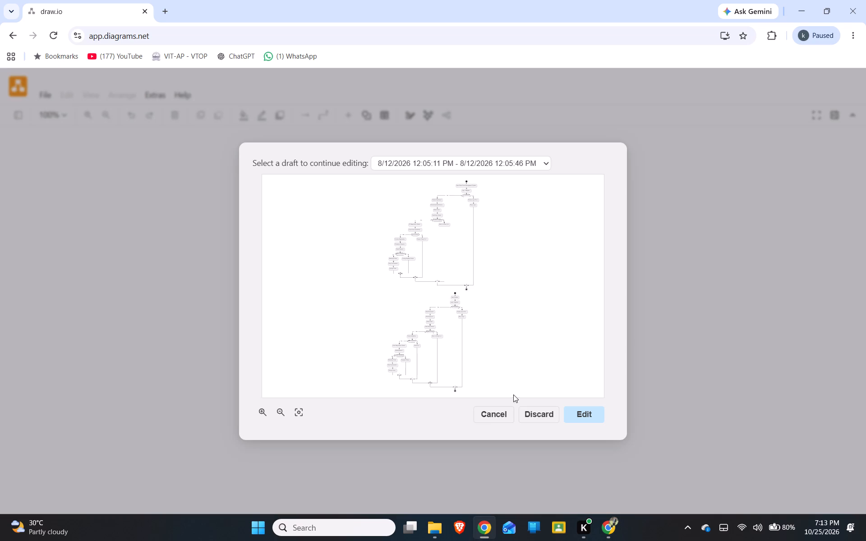
{"action": "left_click", "coordinate": [541, 408]}
{"action": "left_click", "coordinate": [418, 298]}
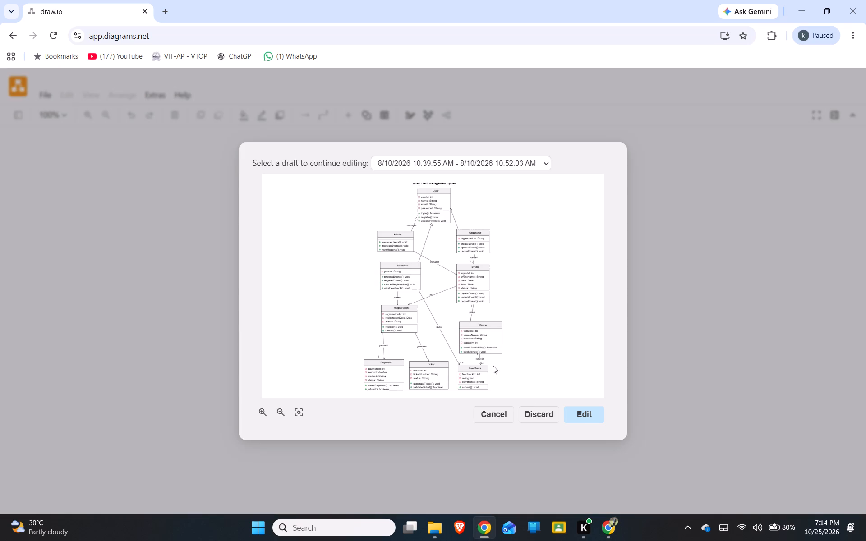
{"action": "left_click", "coordinate": [522, 403]}
{"action": "left_click", "coordinate": [527, 410]}
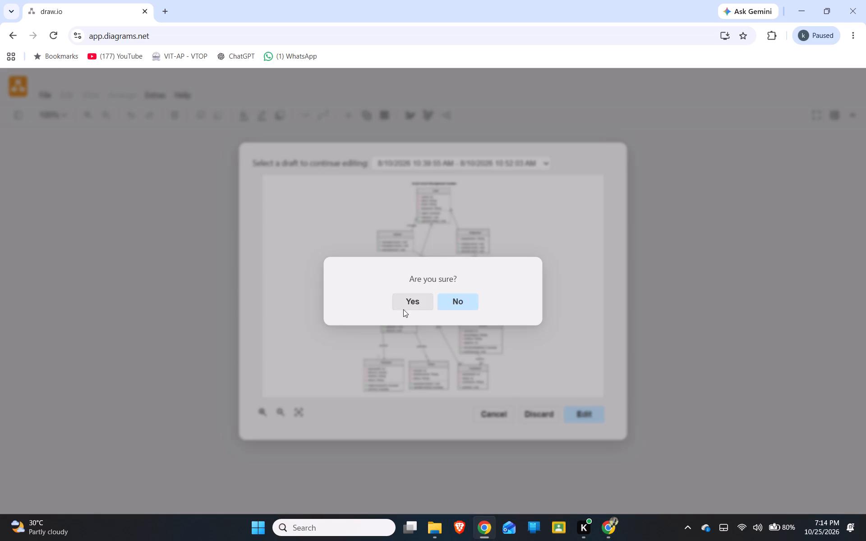
{"action": "left_click", "coordinate": [403, 309]}
{"action": "left_click", "coordinate": [551, 416]}
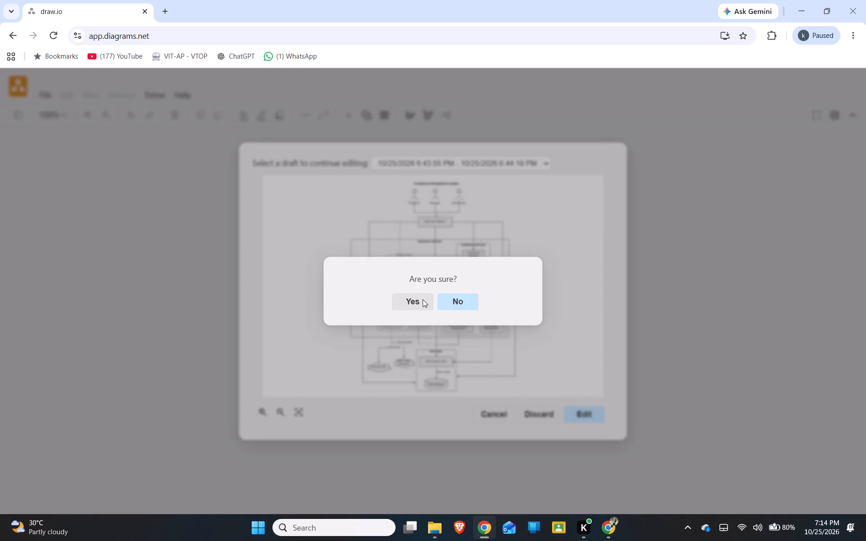
{"action": "left_click", "coordinate": [419, 297]}
{"action": "left_click", "coordinate": [499, 420]}
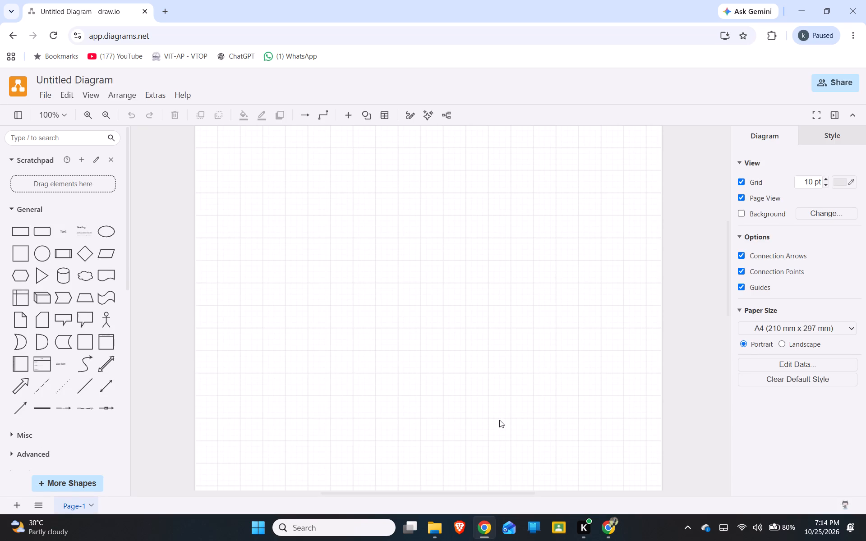
Import the Component diagram.drawio PNG file from the device's Downloads folder into the blank Untitled Diagram.
{"action": "left_click", "coordinate": [42, 96]}
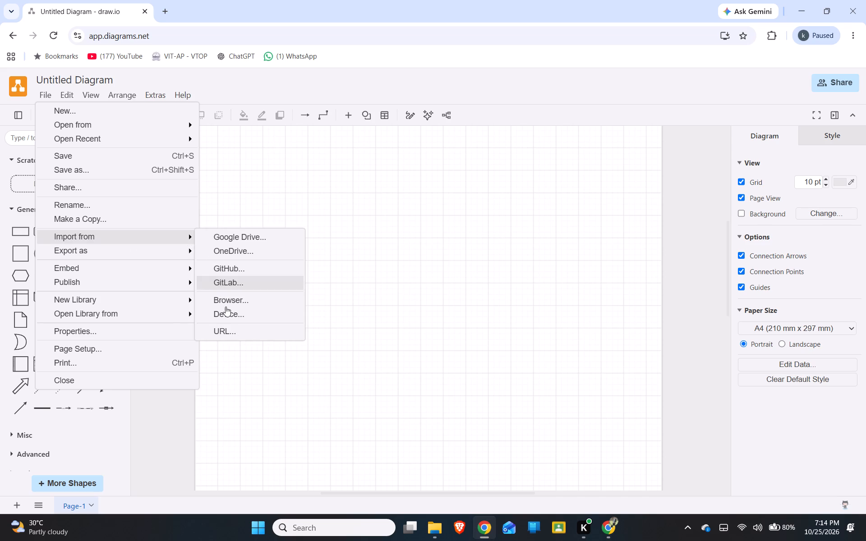
{"action": "left_click", "coordinate": [226, 308]}
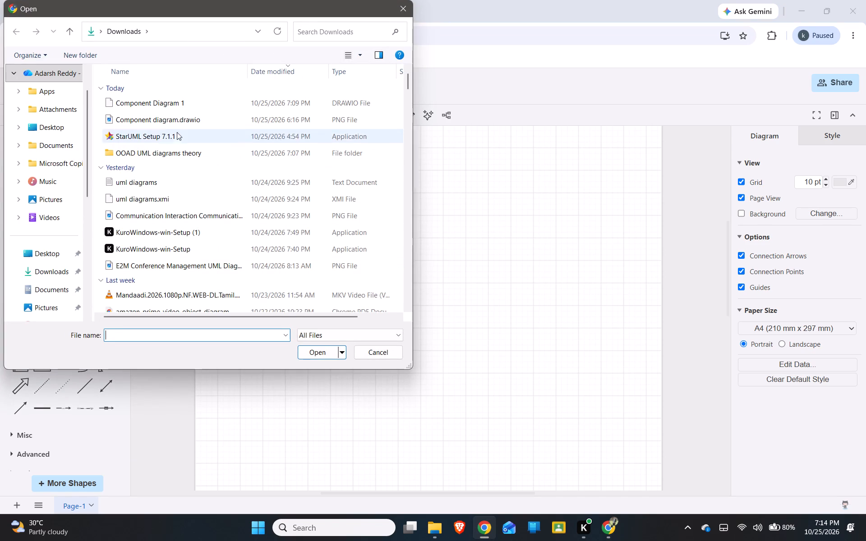
{"action": "left_click", "coordinate": [175, 120]}
{"action": "left_click", "coordinate": [319, 357]}
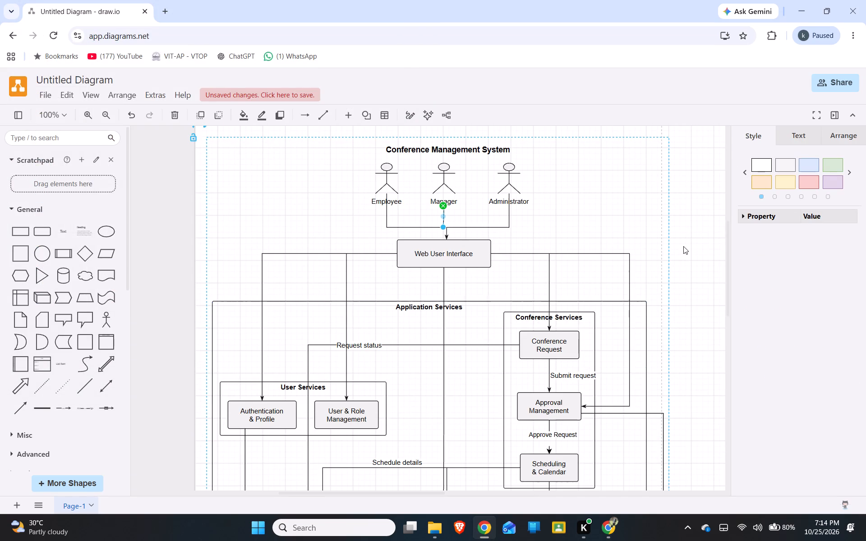
{"action": "left_click", "coordinate": [683, 246]}
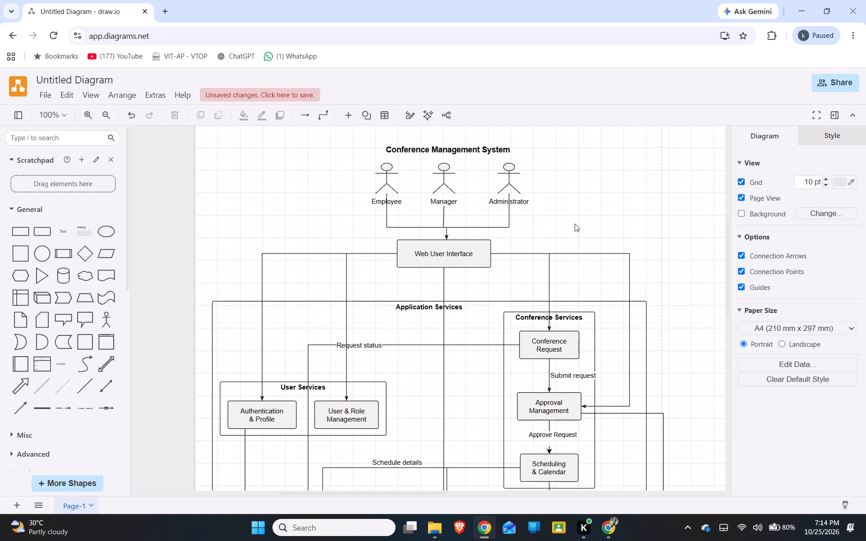
{"action": "left_click", "coordinate": [47, 99]}
{"action": "left_click", "coordinate": [248, 174]}
In File Explorer's Downloads folder, delete the Component Diagram 1.drawio file and the Component diagram.drawio PNG file.
{"action": "left_click", "coordinate": [433, 523]}
{"action": "left_click", "coordinate": [464, 463]}
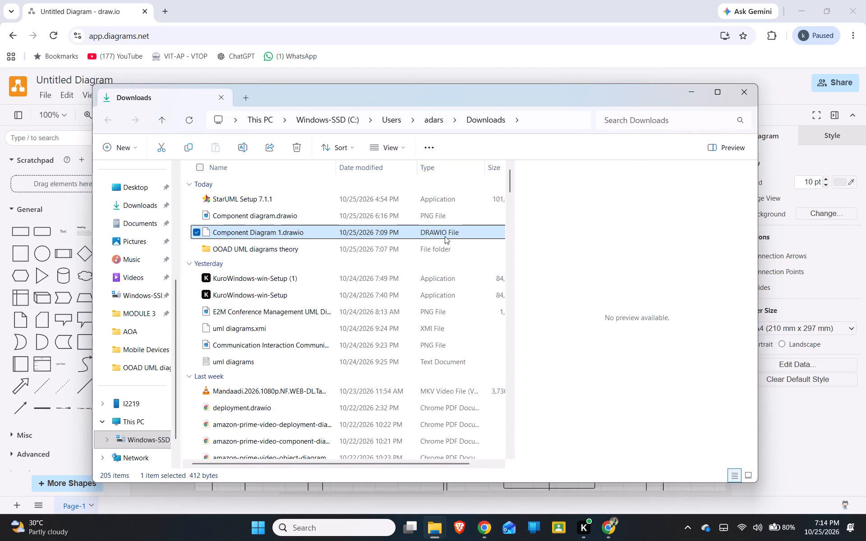
{"action": "left_click", "coordinate": [296, 147]}
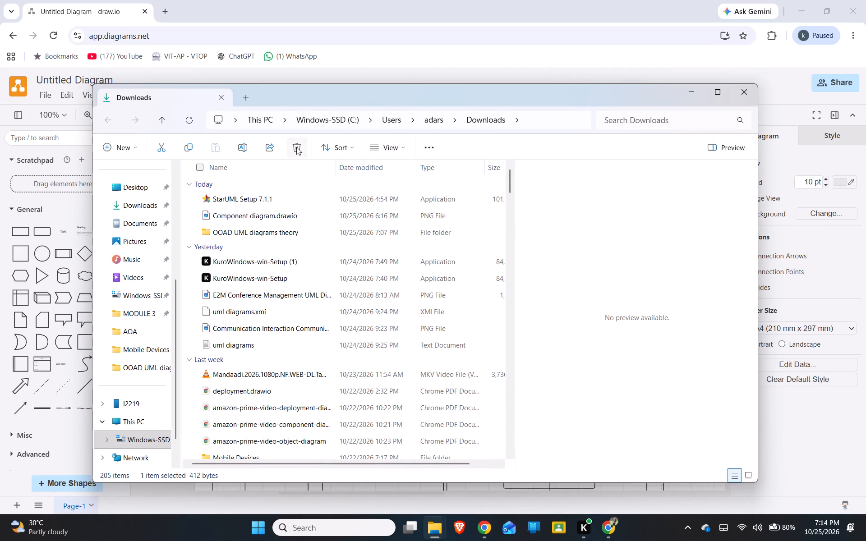
{"action": "left_click", "coordinate": [296, 215]}
{"action": "left_click", "coordinate": [299, 146]}
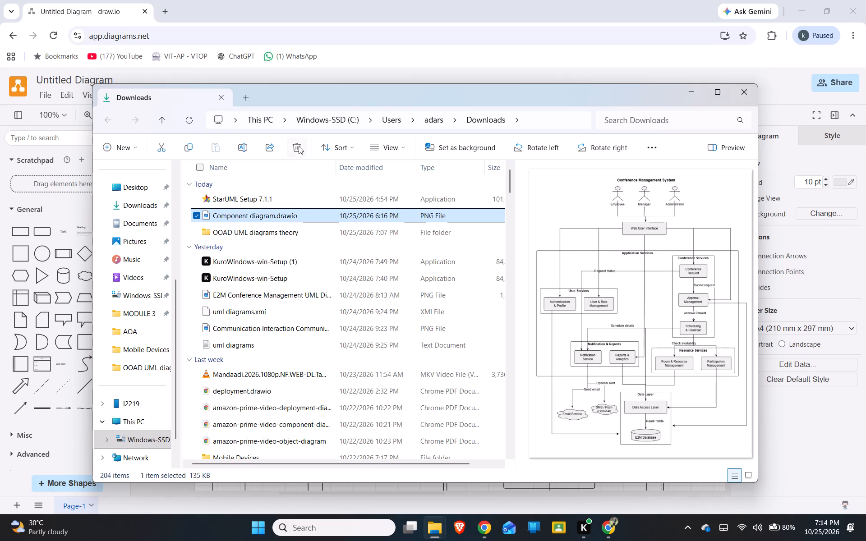
Open the OOAD UML diagrams theory folder, check the Component diagram image.drawio PNG preview, and return to the draw.io window.
{"action": "double_click", "coordinate": [292, 220]}
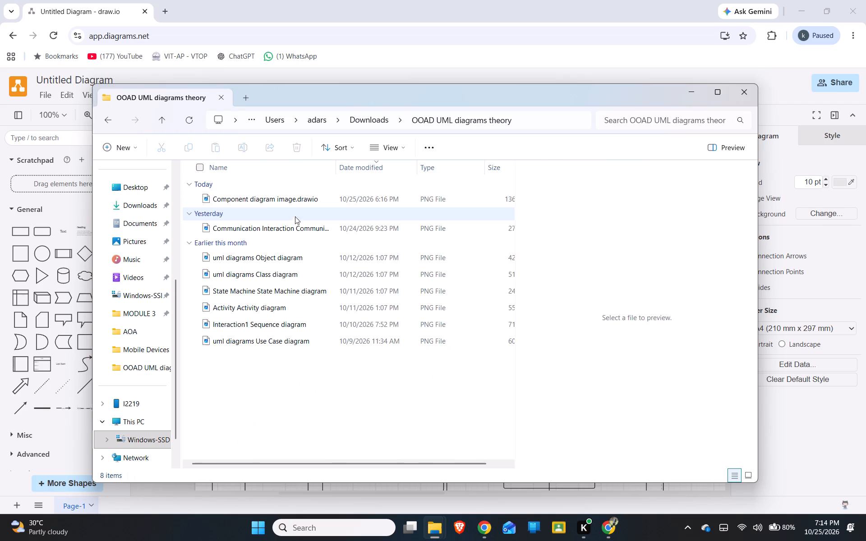
{"action": "double_click", "coordinate": [298, 199]}
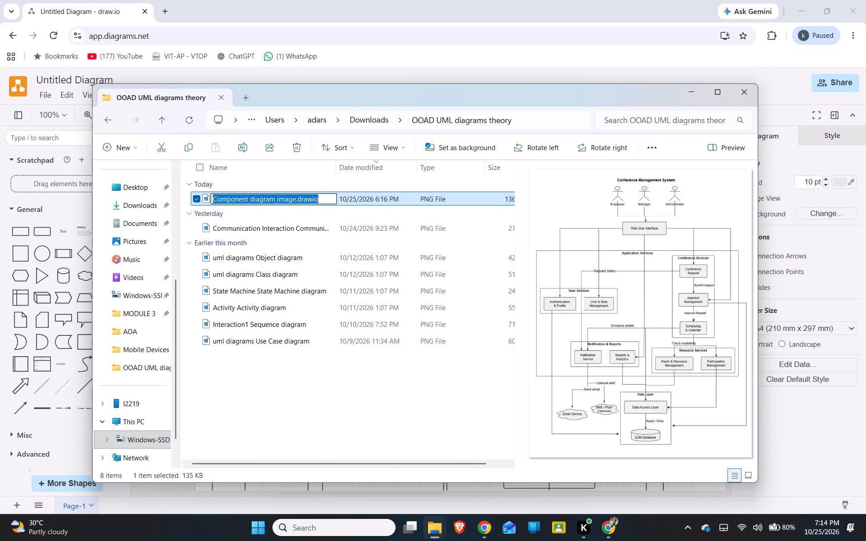
{"action": "left_click", "coordinate": [392, 215]}
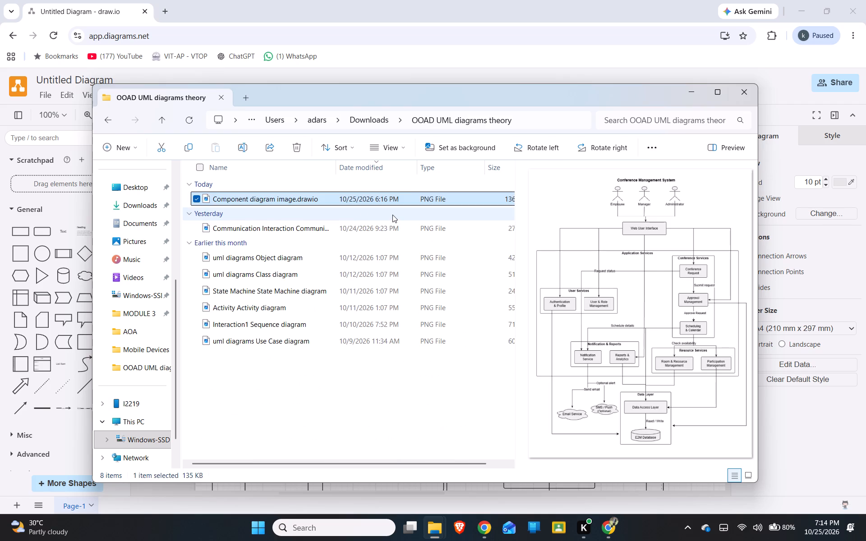
{"action": "left_click", "coordinate": [365, 205]}
{"action": "left_click", "coordinate": [691, 96]}
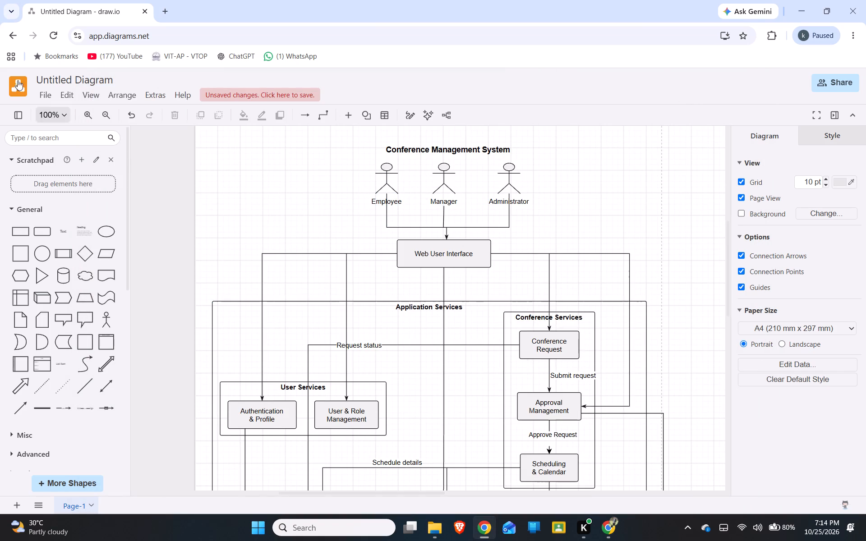
Save the imported conference management diagram as Component diagram, in XML File (.drawio) format, to Download.
{"action": "key", "text": "ctrl+s"}
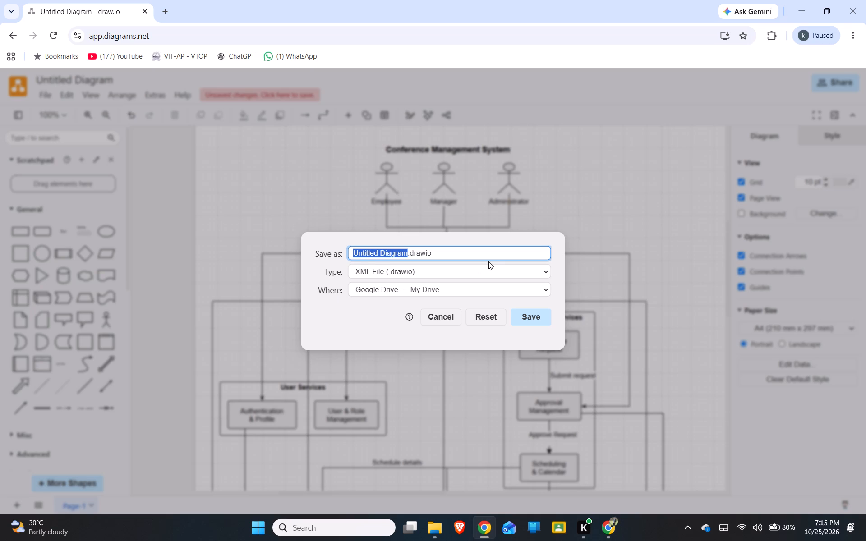
{"action": "type", "text": "Component"}
{"action": "key", "text": "space"}
{"action": "type", "text": "diagram"}
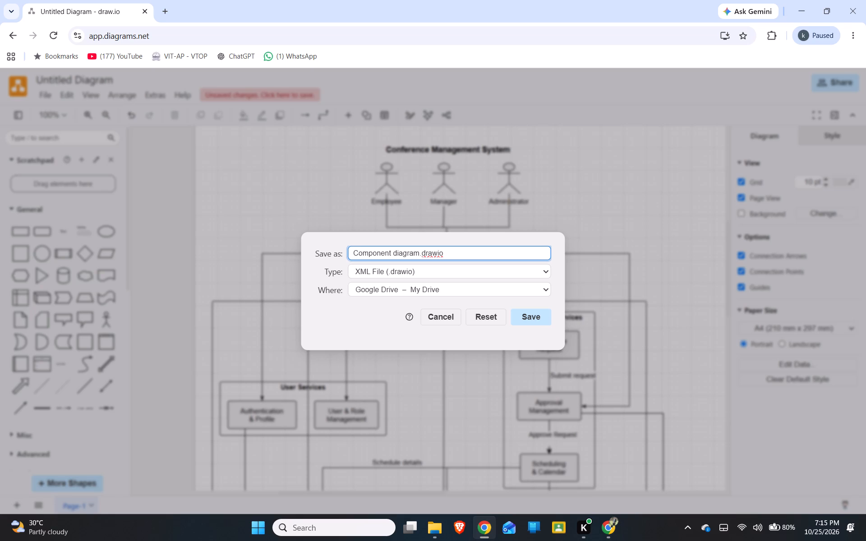
{"action": "left_click", "coordinate": [506, 274]}
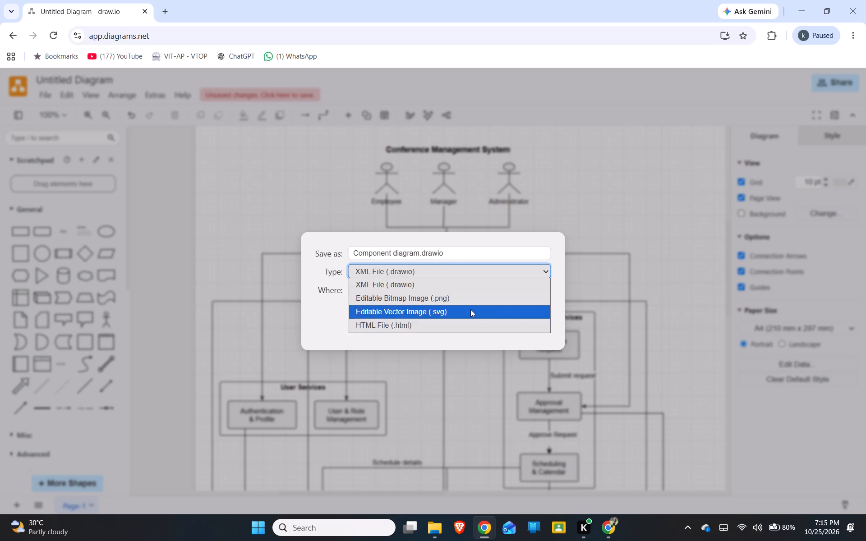
{"action": "left_click", "coordinate": [454, 284]}
{"action": "left_click", "coordinate": [451, 293]}
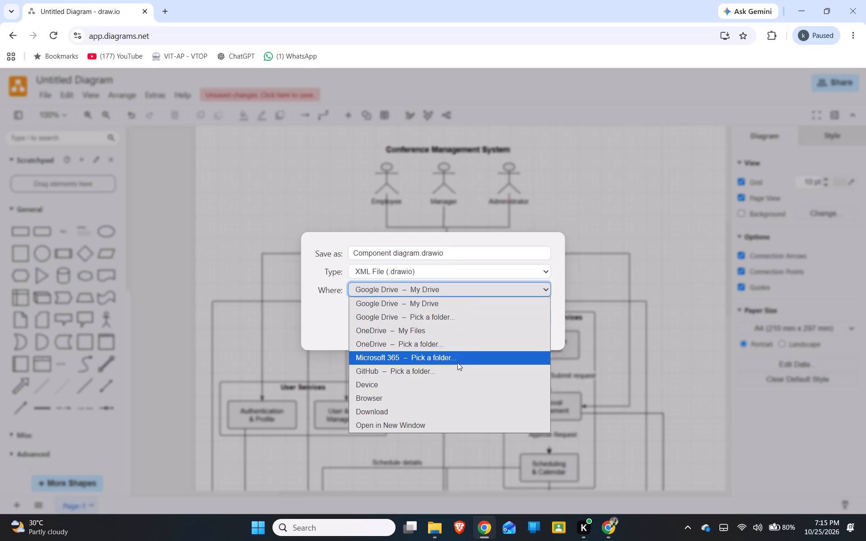
{"action": "left_click", "coordinate": [448, 414]}
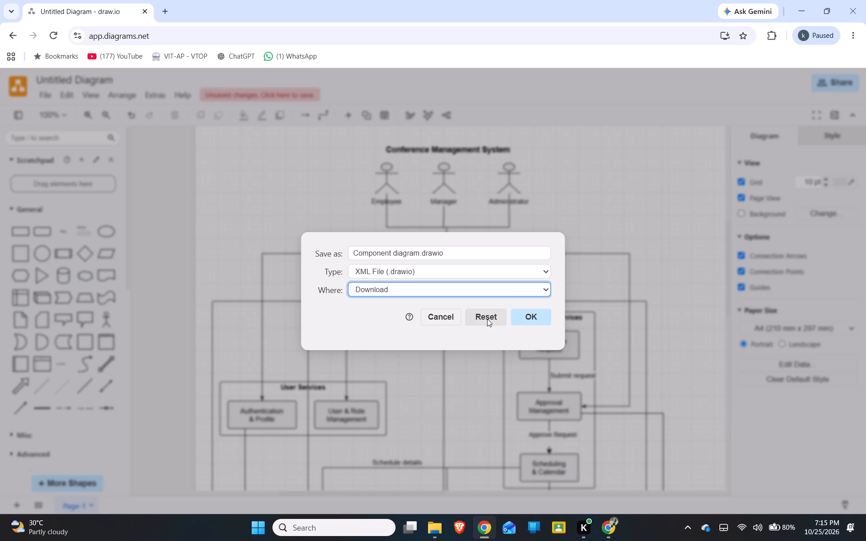
{"action": "left_click", "coordinate": [488, 318]}
{"action": "left_click", "coordinate": [488, 318]}
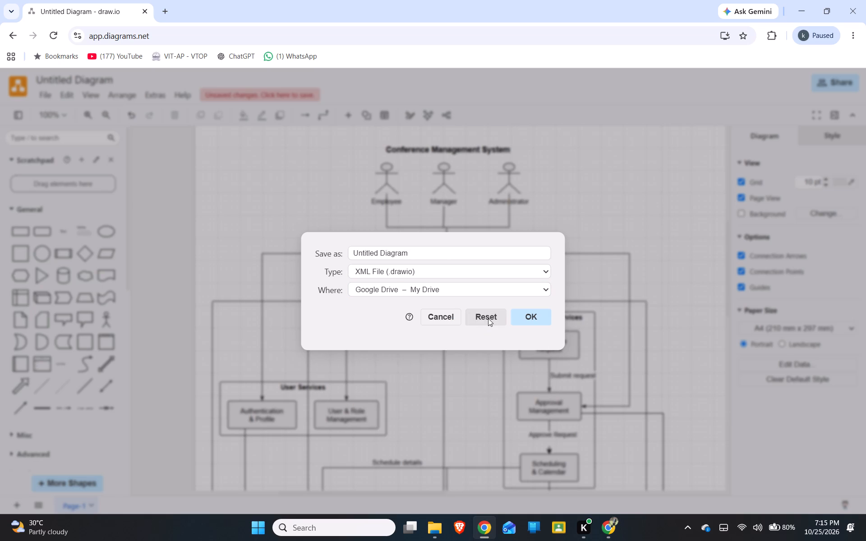
{"action": "left_click", "coordinate": [447, 253]}
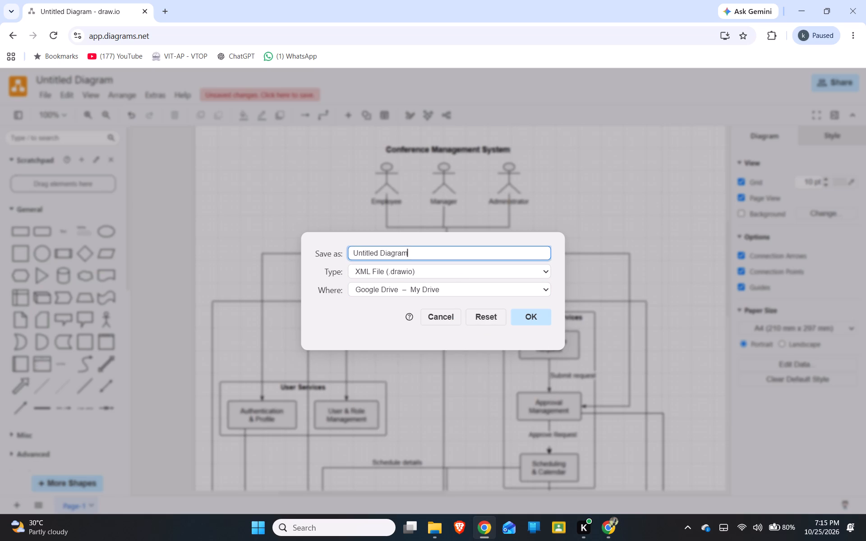
{"action": "left_click_drag", "start_coordinate": [447, 253], "coordinate": [291, 254]}
{"action": "type", "text": "Component diagram"}
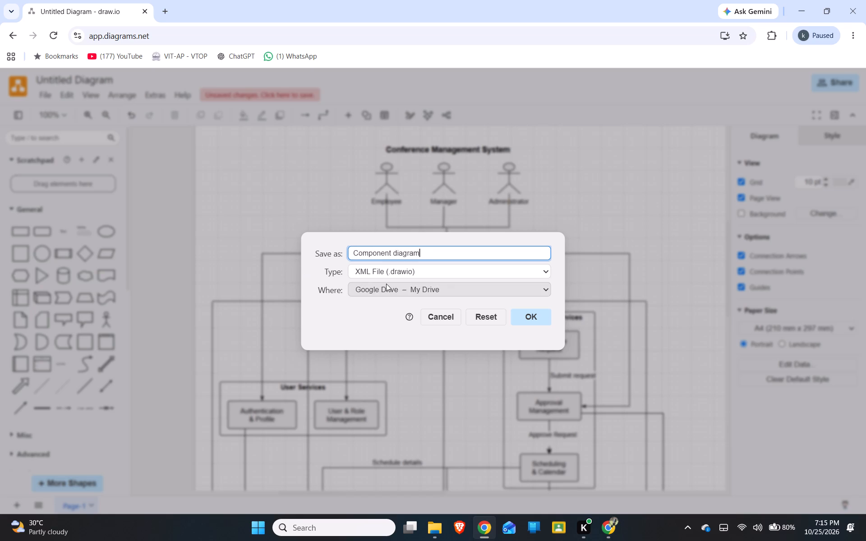
{"action": "left_click", "coordinate": [388, 284]}
{"action": "left_click", "coordinate": [405, 407]}
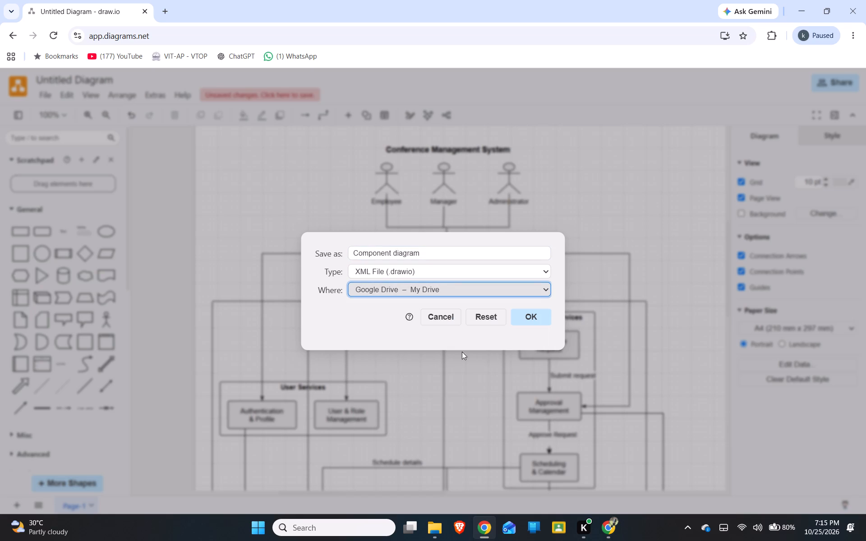
{"action": "left_click", "coordinate": [519, 316]}
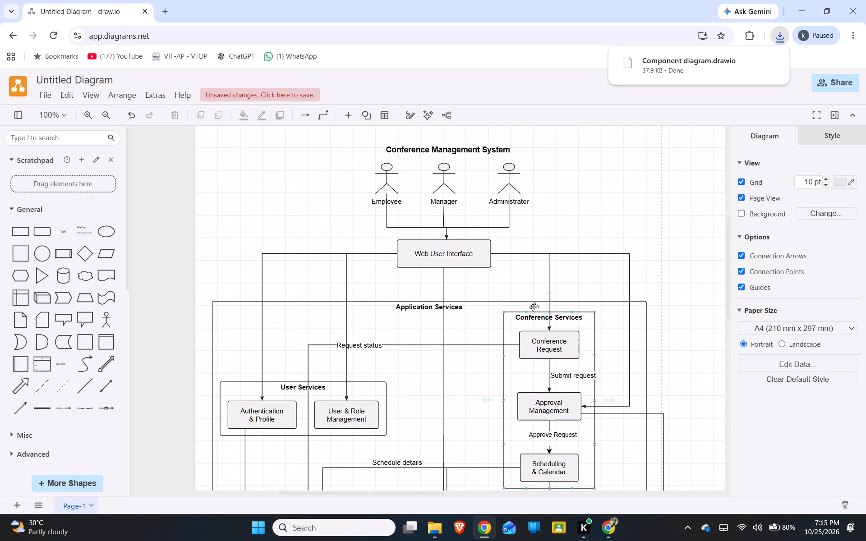
Create a new blank diagram in XML File (.drawio) format under the name Untitled Diagram.drawio.
{"action": "left_click", "coordinate": [163, 10]}
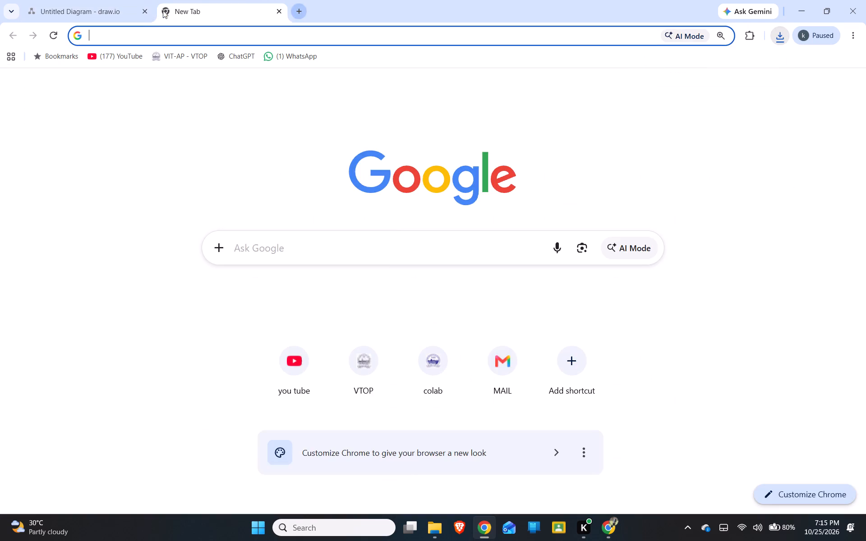
{"action": "left_click", "coordinate": [115, 4]}
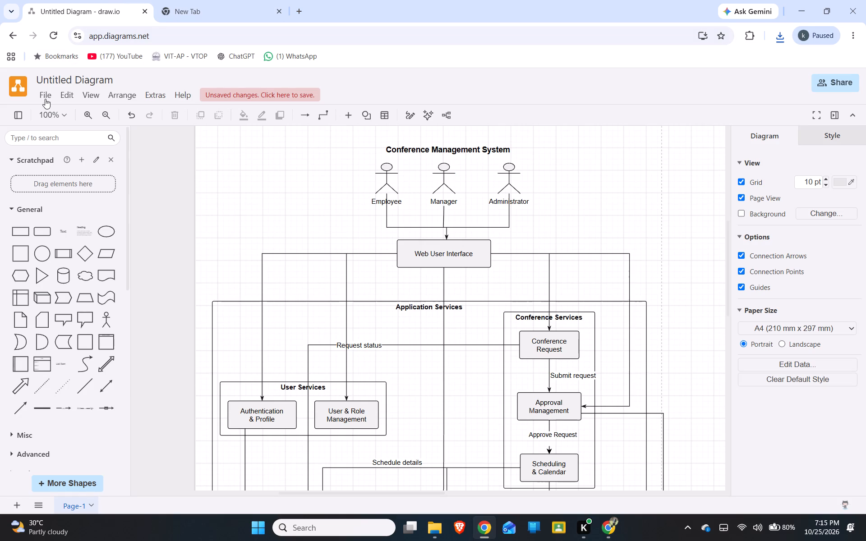
{"action": "left_click", "coordinate": [45, 99]}
{"action": "left_click", "coordinate": [64, 117]}
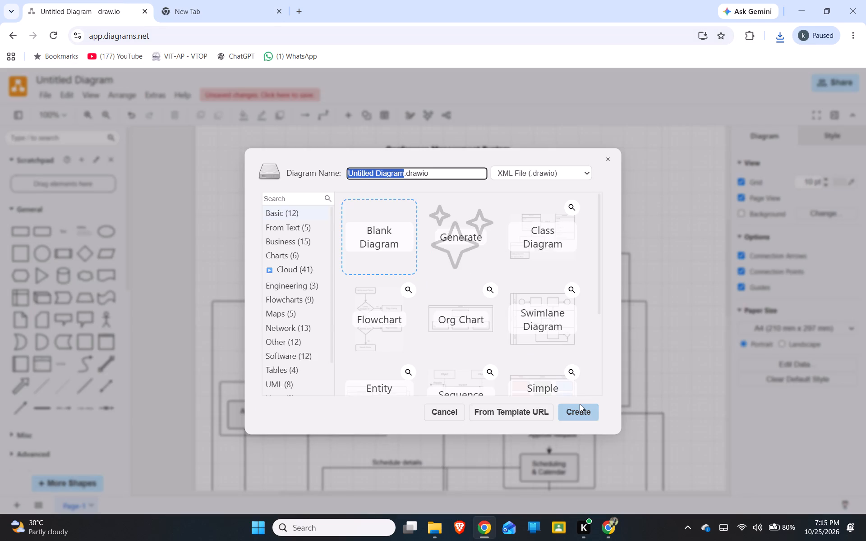
{"action": "left_click", "coordinate": [580, 404]}
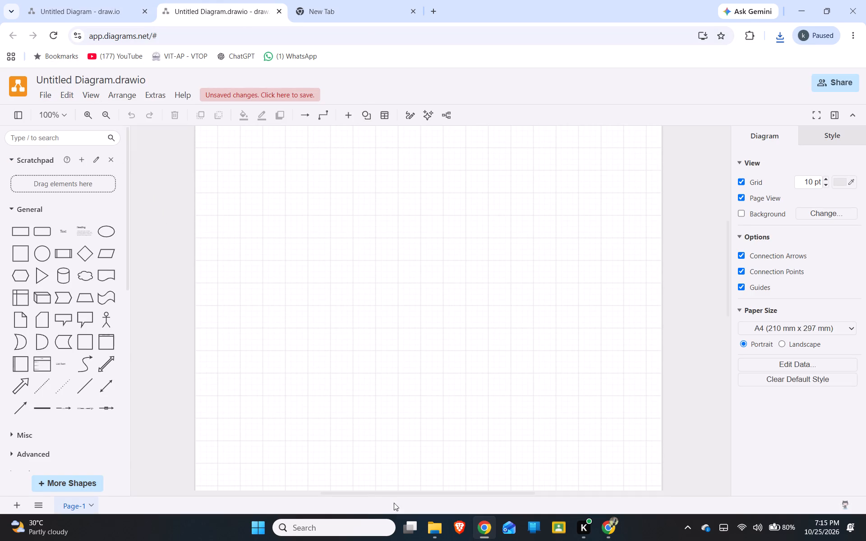
Look through the OOAD UML diagrams theory folder and the other browser window's Component 1, Design UML Diagrams and Component diagram pages.
{"action": "key", "text": "alt+Tab"}
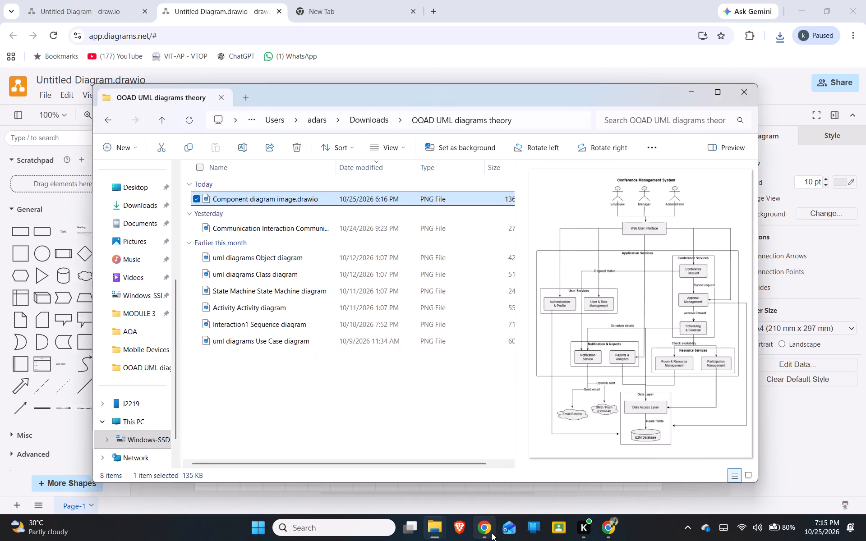
{"action": "key", "text": "alt+Tab"}
{"action": "key", "text": "alt+Tab"}
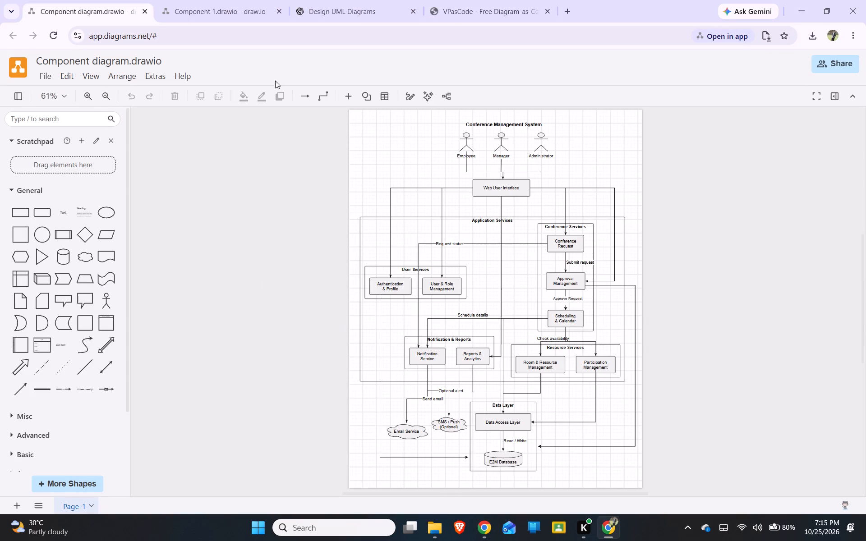
{"action": "left_click", "coordinate": [228, 12]}
{"action": "key", "text": "alt+Tab"}
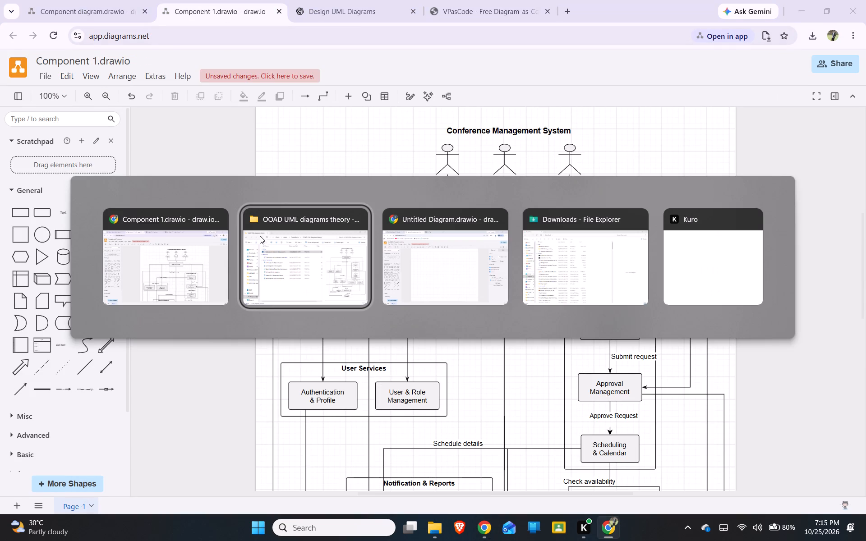
{"action": "key", "text": "alt+Tab"}
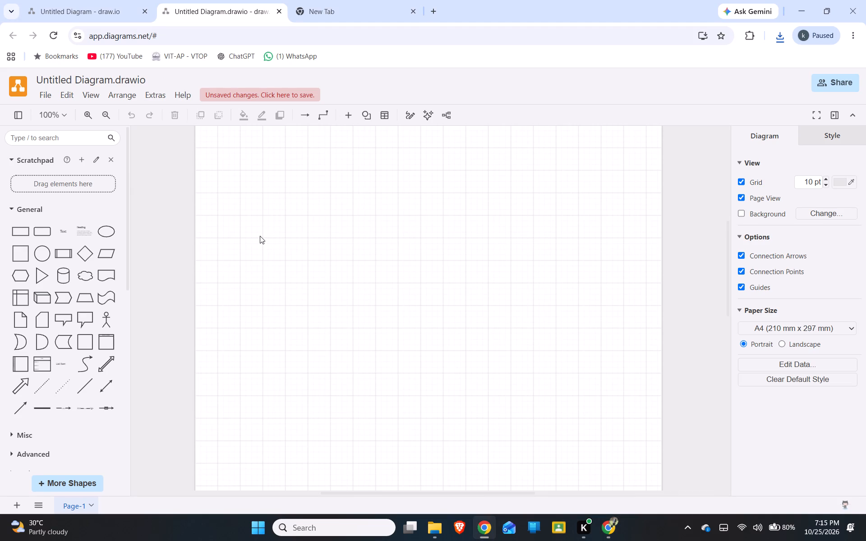
{"action": "key", "text": "alt+Tab"}
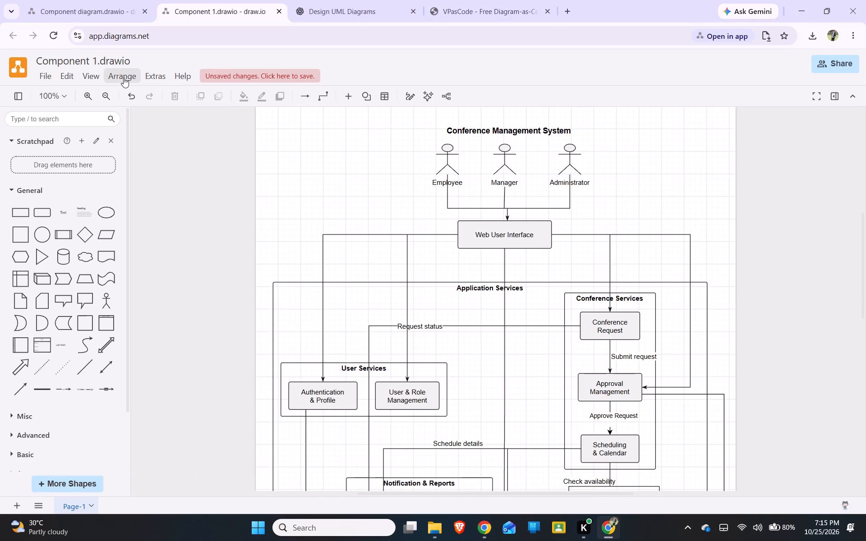
{"action": "left_click", "coordinate": [313, 5]}
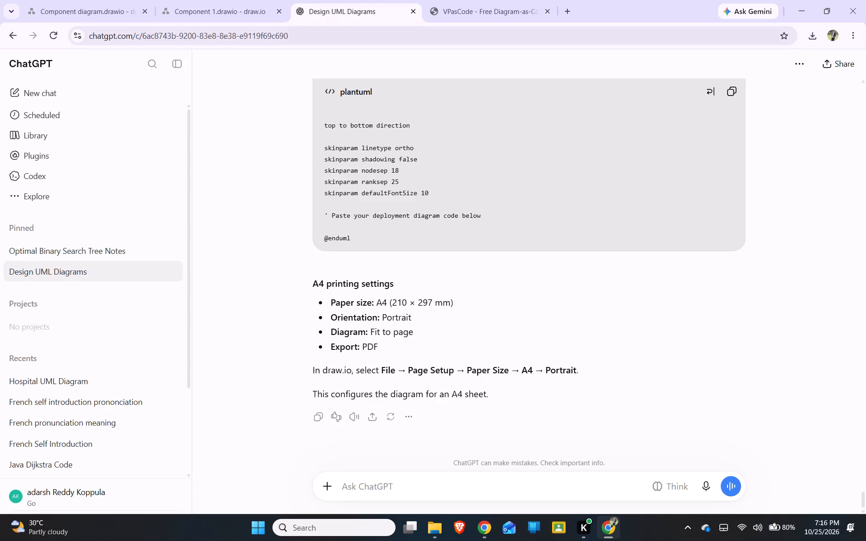
{"action": "left_click", "coordinate": [220, 0]}
{"action": "left_click", "coordinate": [48, 79]}
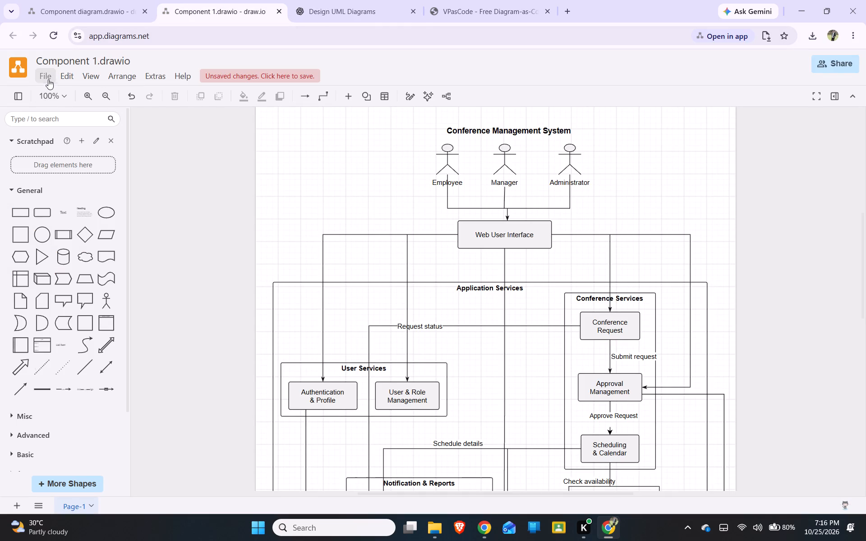
{"action": "left_click", "coordinate": [49, 0]}
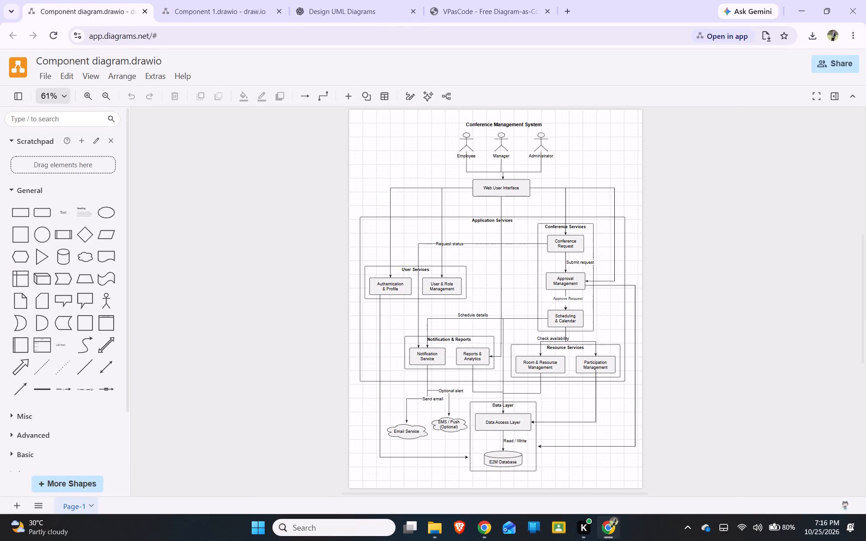
From the Component diagram.drawio page, create a new blank XML diagram and enter Component in its file name in the Documents folder.
{"action": "left_click", "coordinate": [48, 81]}
{"action": "left_click", "coordinate": [92, 84]}
{"action": "left_click", "coordinate": [97, 90]}
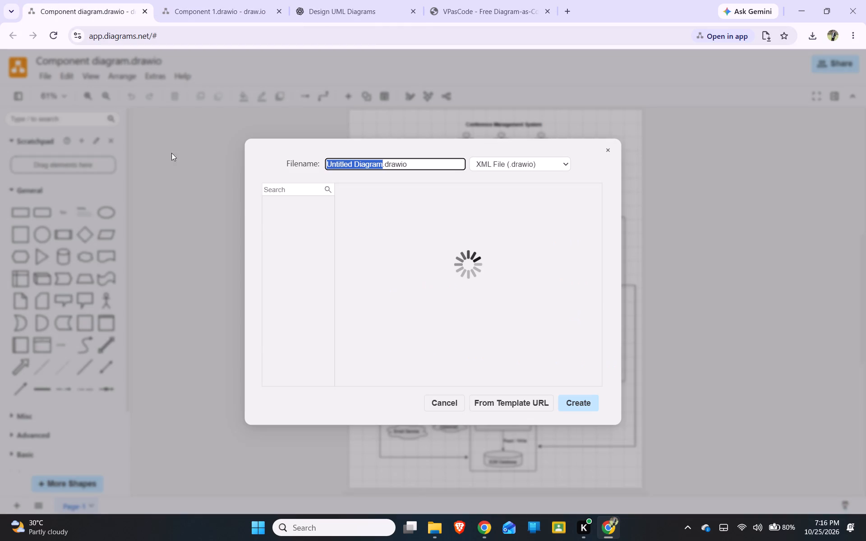
{"action": "left_click", "coordinate": [588, 409]}
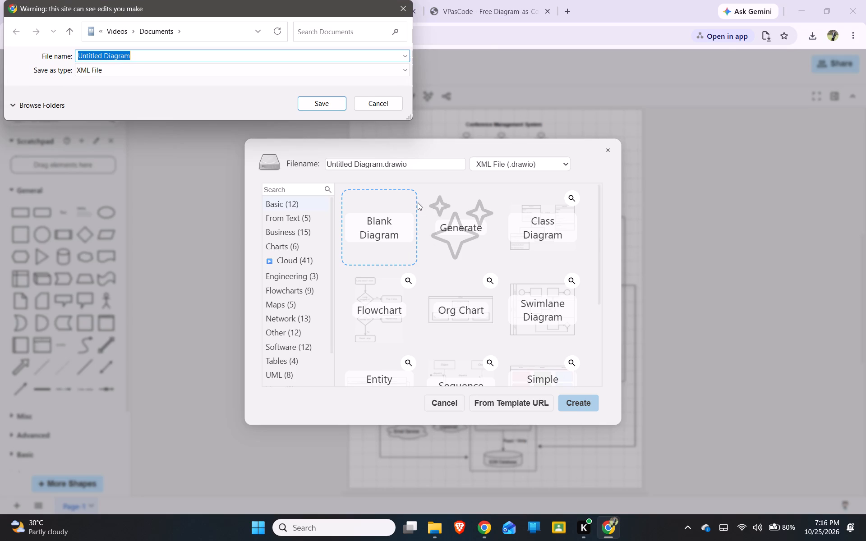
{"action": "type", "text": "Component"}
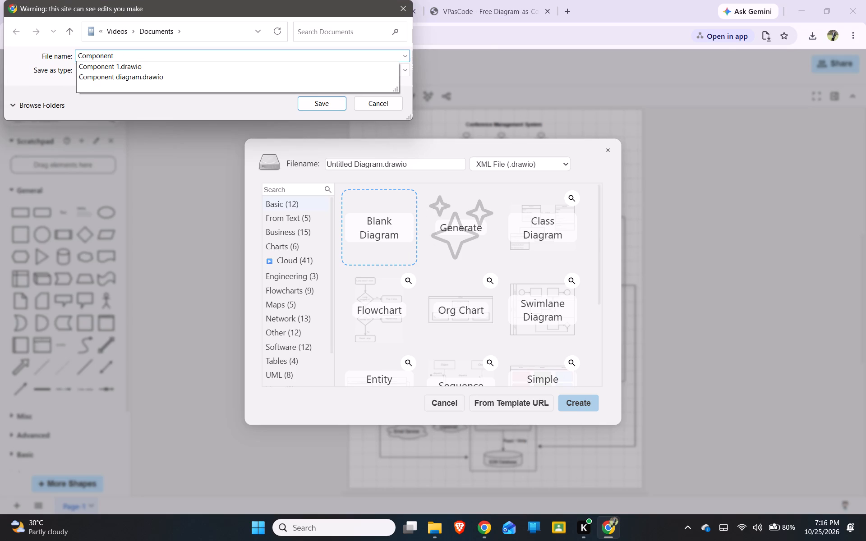
Save the new blank diagram under the name Component in the Documents folder.
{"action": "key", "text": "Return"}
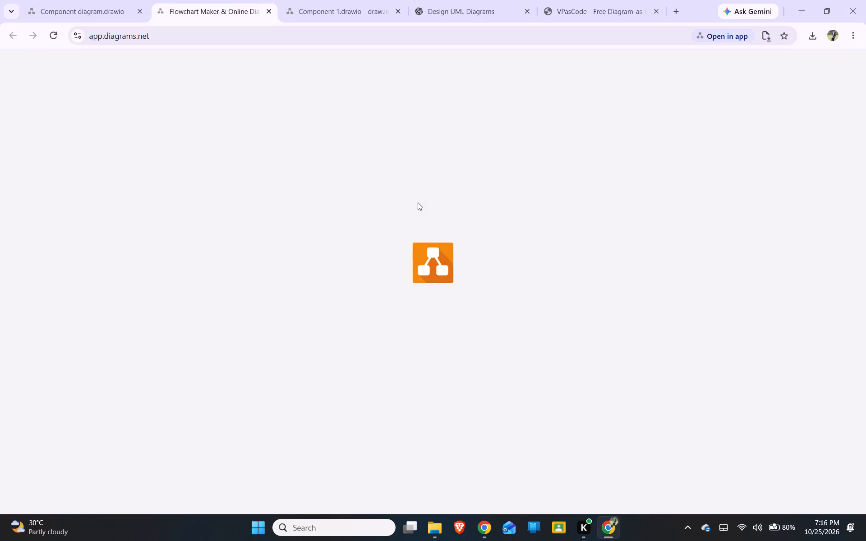
Import the Component diagram file from the device's Downloads folder into the blank Component.drawio page.
{"action": "left_click", "coordinate": [48, 75]}
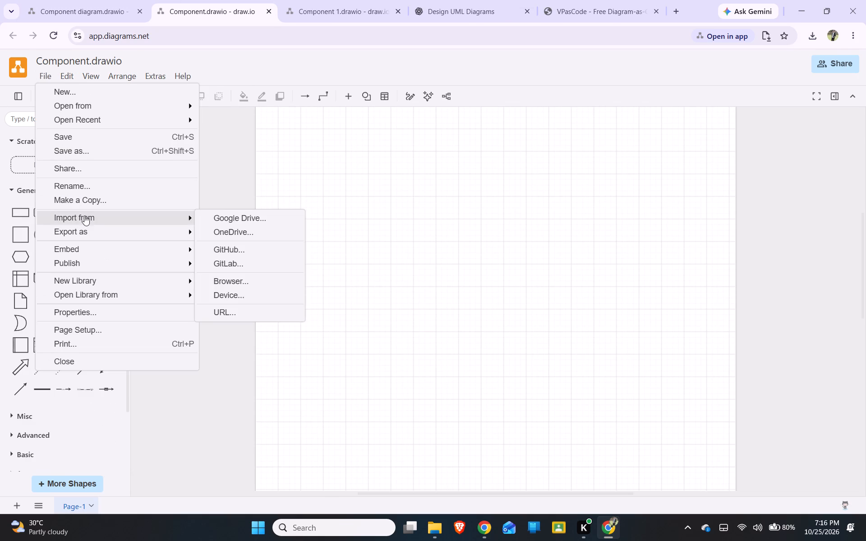
{"action": "left_click", "coordinate": [233, 293]}
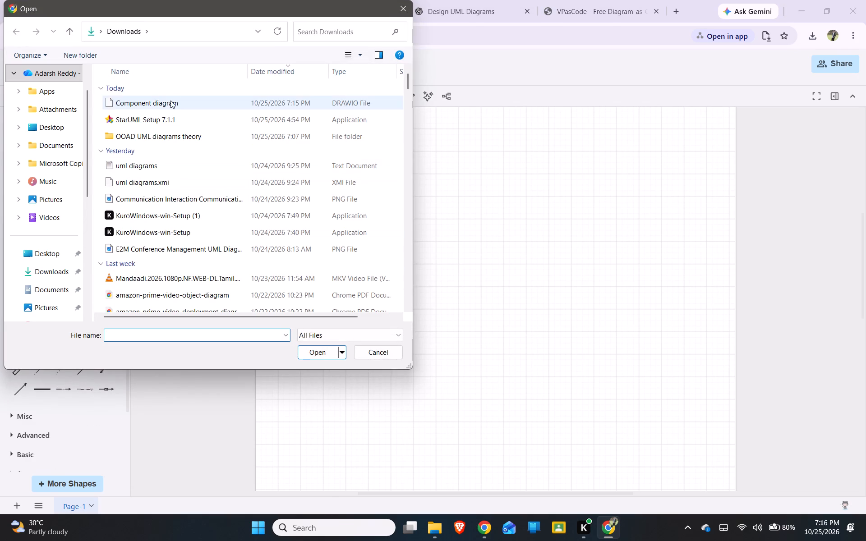
{"action": "left_click", "coordinate": [168, 96]}
{"action": "left_click", "coordinate": [311, 344]}
{"action": "left_click", "coordinate": [317, 350]}
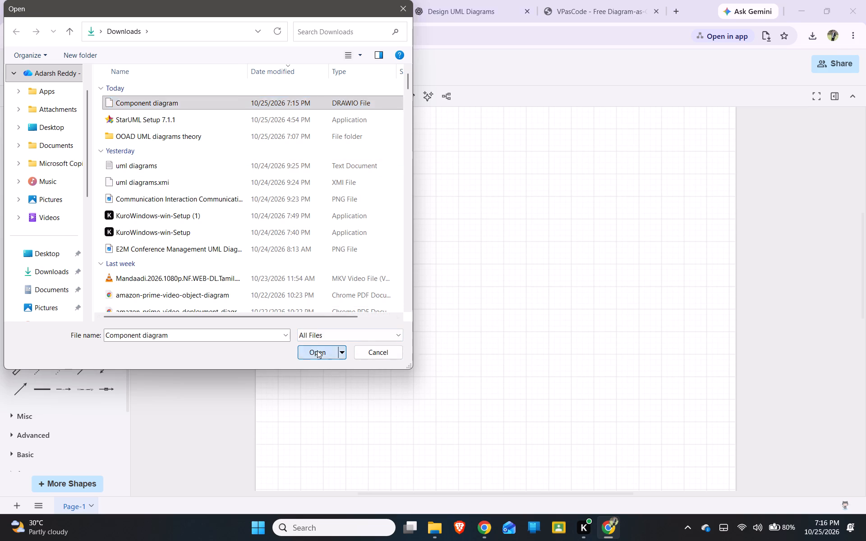
{"action": "left_click", "coordinate": [799, 282]}
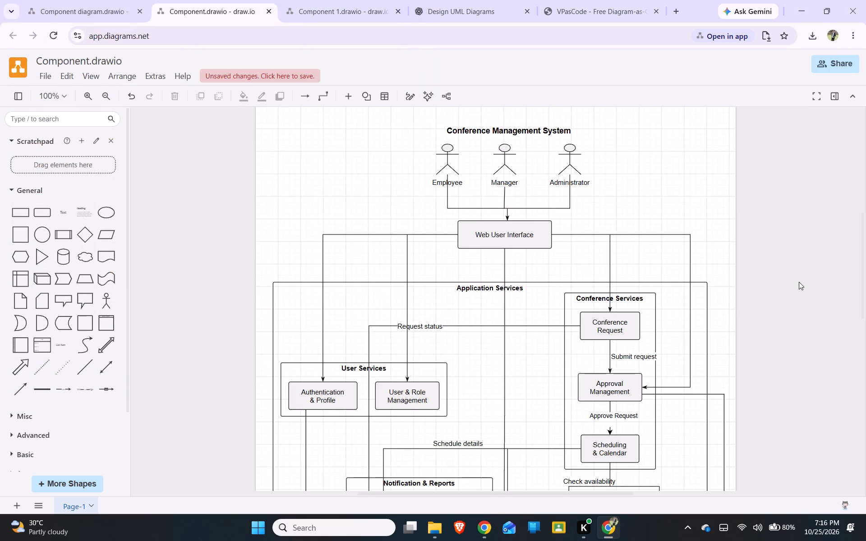
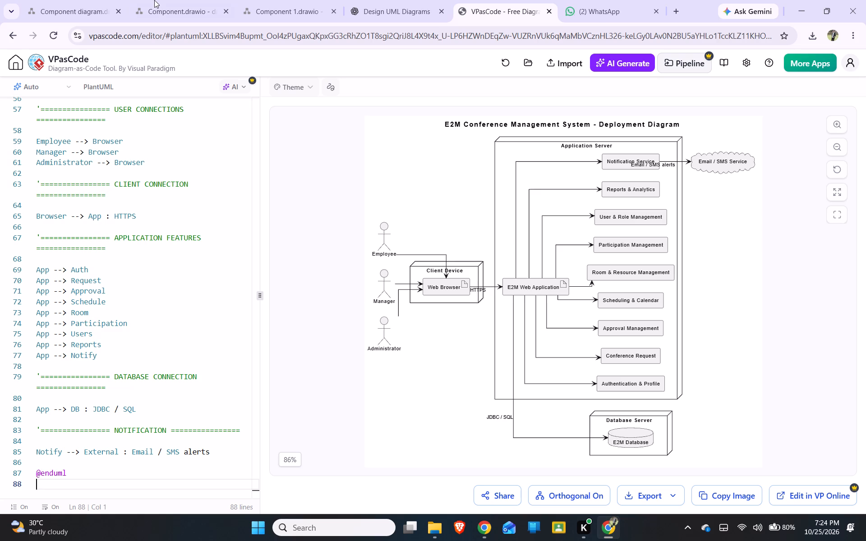
In draw.io, create a blank diagram and save it in Documents as an XML file named "Deployment Diagram".
{"action": "left_click", "coordinate": [98, 2]}
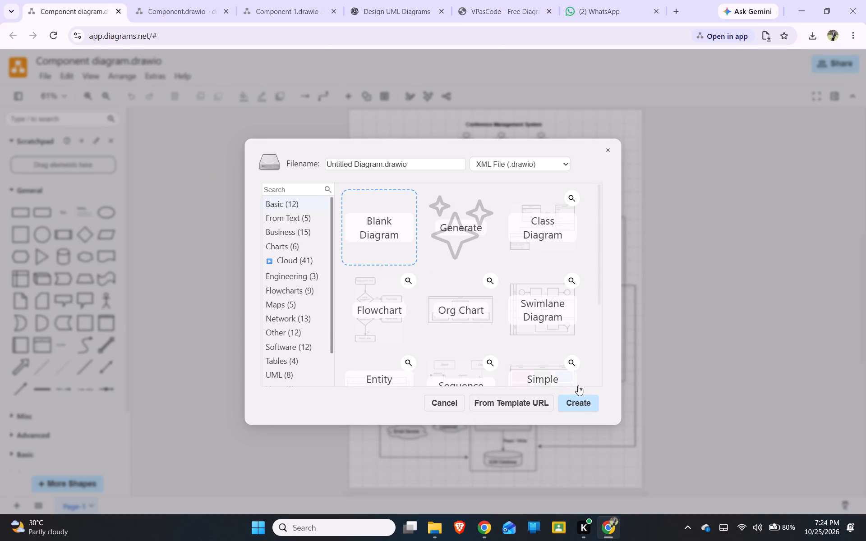
{"action": "left_click", "coordinate": [585, 404]}
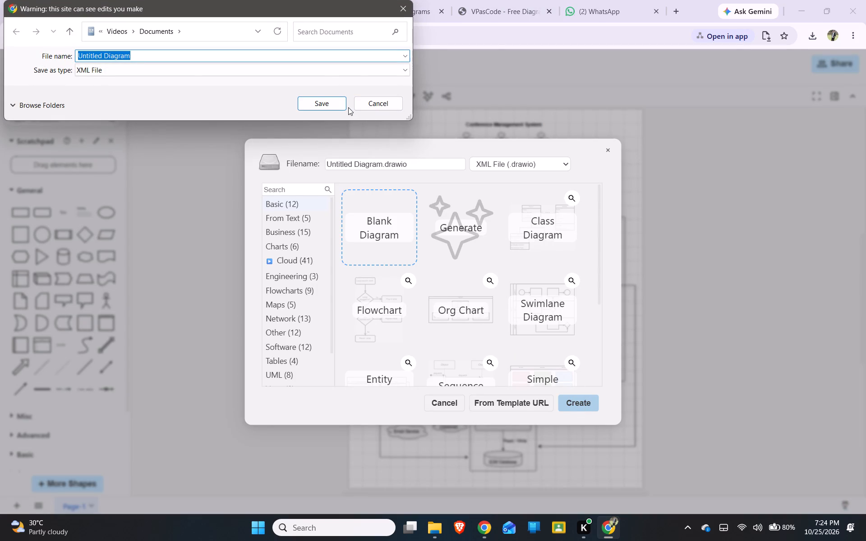
{"action": "type", "text": "Deploymemt"}
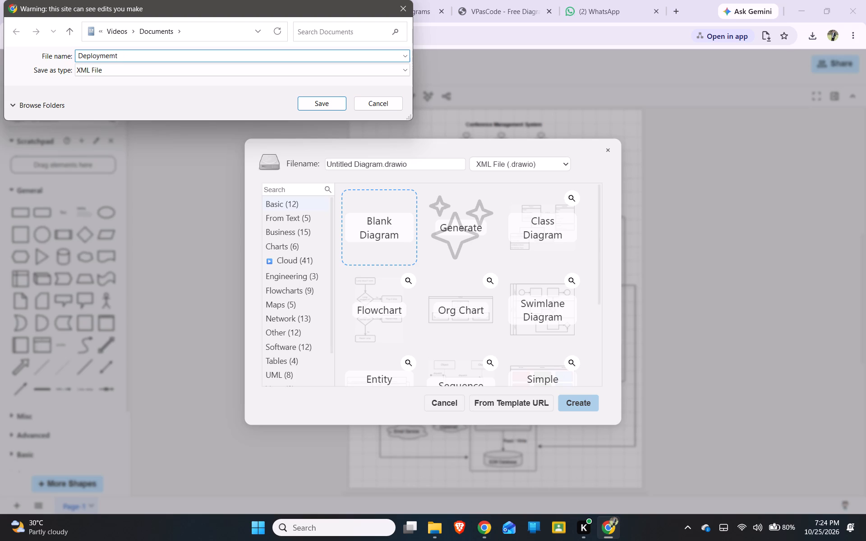
{"action": "key", "text": "BackSpace"}
{"action": "key", "text": "BackSpace"}
{"action": "type", "text": "nt"}
{"action": "key", "text": "space"}
{"action": "type", "text": "Dua"}
{"action": "key", "text": "BackSpace"}
{"action": "key", "text": "BackSpace"}
{"action": "type", "text": "ia"}
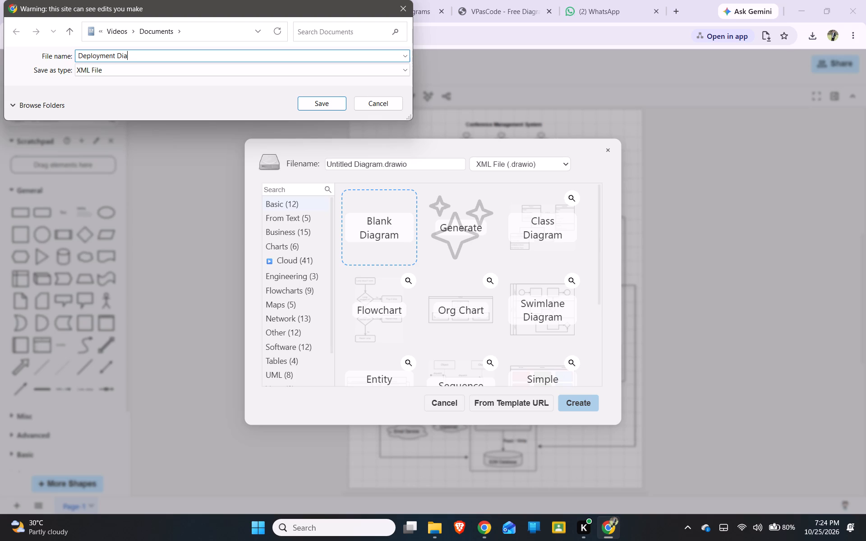
{"action": "type", "text": "grfam"}
{"action": "left_click", "coordinate": [341, 76]}
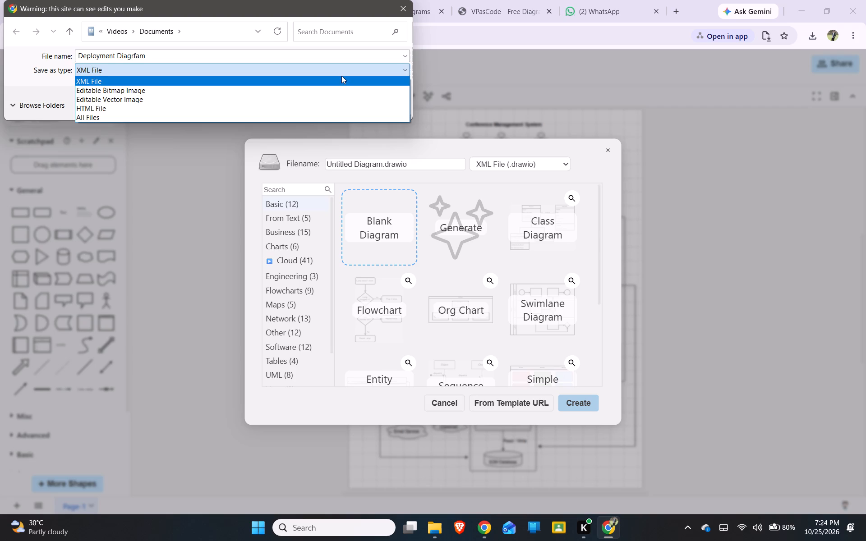
{"action": "left_click", "coordinate": [340, 73]}
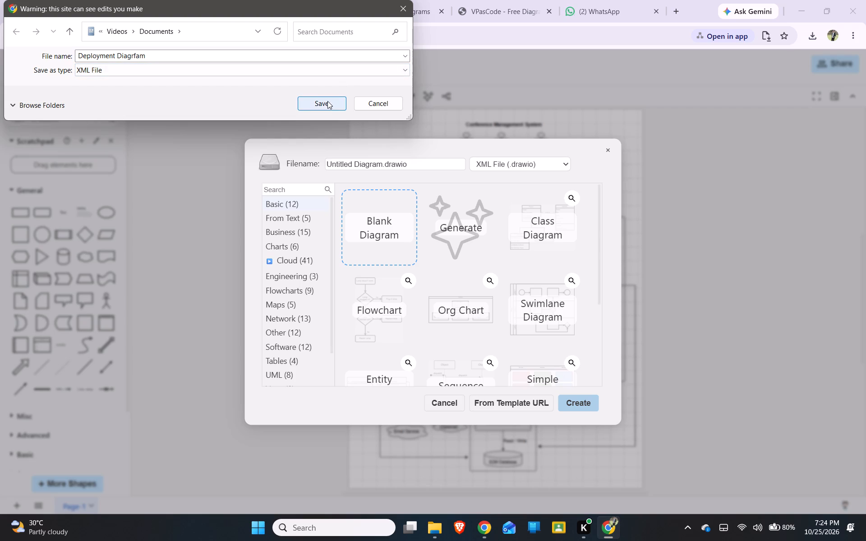
{"action": "left_click", "coordinate": [157, 56]}
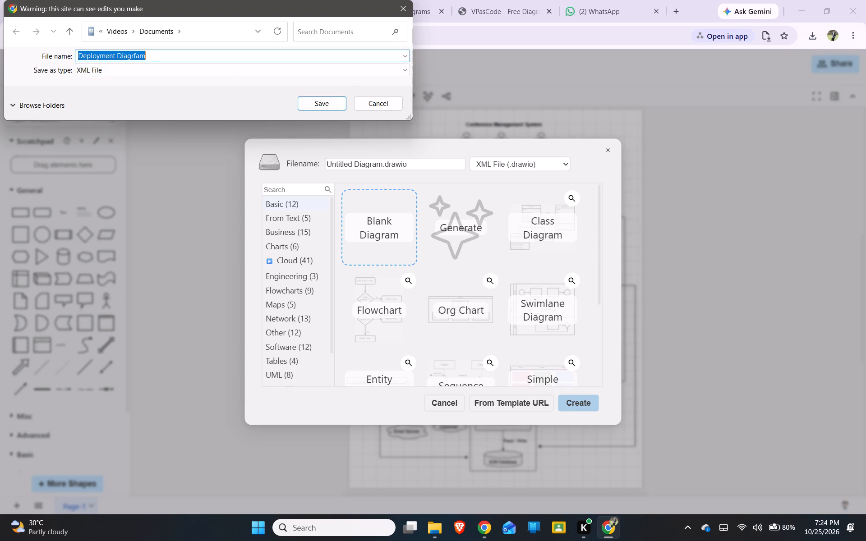
{"action": "left_click", "coordinate": [144, 52]}
{"action": "key", "text": "Left"}
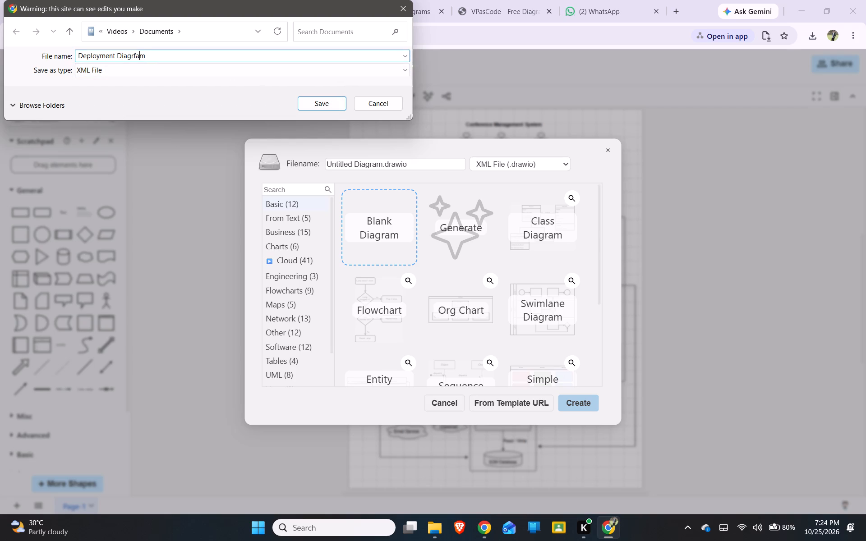
{"action": "key", "text": "Left"}
{"action": "key", "text": "BackSpace"}
{"action": "left_click", "coordinate": [322, 100]}
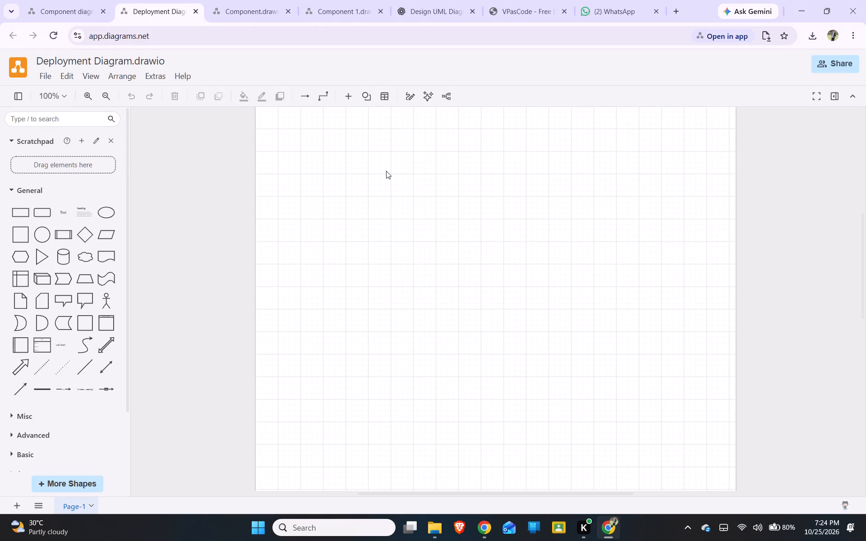
Copy all the PlantUML code from VPasCode and insert it into Deployment Diagram.drawio as a PlantUML diagram, replacing the sample code.
{"action": "left_click", "coordinate": [114, 69]}
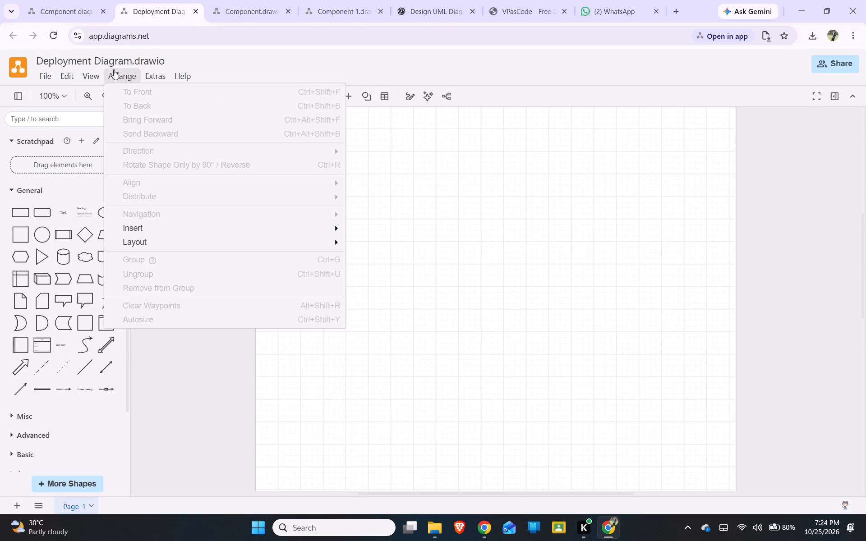
{"action": "left_click", "coordinate": [507, 6]}
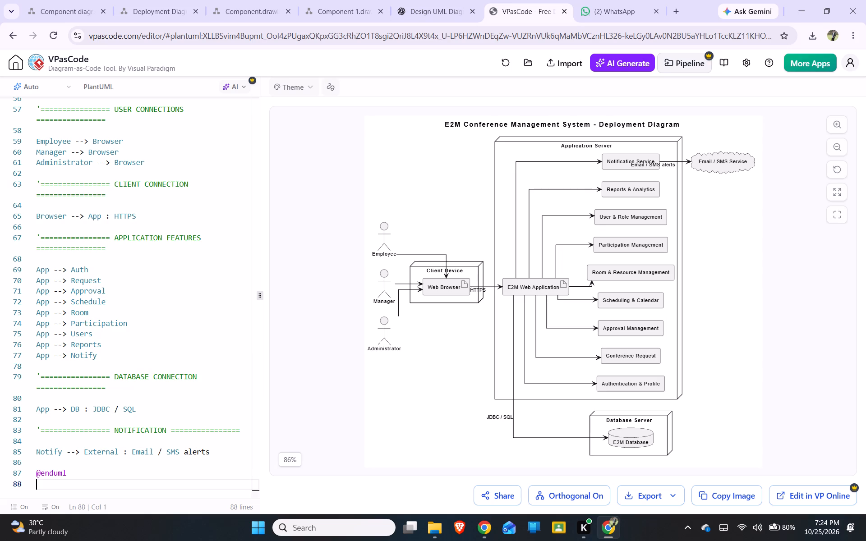
{"action": "left_click", "coordinate": [161, 279]}
{"action": "key", "text": "ctrl+a"}
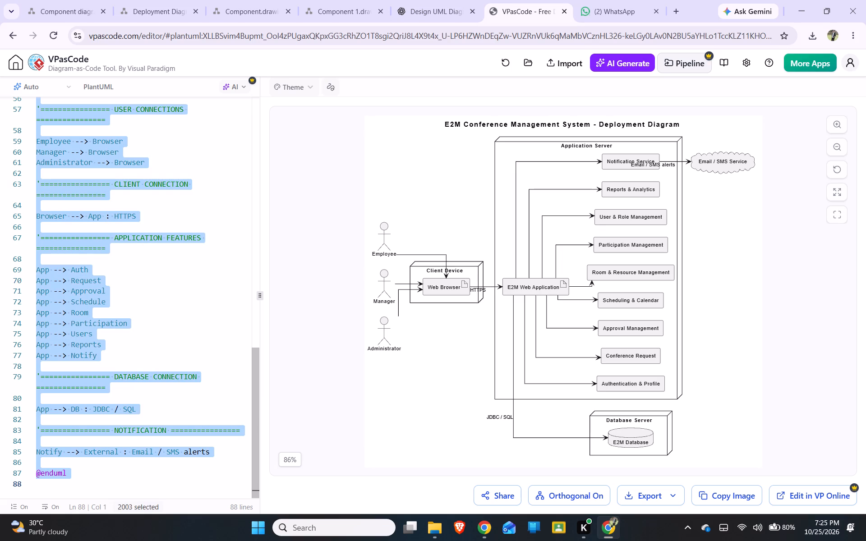
{"action": "key", "text": "ctrl+c"}
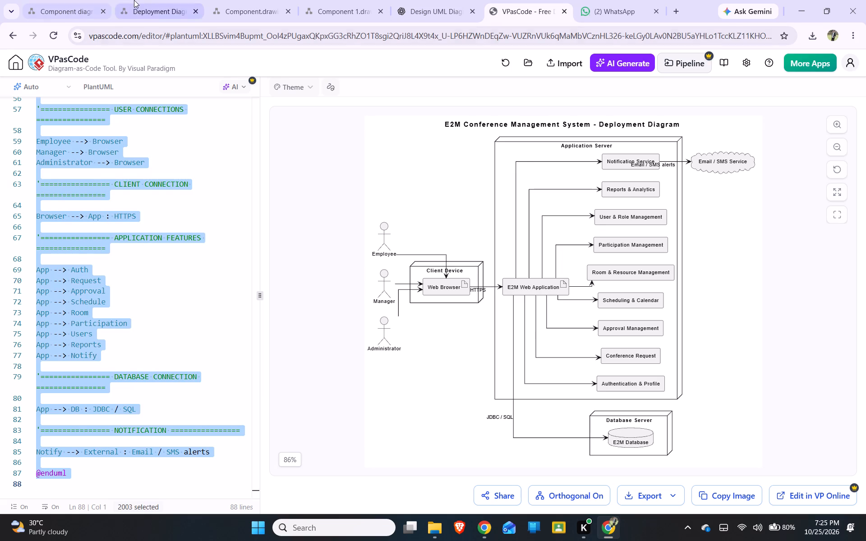
{"action": "left_click", "coordinate": [134, 0]}
{"action": "left_click", "coordinate": [134, 80]}
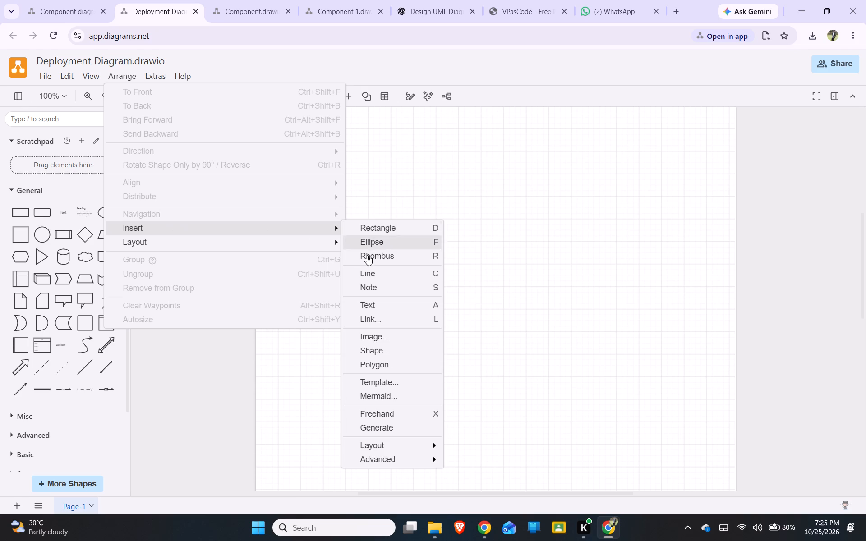
{"action": "left_click", "coordinate": [461, 468]}
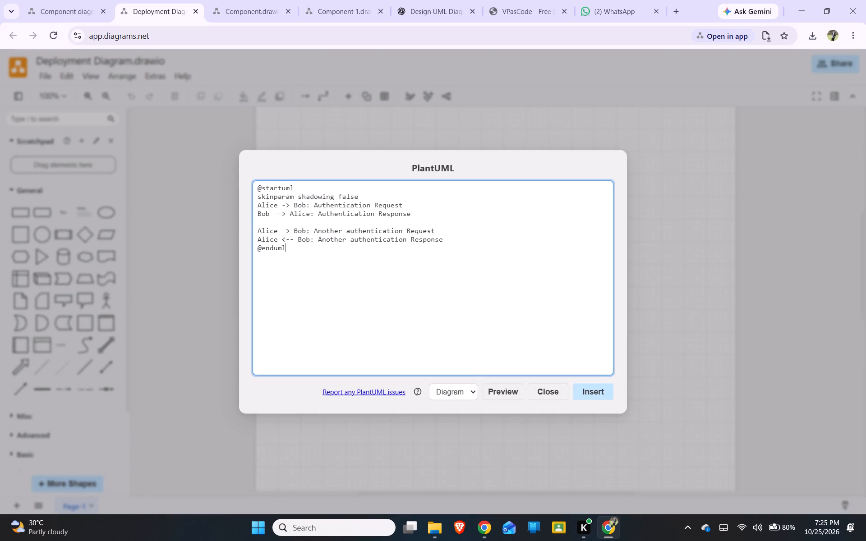
{"action": "key", "text": "ctrl+a"}
{"action": "key", "text": "BackSpace"}
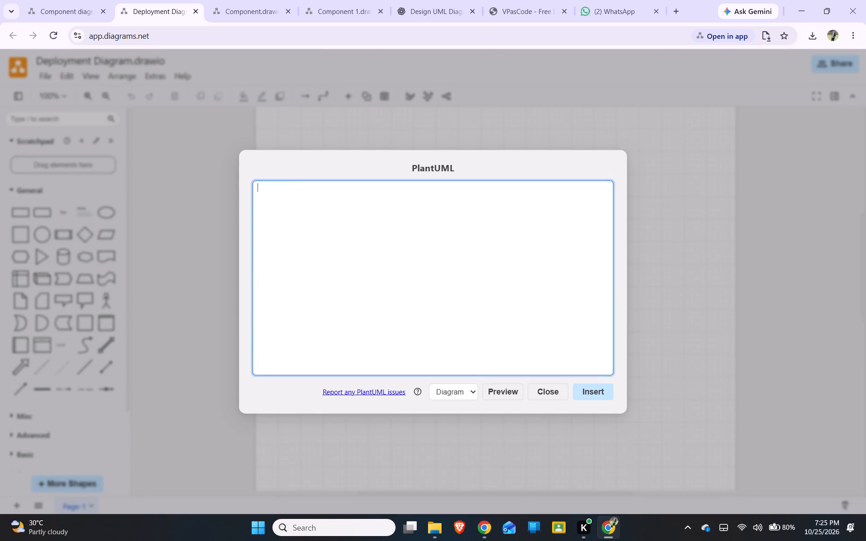
{"action": "key", "text": "ctrl+v"}
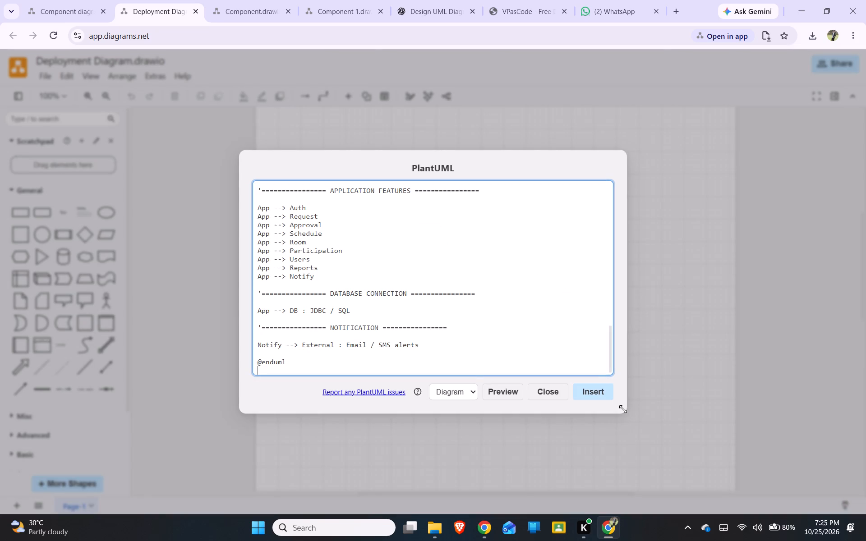
{"action": "left_click", "coordinate": [602, 396]}
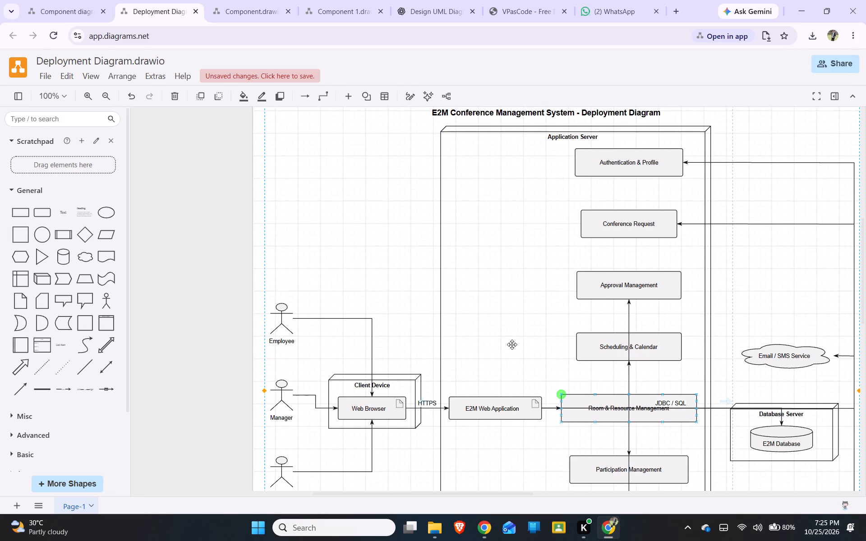
Examine the layout of the inserted deployment diagram and compare it with the diagram in Component.drawio.
{"action": "scroll", "coordinate": [544, 321], "scroll_direction": "down", "scroll_amount": 4}
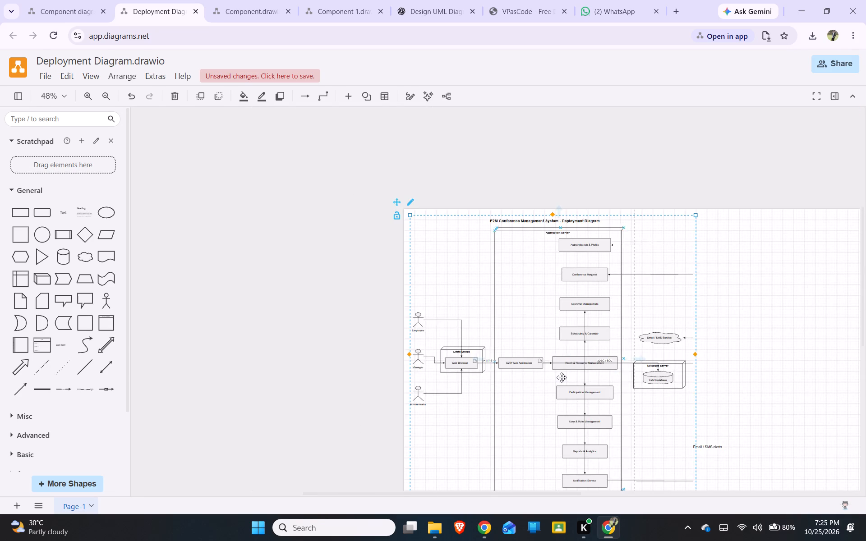
{"action": "scroll", "coordinate": [562, 377], "scroll_direction": "down", "scroll_amount": 3}
{"action": "scroll", "coordinate": [622, 427], "scroll_direction": "up", "scroll_amount": 2}
{"action": "scroll", "coordinate": [604, 390], "scroll_direction": "up", "scroll_amount": 2}
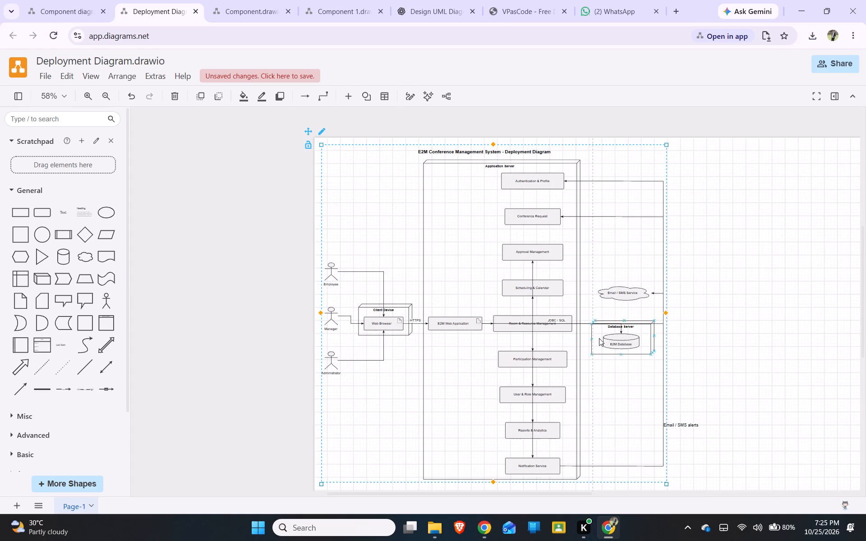
{"action": "left_click", "coordinate": [233, 17]}
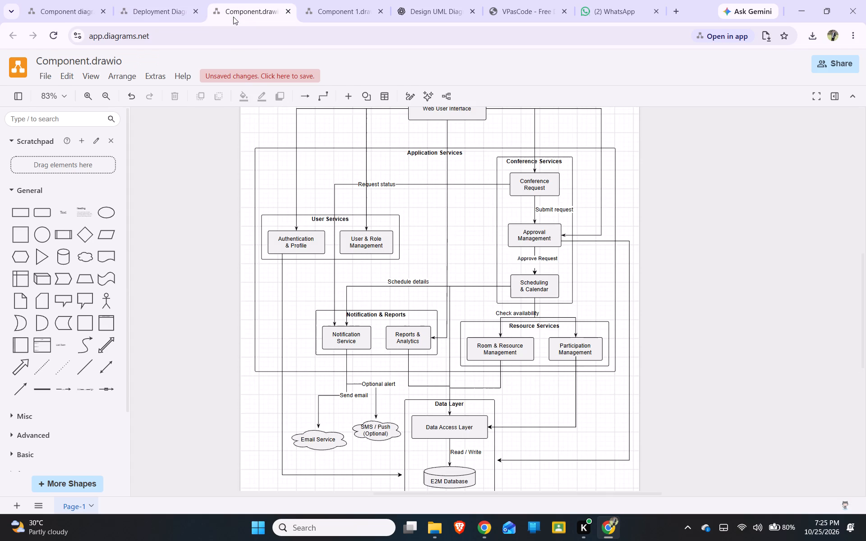
{"action": "left_click", "coordinate": [184, 0]}
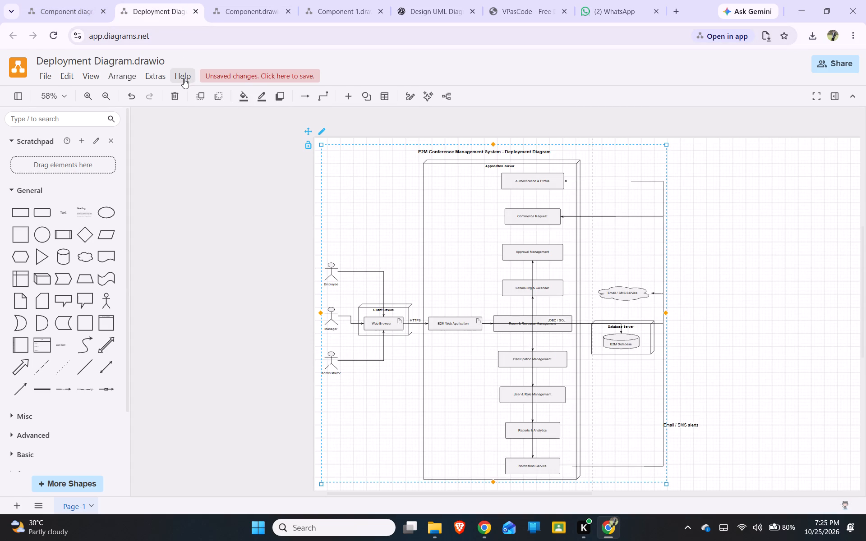
{"action": "left_click", "coordinate": [211, 183]}
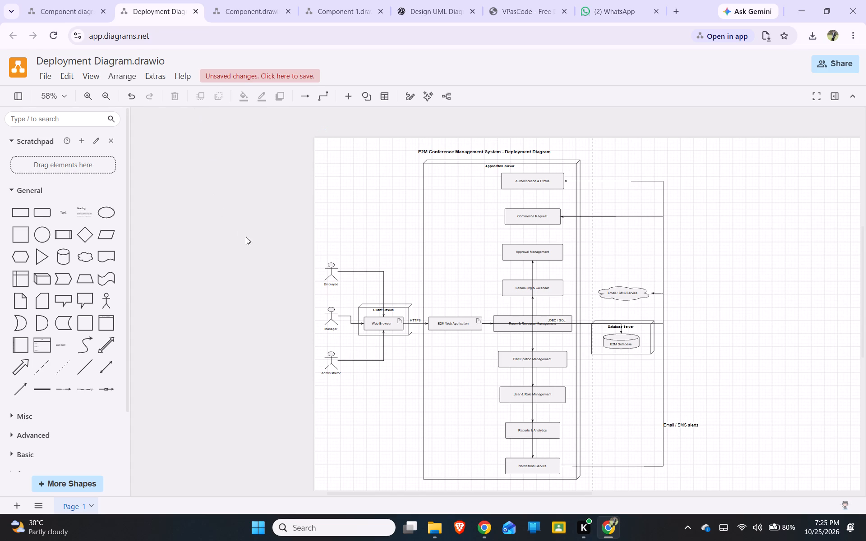
{"action": "scroll", "coordinate": [479, 293], "scroll_direction": "up", "scroll_amount": 3}
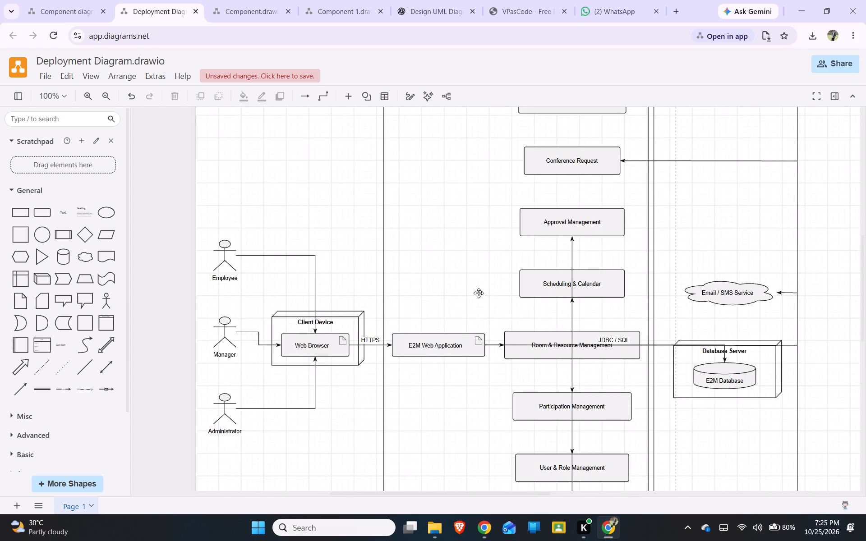
{"action": "scroll", "coordinate": [479, 293], "scroll_direction": "down", "scroll_amount": 2}
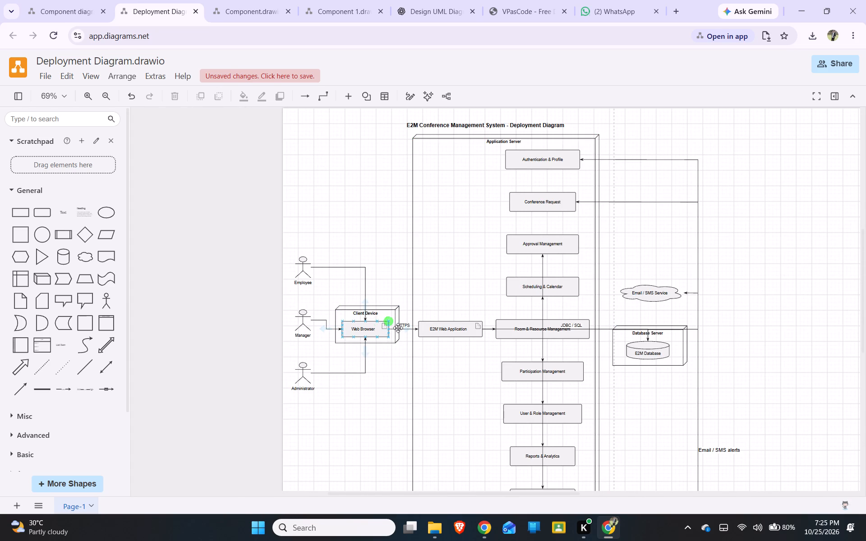
Shrink the Client Device node containing Web Browser slightly in both width and height.
{"action": "left_click", "coordinate": [382, 323]}
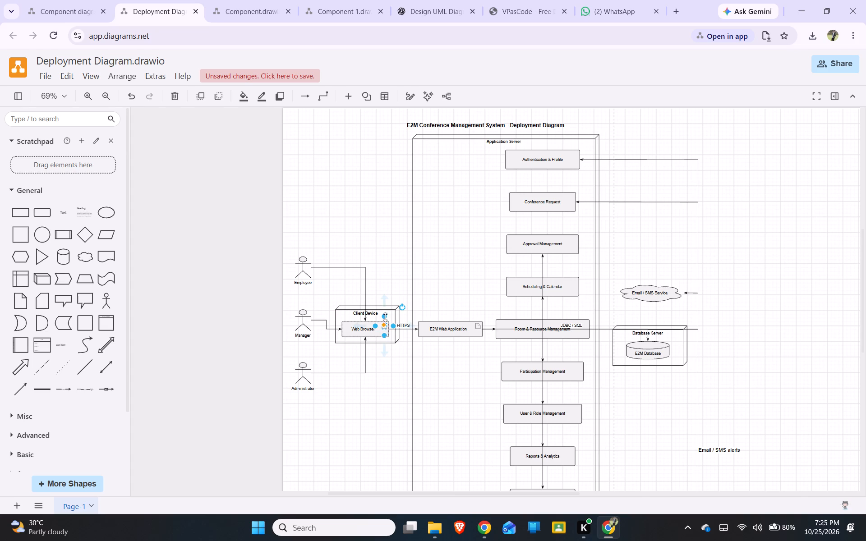
{"action": "left_click", "coordinate": [386, 308]}
{"action": "left_click", "coordinate": [402, 253]}
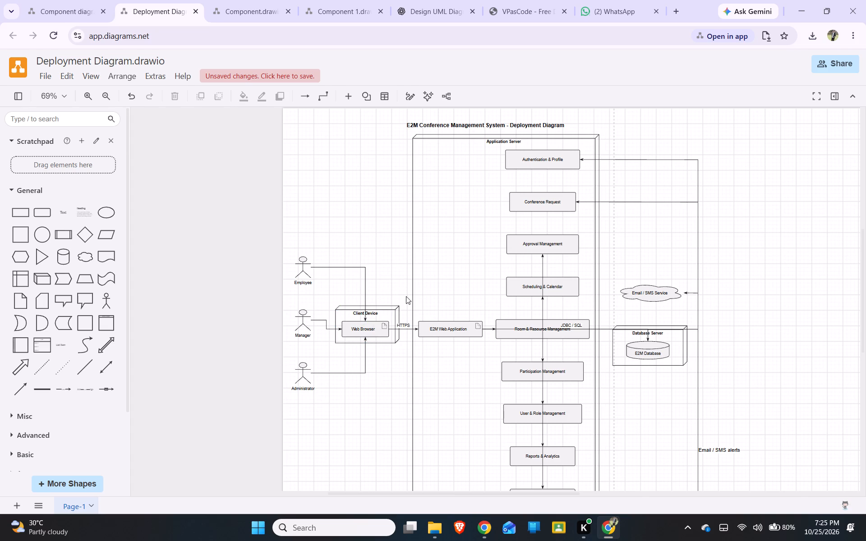
{"action": "left_click", "coordinate": [379, 310]}
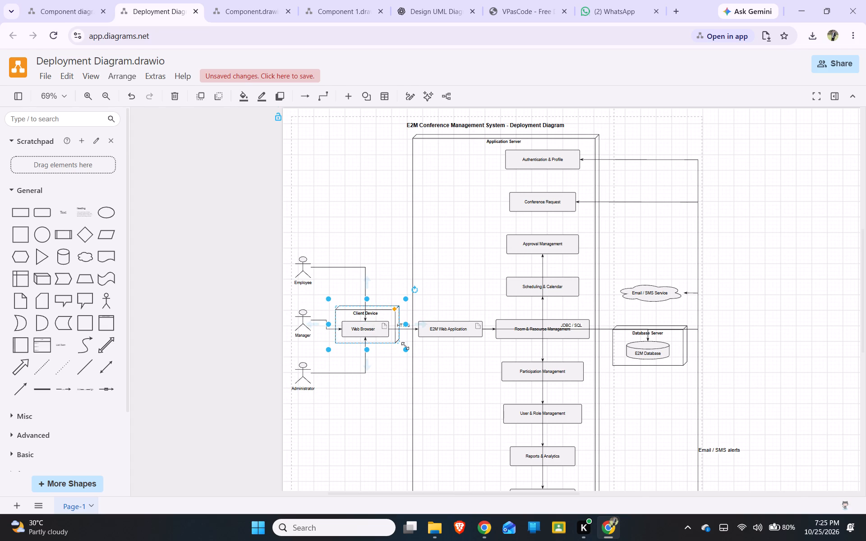
{"action": "left_click_drag", "start_coordinate": [405, 346], "coordinate": [391, 336]}
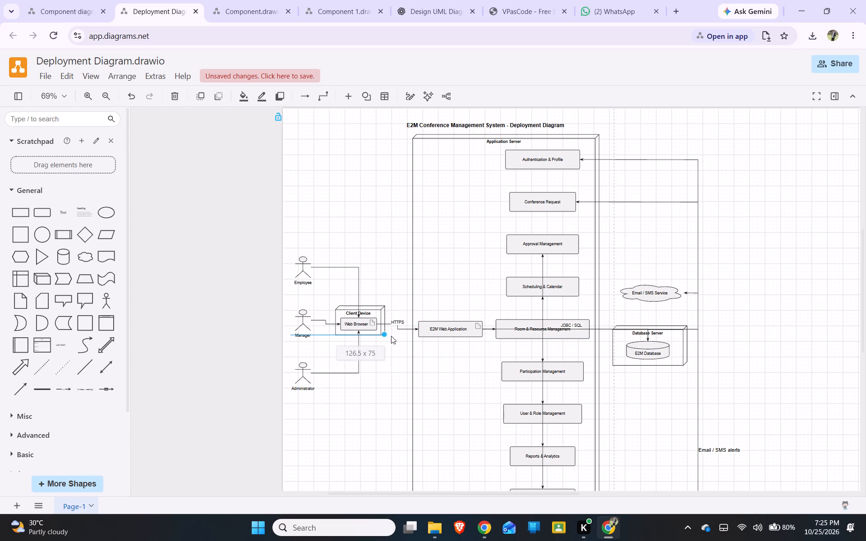
{"action": "left_click_drag", "start_coordinate": [391, 336], "coordinate": [394, 335]}
Narrow the Application Server container by about a quarter from its Database Server side, keeping all its component boxes inside.
{"action": "left_click", "coordinate": [440, 368]}
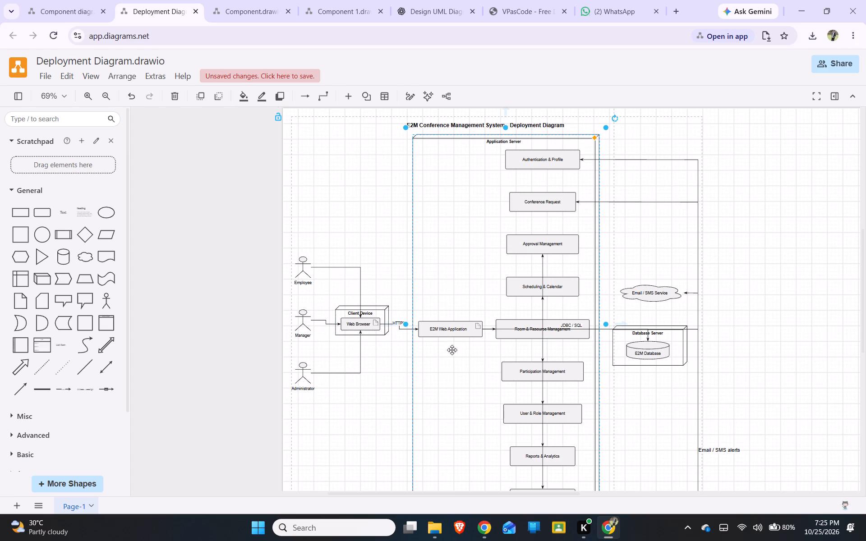
{"action": "left_click", "coordinate": [491, 232]}
{"action": "left_click", "coordinate": [494, 274]}
{"action": "left_click_drag", "start_coordinate": [604, 322], "coordinate": [561, 322]}
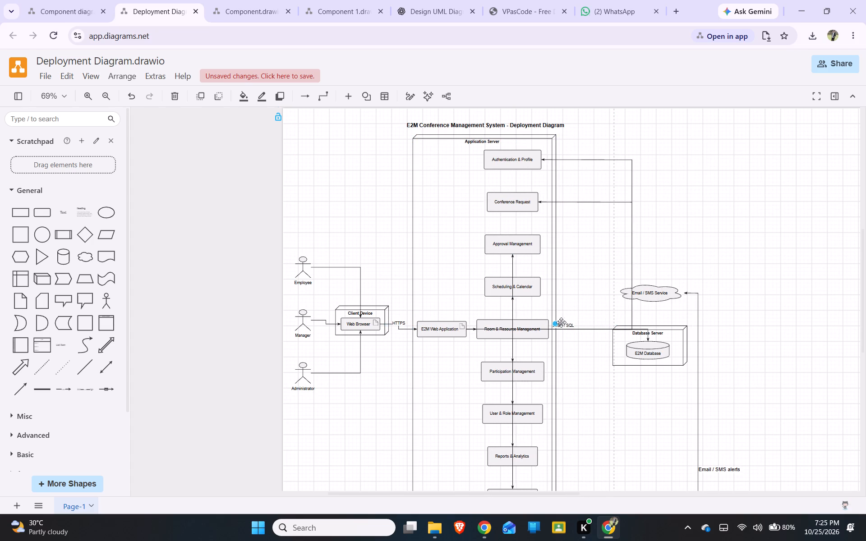
{"action": "left_click_drag", "start_coordinate": [561, 322], "coordinate": [571, 326]}
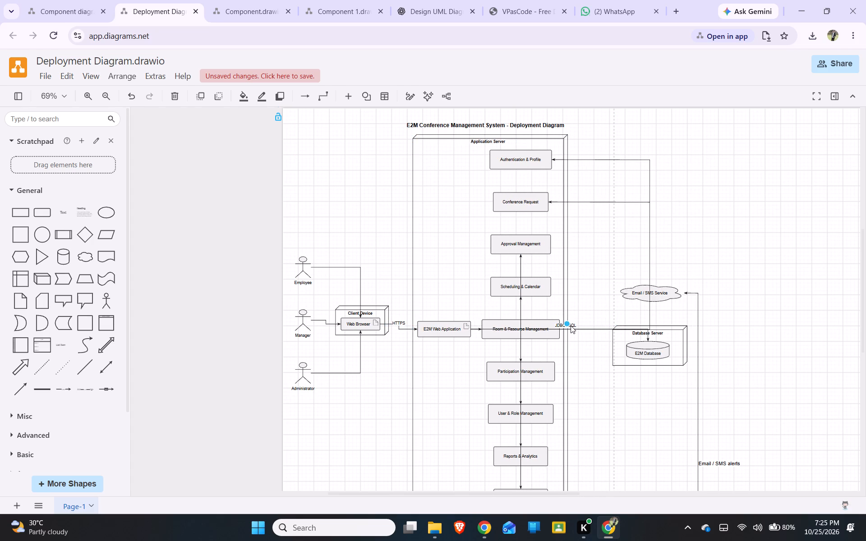
{"action": "left_click_drag", "start_coordinate": [571, 326], "coordinate": [562, 326]}
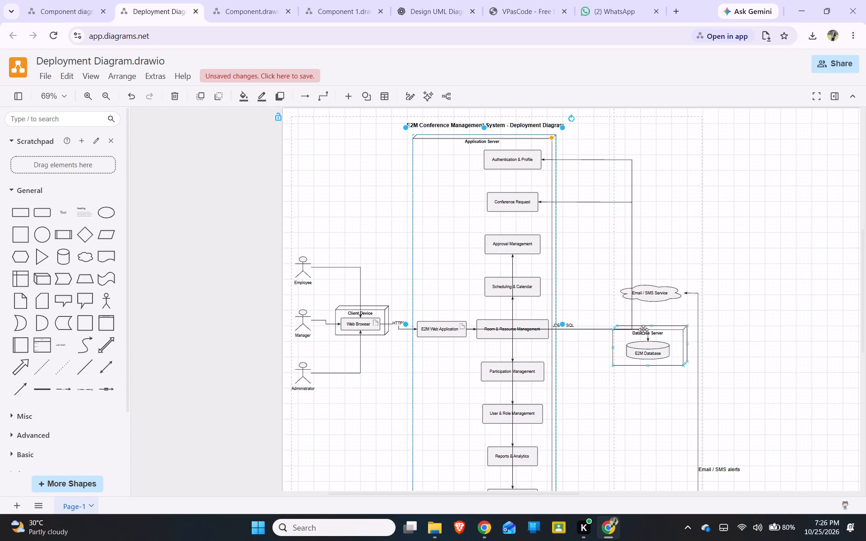
Move the Database Server node horizontally closer to the narrowed Application Server container.
{"action": "left_click", "coordinate": [669, 337]}
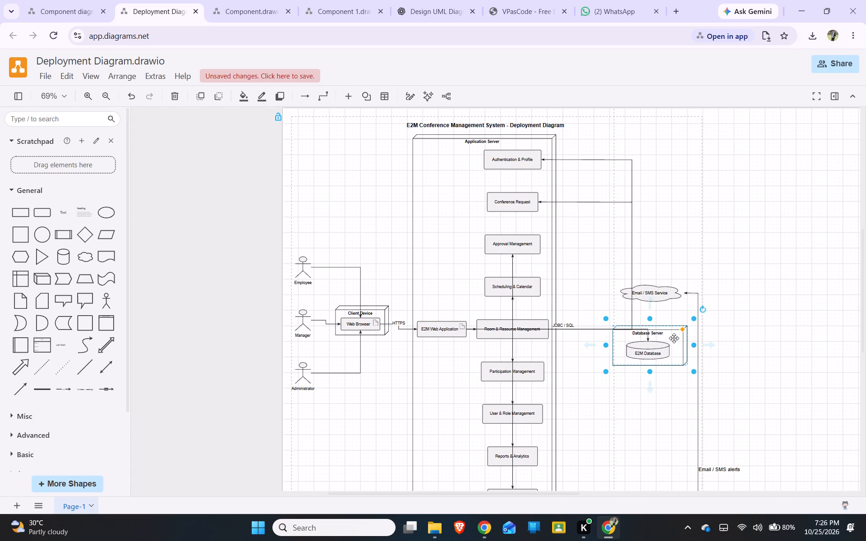
{"action": "left_click_drag", "start_coordinate": [674, 339], "coordinate": [626, 339]}
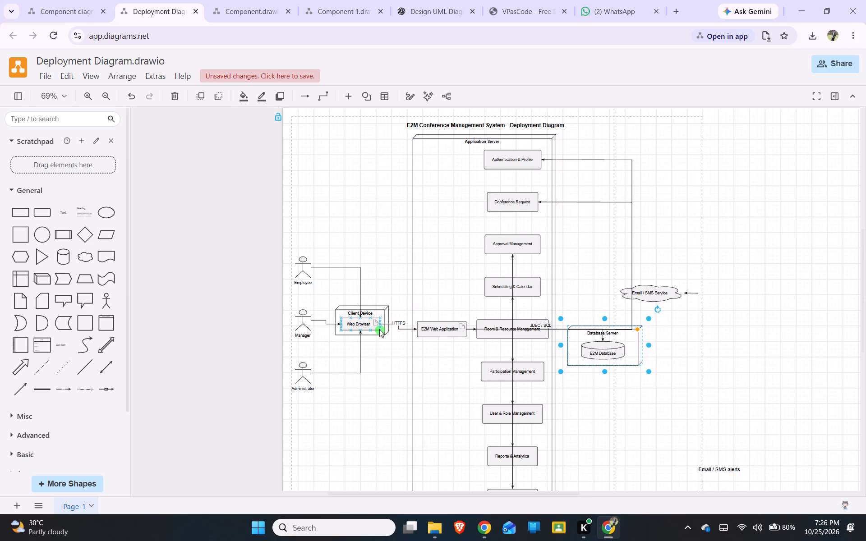
Move the Client Device node slightly closer to the Manager actor and a little higher.
{"action": "left_click", "coordinate": [381, 316]}
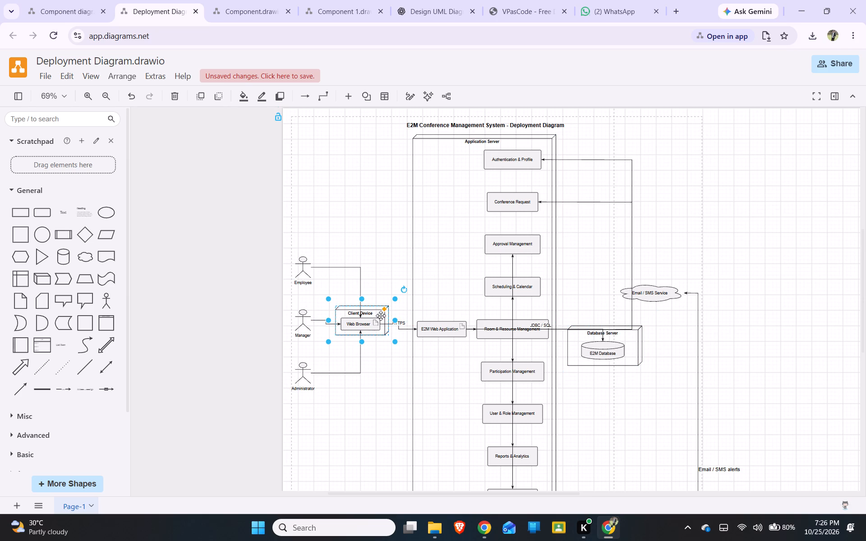
{"action": "left_click_drag", "start_coordinate": [381, 316], "coordinate": [365, 310]}
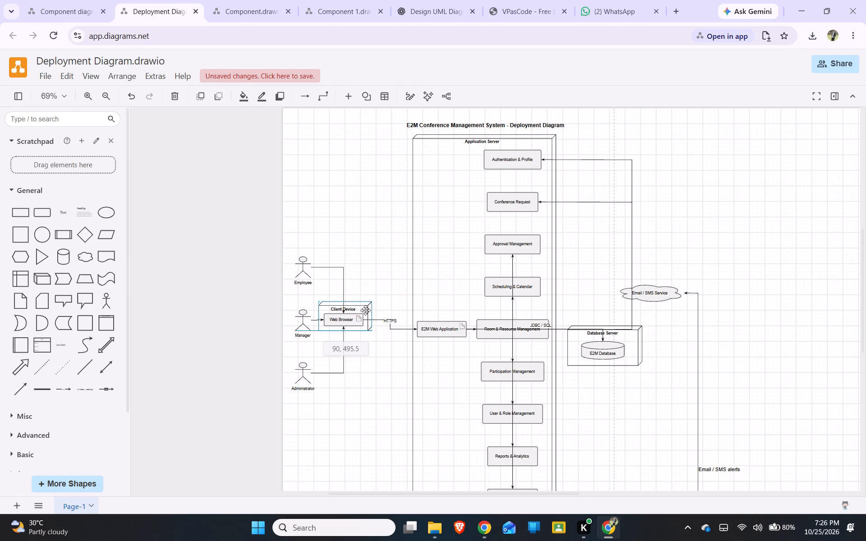
{"action": "left_click_drag", "start_coordinate": [365, 310], "coordinate": [366, 310]}
{"action": "left_click_drag", "start_coordinate": [366, 310], "coordinate": [366, 313]}
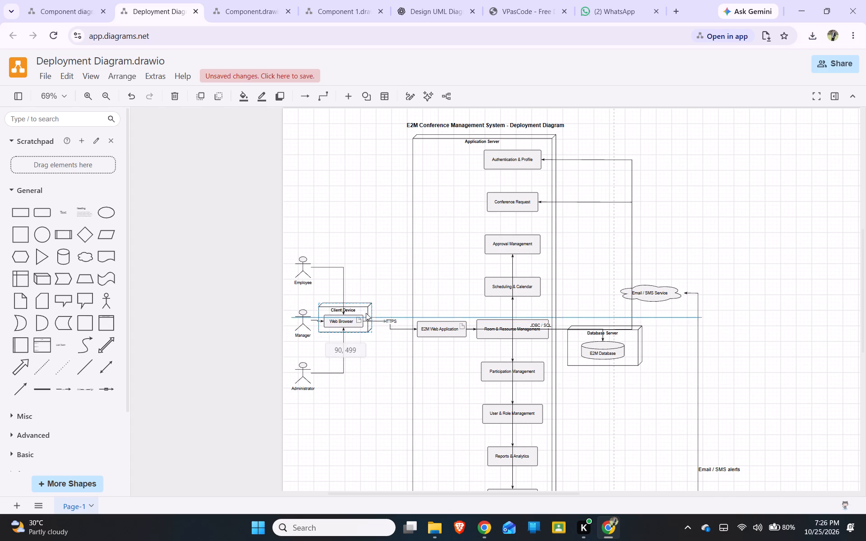
{"action": "left_click_drag", "start_coordinate": [366, 313], "coordinate": [367, 312]}
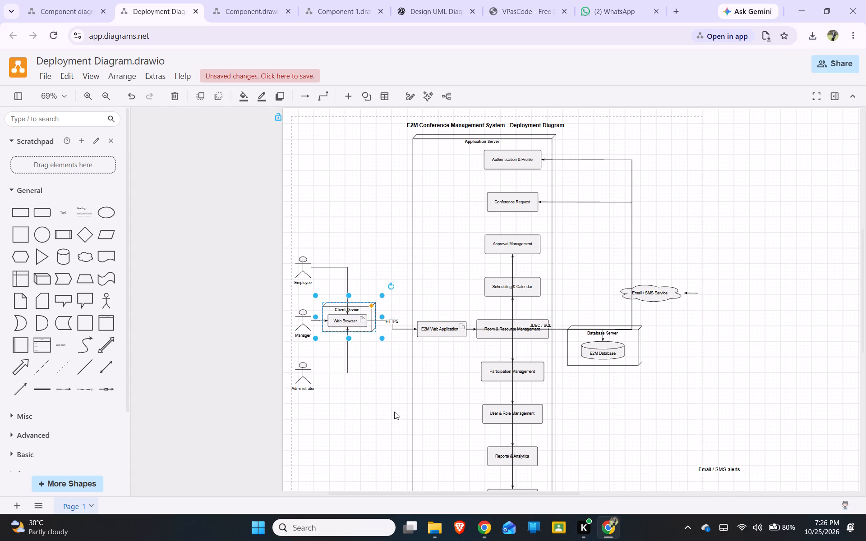
{"action": "left_click", "coordinate": [371, 390]}
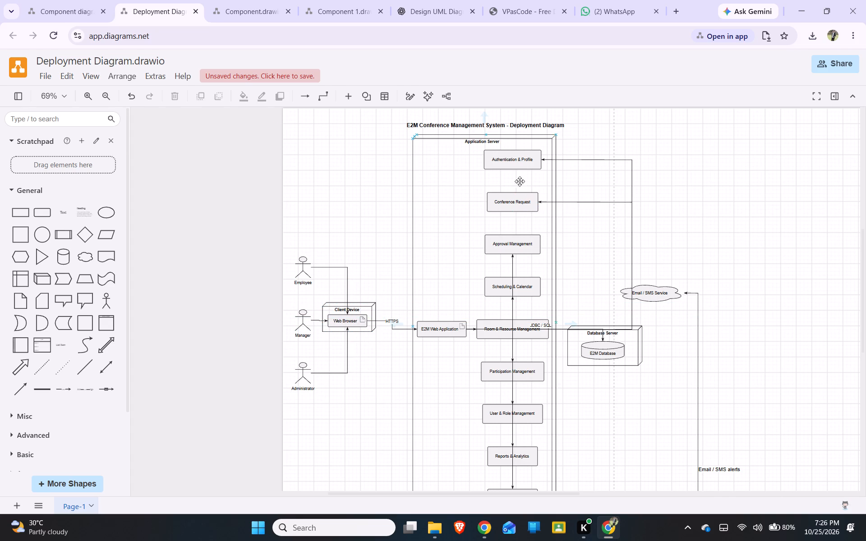
Move the Application Server container with its components closer to the Client Device node and slightly upward.
{"action": "left_click", "coordinate": [543, 143]}
{"action": "left_click_drag", "start_coordinate": [542, 146], "coordinate": [521, 146]}
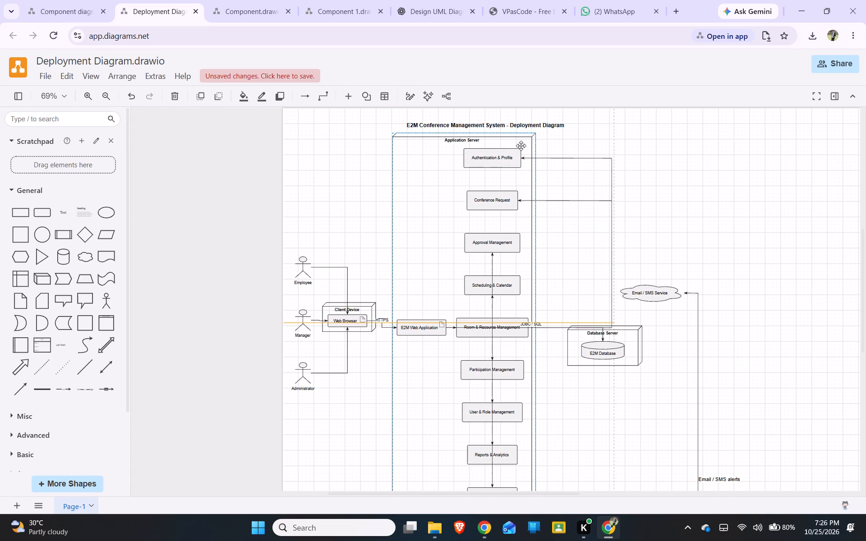
{"action": "left_click_drag", "start_coordinate": [521, 146], "coordinate": [527, 149]}
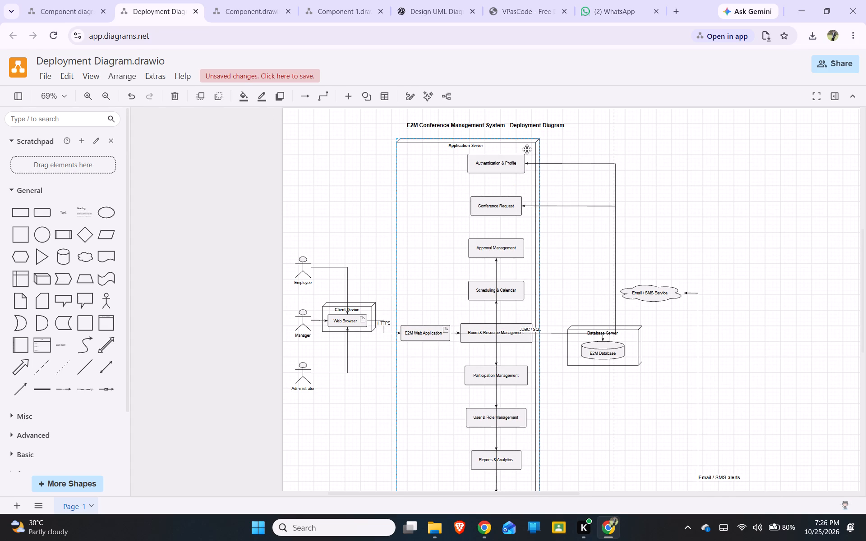
{"action": "left_click_drag", "start_coordinate": [527, 149], "coordinate": [524, 142]}
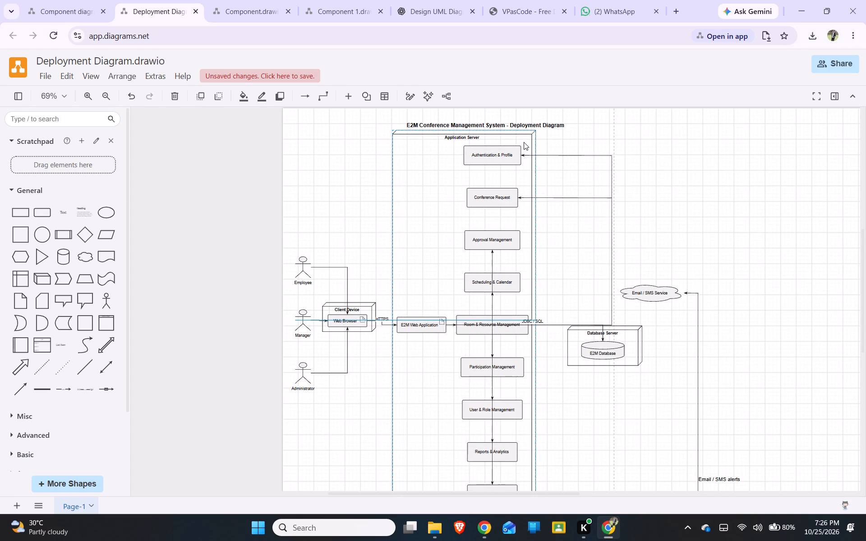
{"action": "left_click_drag", "start_coordinate": [524, 142], "coordinate": [522, 142]}
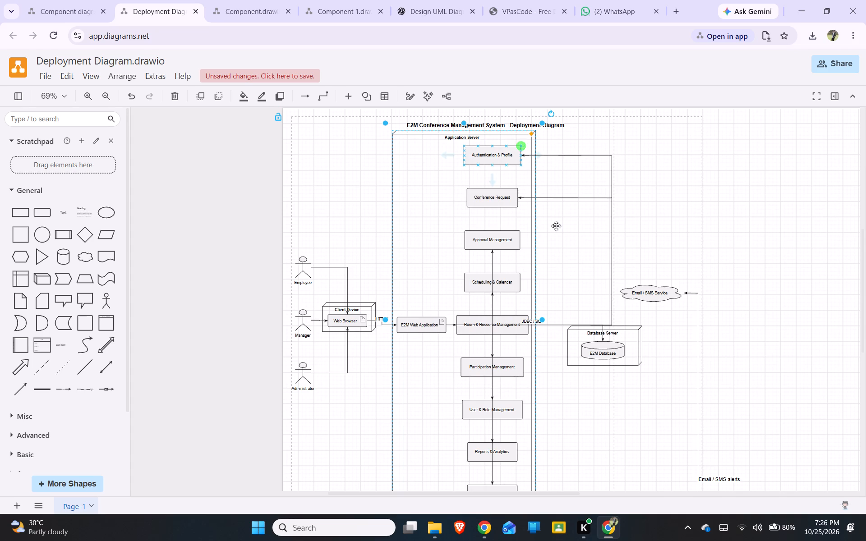
Move the Database Server node against the Application Server's edge, just below the JDBC / SQL connector line.
{"action": "left_click", "coordinate": [634, 340]}
{"action": "left_click_drag", "start_coordinate": [633, 341], "coordinate": [627, 352]}
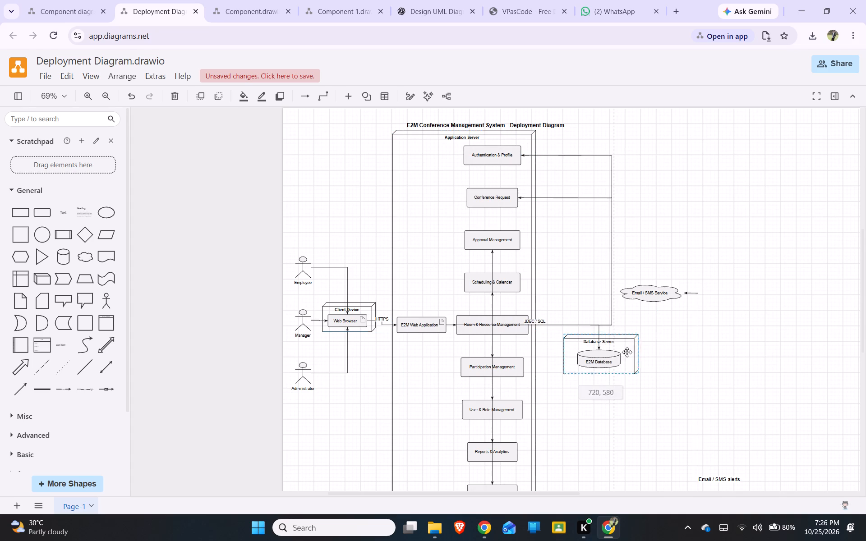
{"action": "left_click_drag", "start_coordinate": [627, 352], "coordinate": [608, 358]}
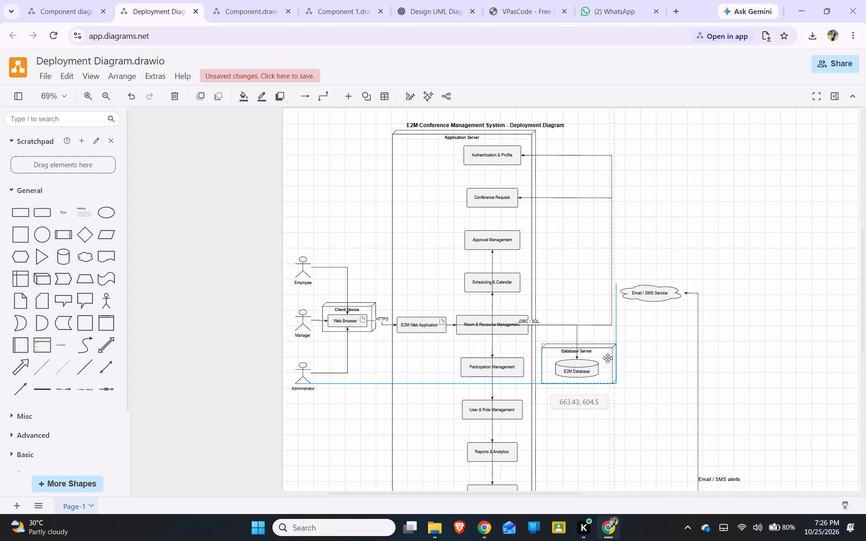
{"action": "left_click_drag", "start_coordinate": [608, 358], "coordinate": [601, 358]}
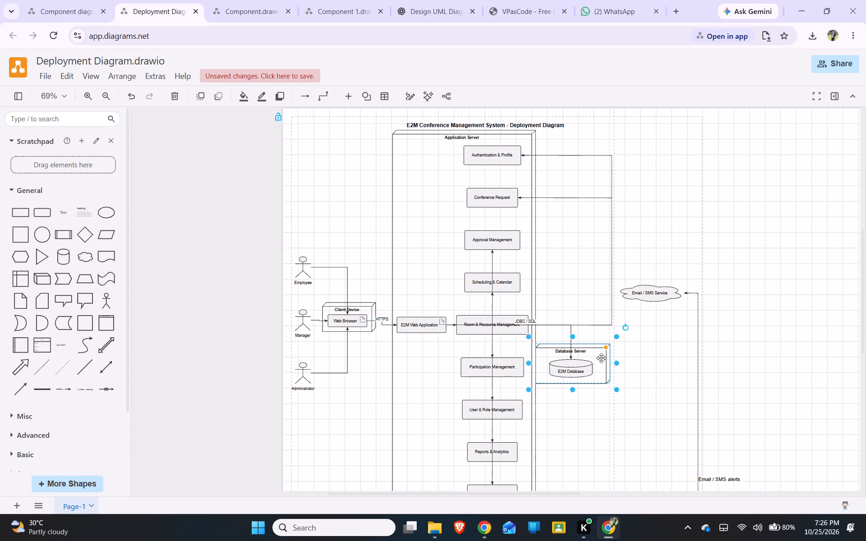
Move the Email / SMS Service cloud directly below the Database Server node, at about 640, 760.
{"action": "scroll", "coordinate": [639, 377], "scroll_direction": "down", "scroll_amount": 2}
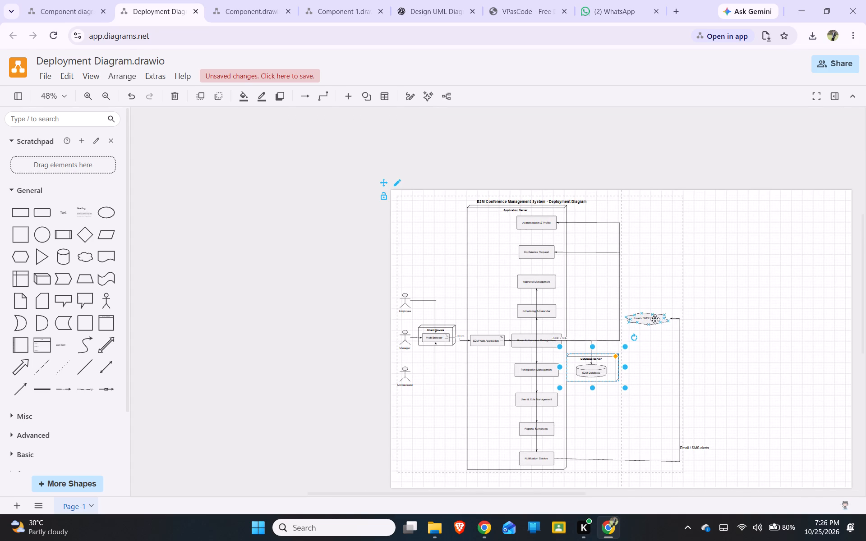
{"action": "left_click", "coordinate": [655, 319]}
{"action": "left_click_drag", "start_coordinate": [655, 319], "coordinate": [597, 404]}
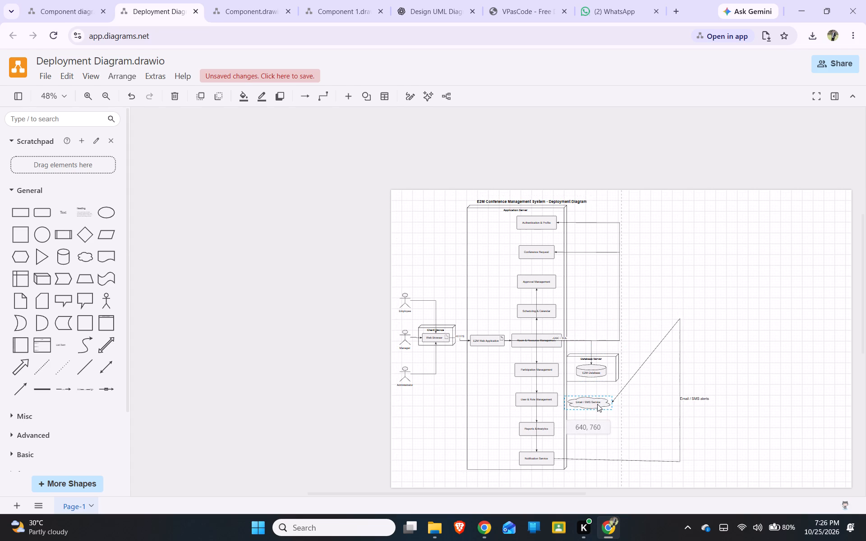
{"action": "left_click_drag", "start_coordinate": [597, 404], "coordinate": [597, 403]}
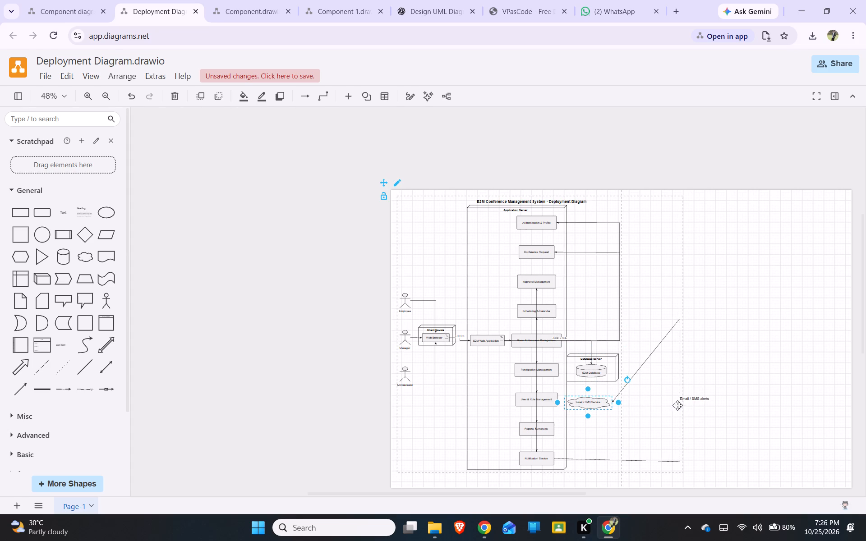
Reroute the Email / SMS alerts connector by pulling its distant bends in between Notification Service and the Email / SMS Service cloud.
{"action": "left_click", "coordinate": [679, 404]}
{"action": "left_click_drag", "start_coordinate": [677, 391], "coordinate": [600, 442]}
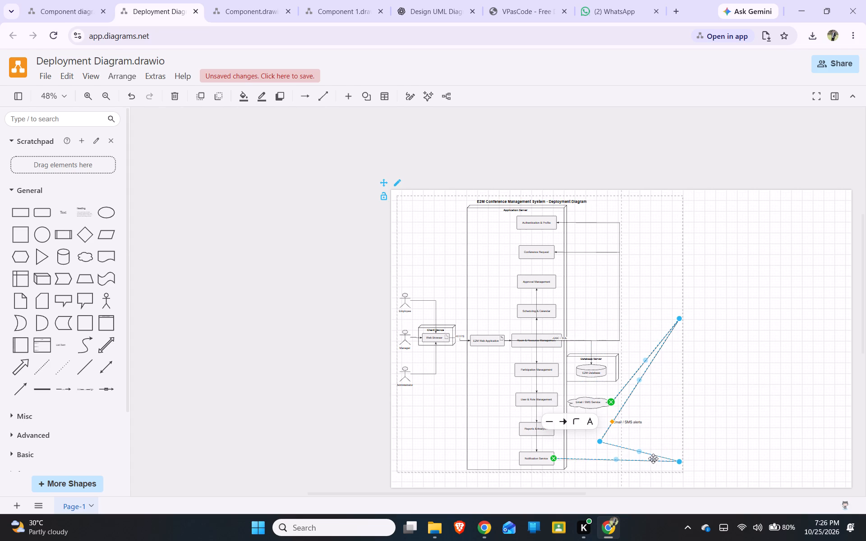
{"action": "left_click_drag", "start_coordinate": [680, 462], "coordinate": [603, 456]}
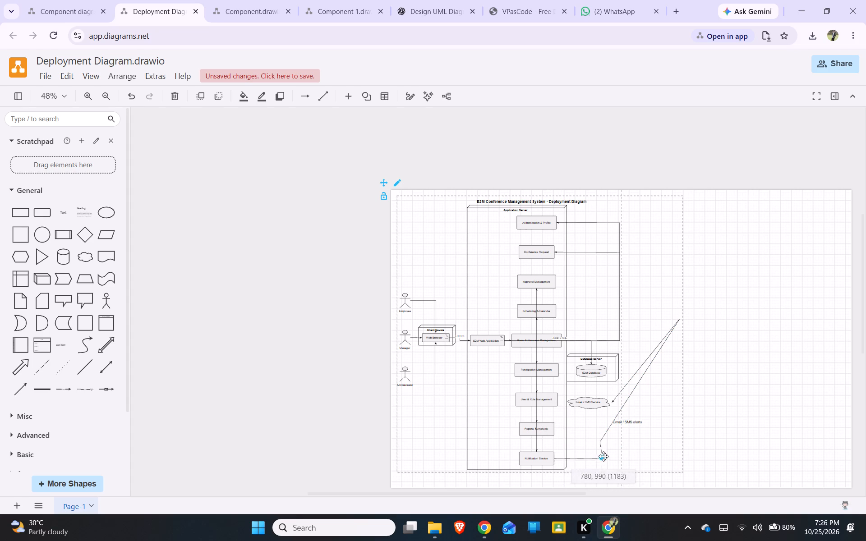
{"action": "left_click_drag", "start_coordinate": [603, 456], "coordinate": [609, 460]}
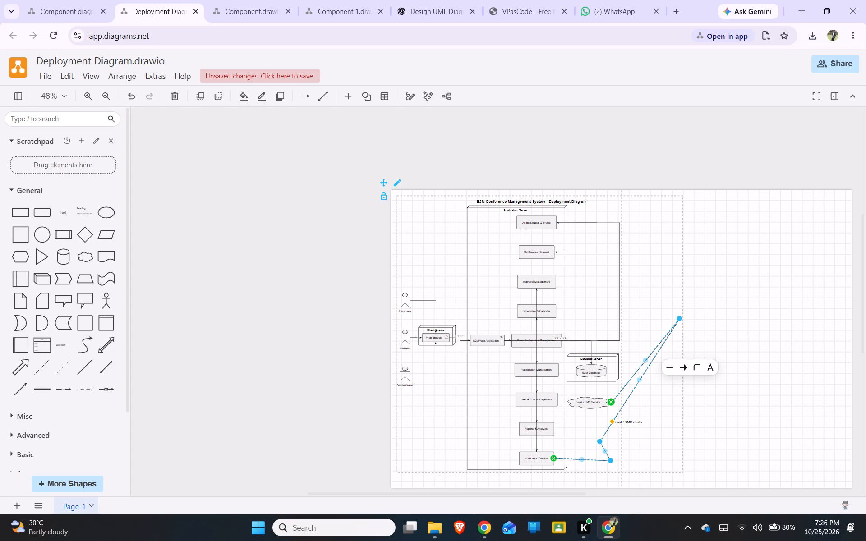
{"action": "left_click_drag", "start_coordinate": [679, 320], "coordinate": [626, 399]}
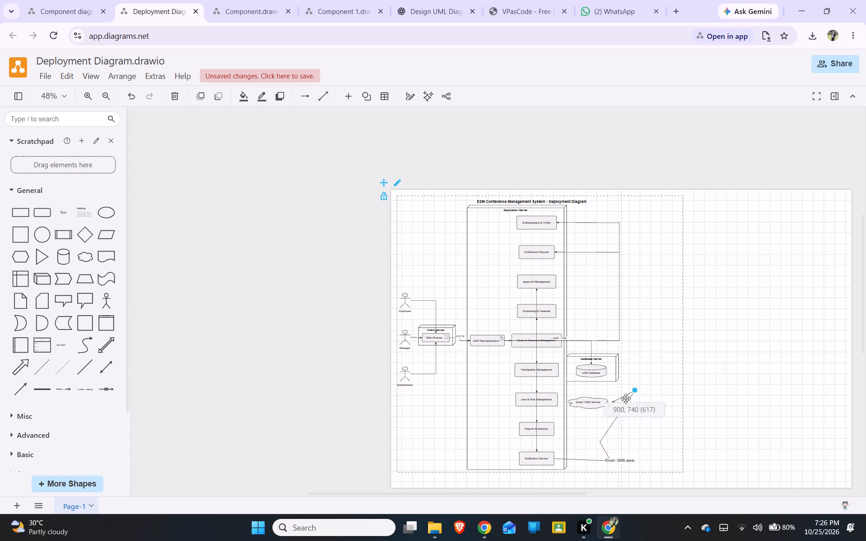
{"action": "left_click_drag", "start_coordinate": [626, 399], "coordinate": [603, 414]}
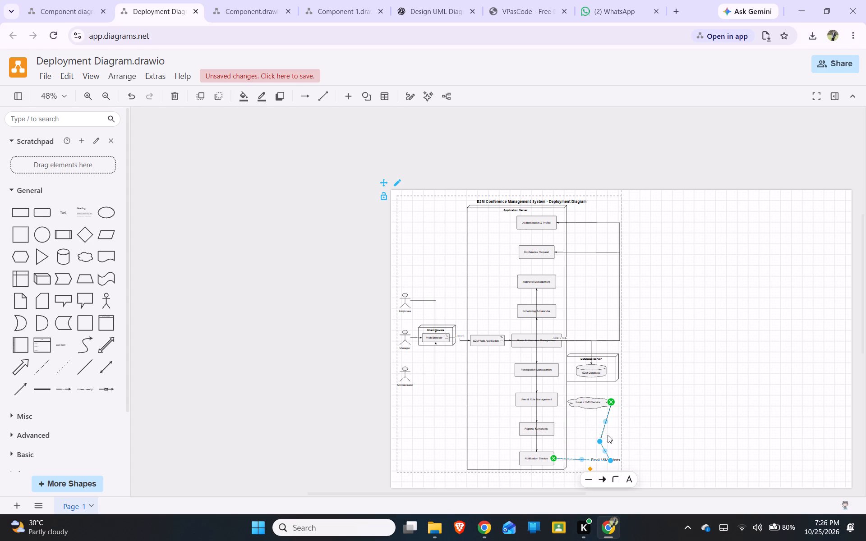
Reattach the arrow end of the Email / SMS alerts connector to the bottom edge of the Email / SMS Service cloud.
{"action": "left_click_drag", "start_coordinate": [611, 400], "coordinate": [598, 418]}
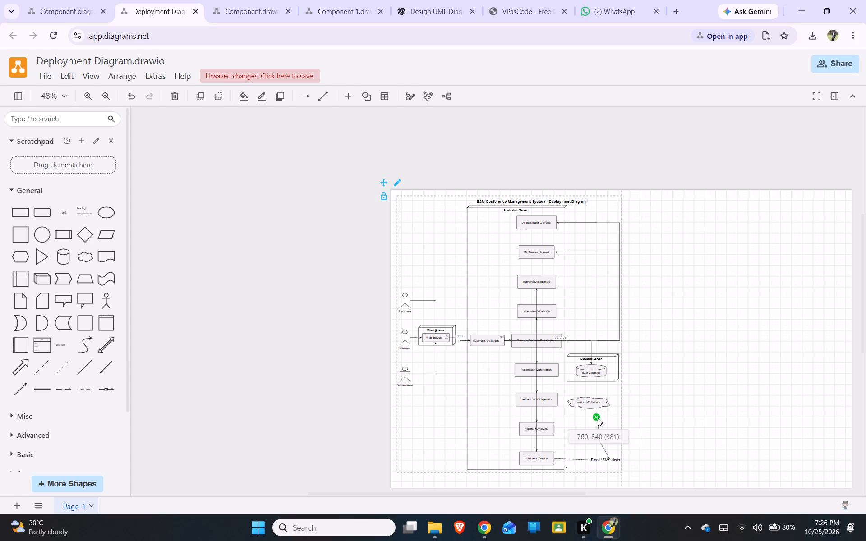
{"action": "left_click_drag", "start_coordinate": [598, 418], "coordinate": [591, 409]}
{"action": "left_click_drag", "start_coordinate": [591, 409], "coordinate": [590, 408]}
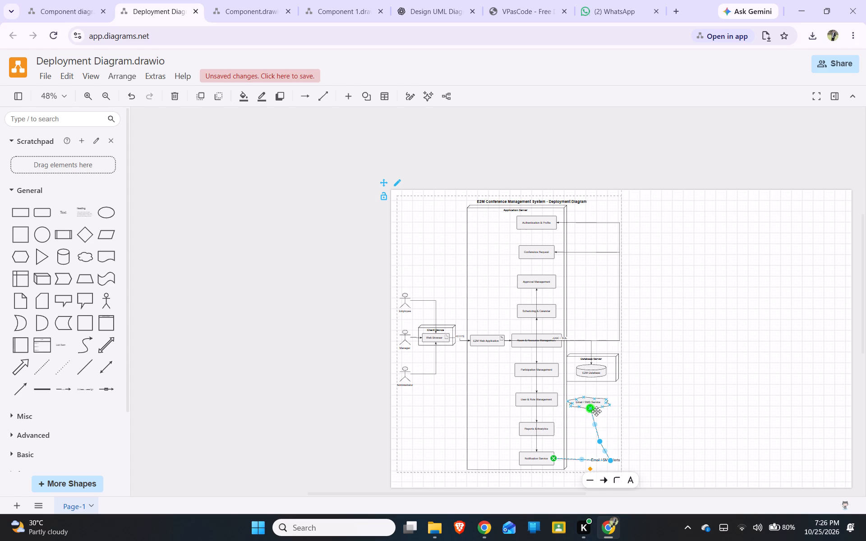
{"action": "left_click", "coordinate": [660, 427]}
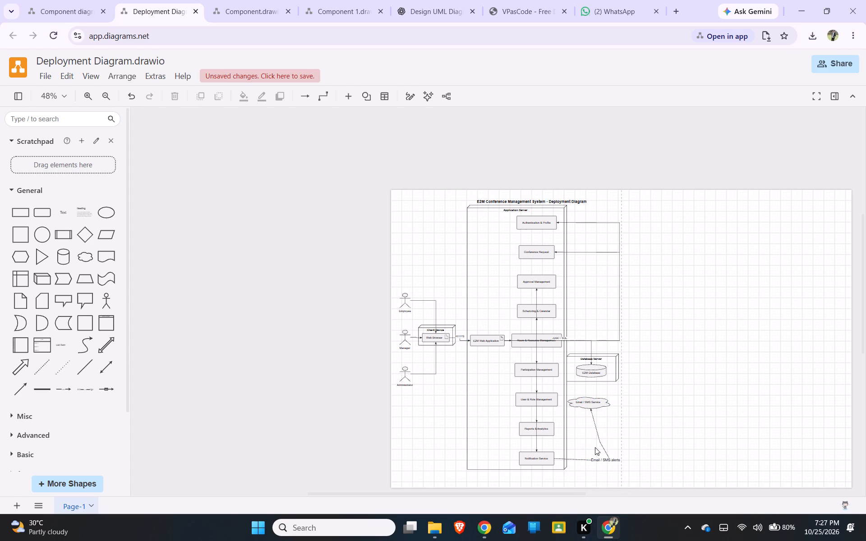
Shift the lower bend of the Email / SMS alerts connector closer to Notification Service, almost beneath its other bend.
{"action": "left_click", "coordinate": [598, 436]}
{"action": "left_click_drag", "start_coordinate": [612, 462], "coordinate": [599, 463]}
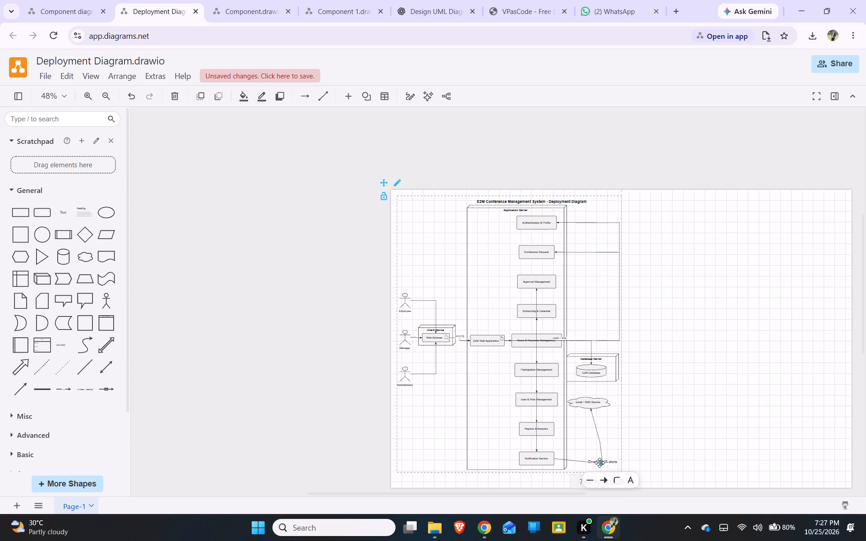
{"action": "left_click_drag", "start_coordinate": [599, 463], "coordinate": [602, 461]}
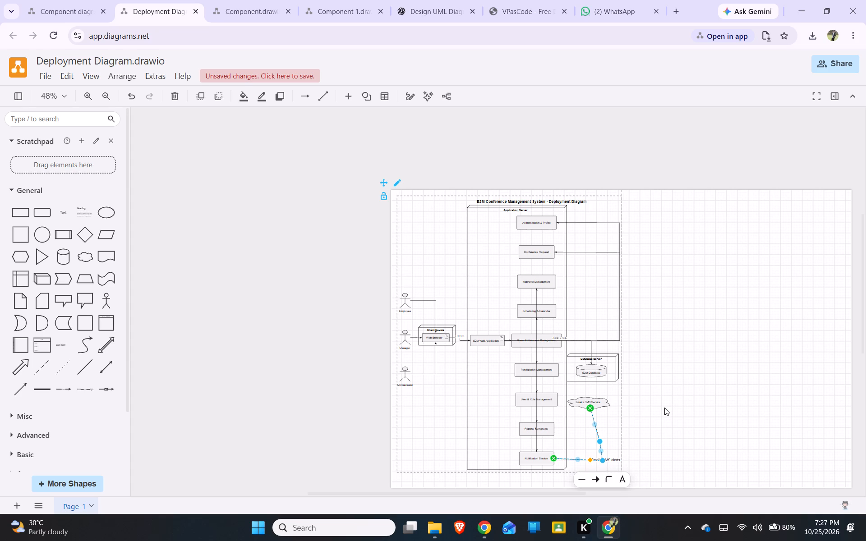
{"action": "left_click", "coordinate": [664, 408]}
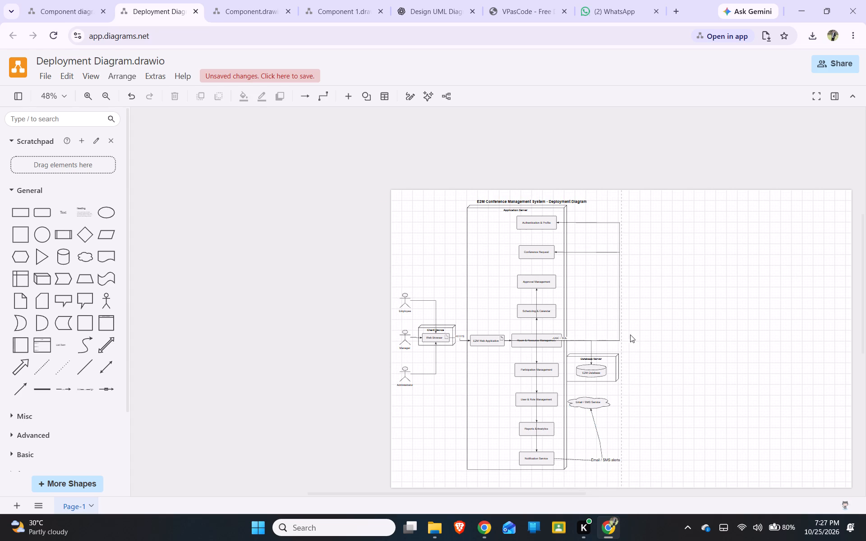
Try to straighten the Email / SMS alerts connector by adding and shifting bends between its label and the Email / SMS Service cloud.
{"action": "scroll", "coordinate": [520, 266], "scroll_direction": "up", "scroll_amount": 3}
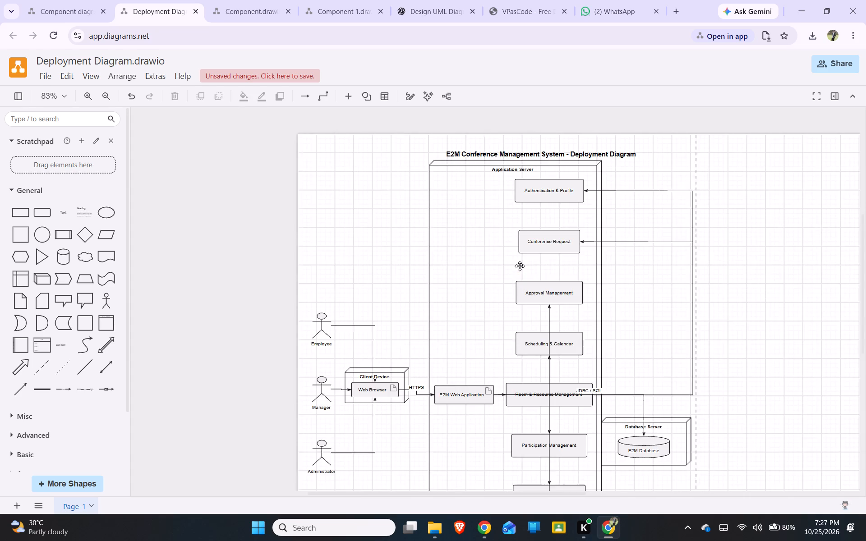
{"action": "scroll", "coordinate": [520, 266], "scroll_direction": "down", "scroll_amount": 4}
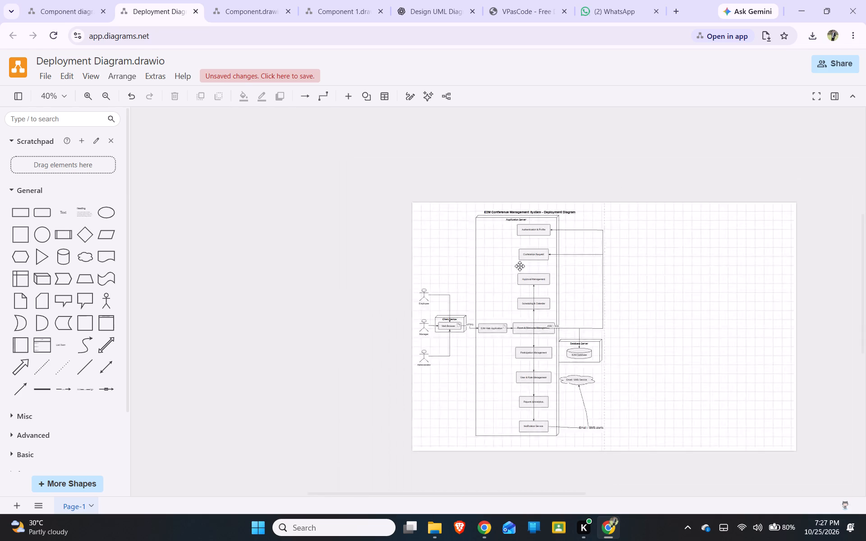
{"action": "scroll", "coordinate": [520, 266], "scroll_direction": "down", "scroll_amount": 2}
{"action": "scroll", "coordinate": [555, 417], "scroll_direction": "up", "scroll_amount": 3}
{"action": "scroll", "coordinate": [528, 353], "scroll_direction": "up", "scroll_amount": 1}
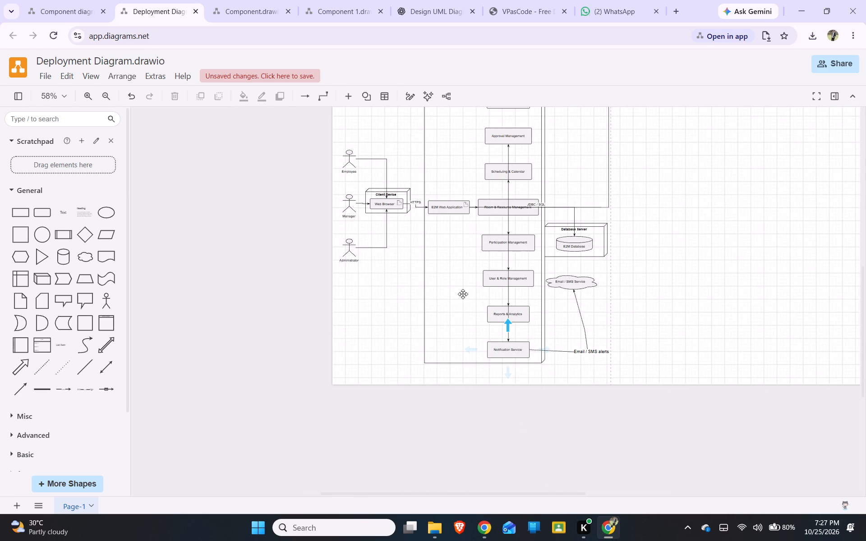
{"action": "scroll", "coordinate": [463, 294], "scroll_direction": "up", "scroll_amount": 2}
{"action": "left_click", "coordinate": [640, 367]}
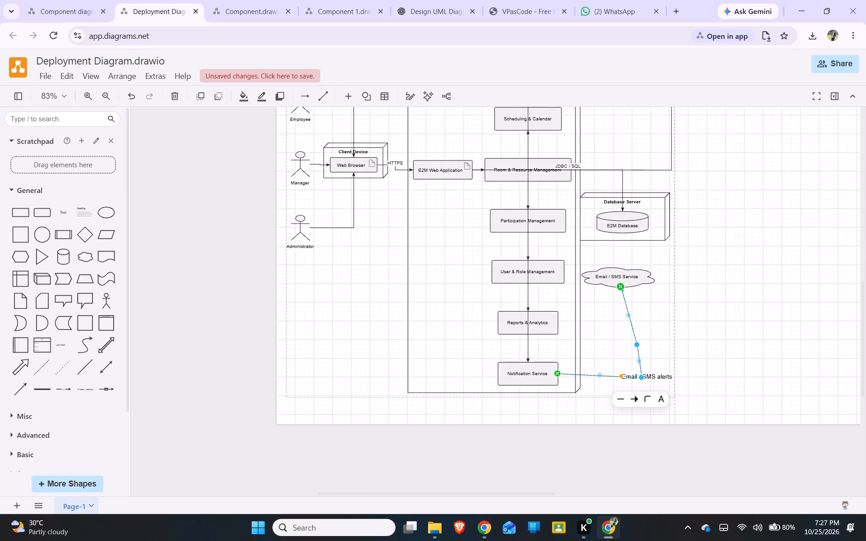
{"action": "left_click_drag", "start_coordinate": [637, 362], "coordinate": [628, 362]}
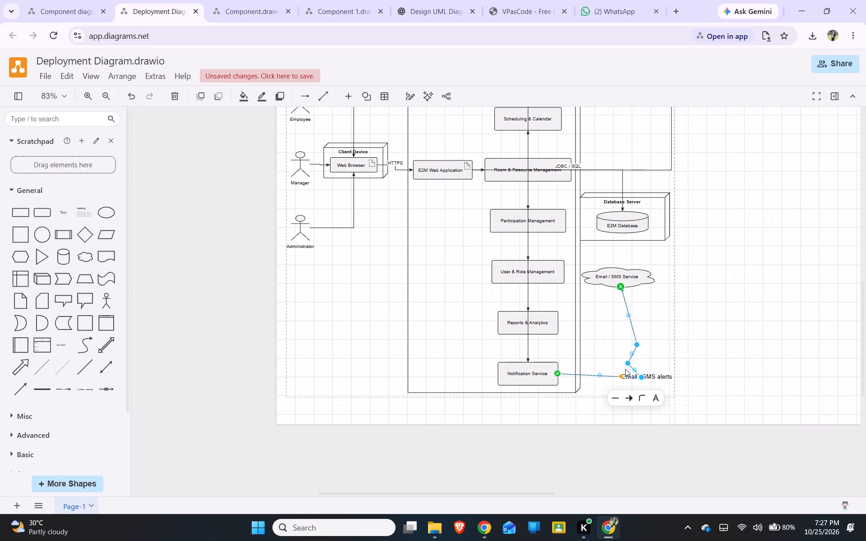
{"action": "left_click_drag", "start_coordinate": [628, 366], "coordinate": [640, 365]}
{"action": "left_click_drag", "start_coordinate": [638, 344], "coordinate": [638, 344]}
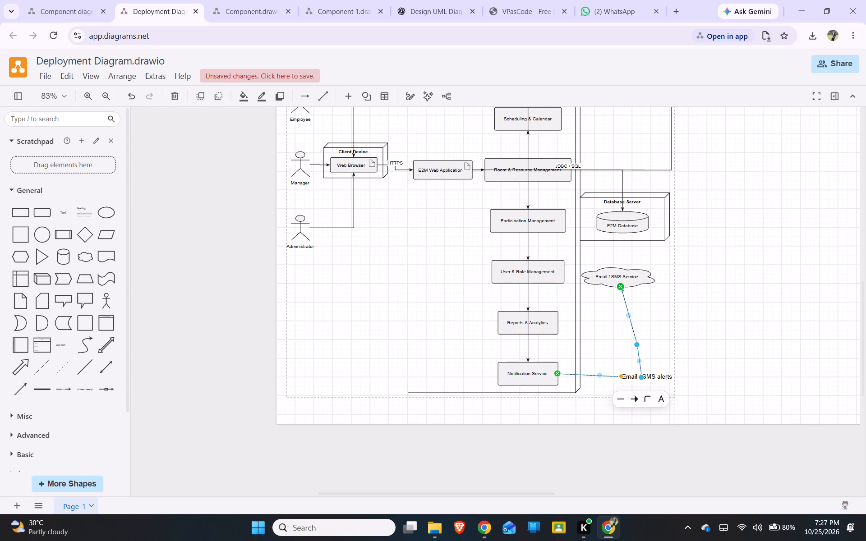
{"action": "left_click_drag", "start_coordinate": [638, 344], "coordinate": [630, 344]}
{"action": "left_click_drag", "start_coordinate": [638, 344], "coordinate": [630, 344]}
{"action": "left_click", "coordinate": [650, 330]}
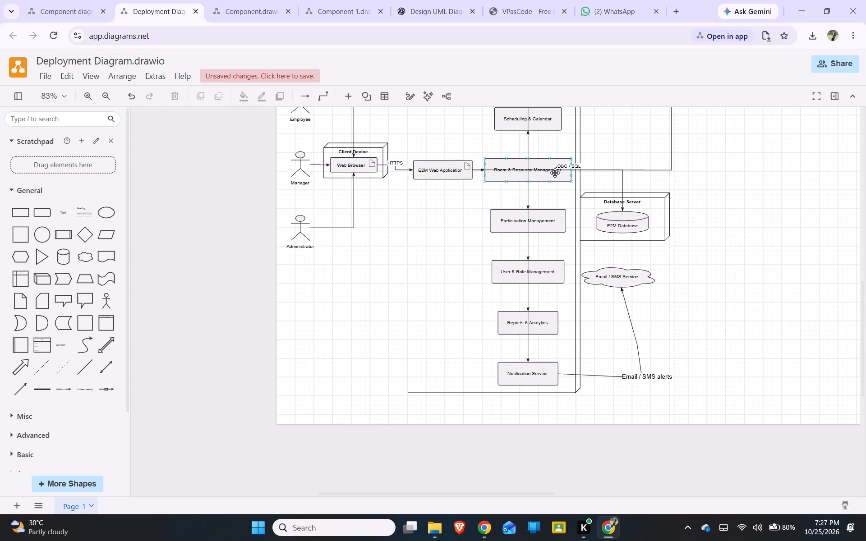
Delete the JDBC / SQL connector running from E2M Web Application to E2M Database.
{"action": "left_click", "coordinate": [590, 170]}
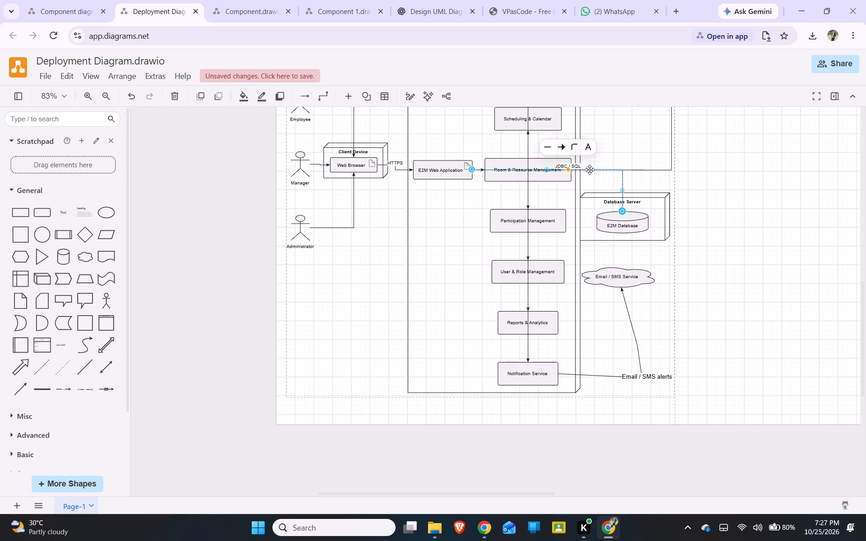
{"action": "key", "text": "Delete"}
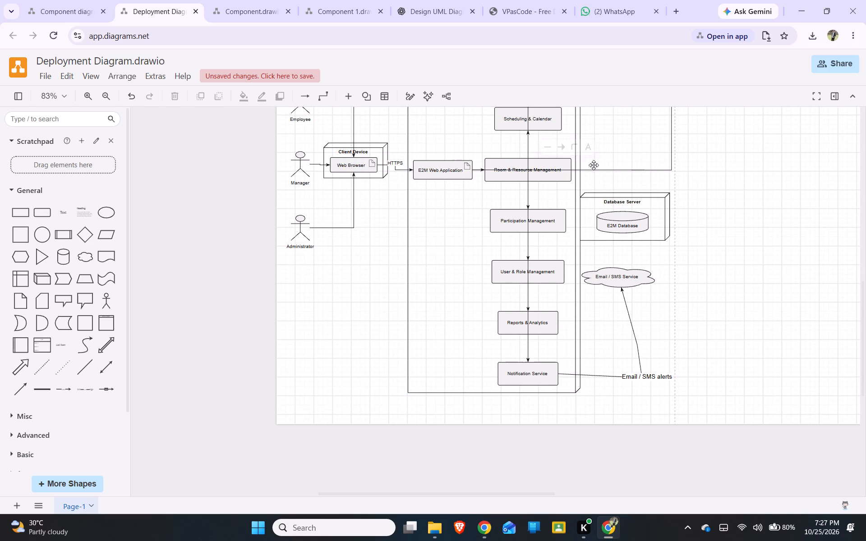
Delete the two connectors looping from E2M Web Application around the Application Server's outer side to Authentication & Profile and Conference Request.
{"action": "left_click", "coordinate": [585, 169]}
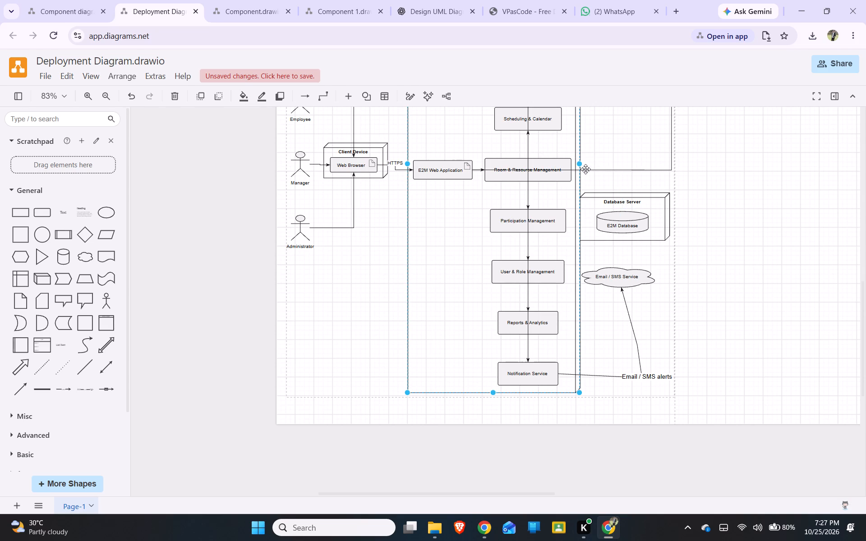
{"action": "left_click", "coordinate": [566, 169]}
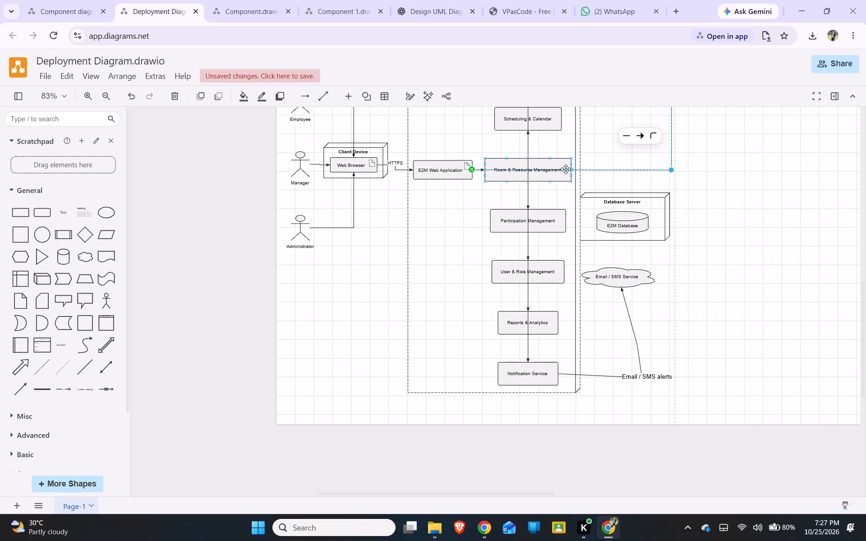
{"action": "key", "text": "Delete"}
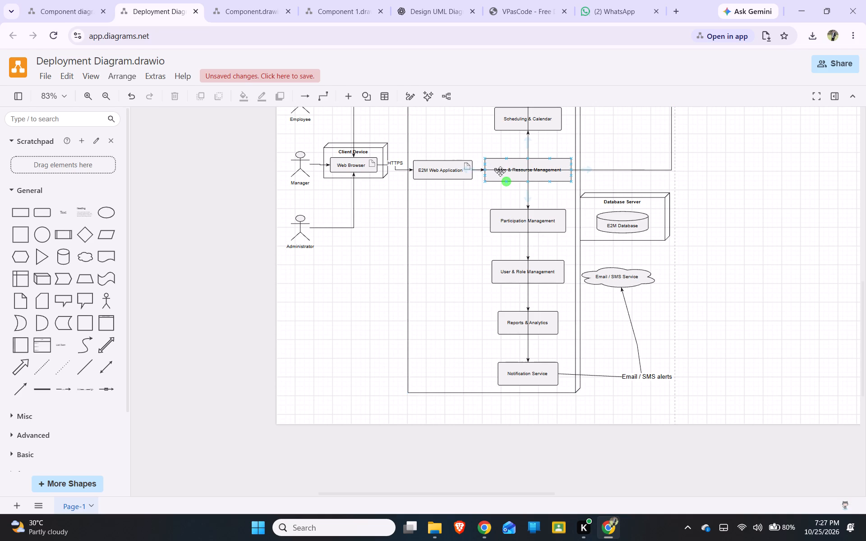
{"action": "left_click", "coordinate": [605, 170]}
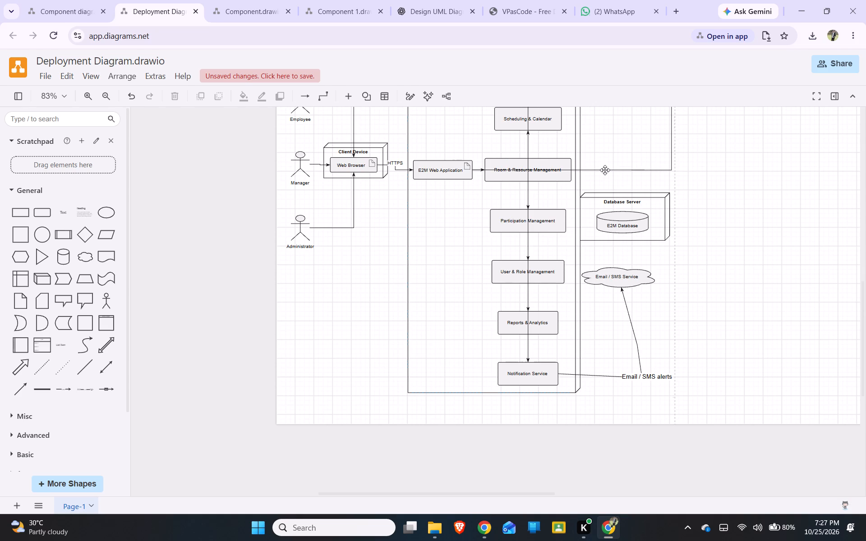
{"action": "left_click", "coordinate": [560, 171]}
{"action": "key", "text": "Delete"}
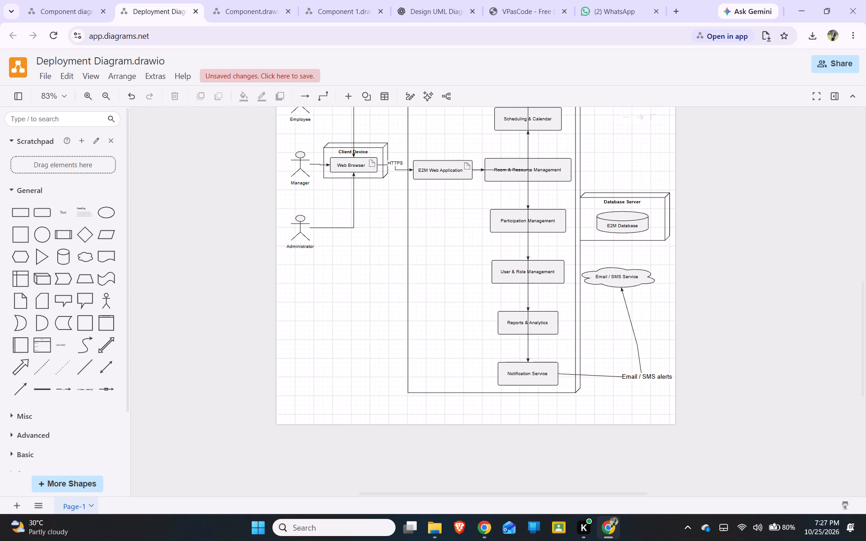
Examine the remaining Application Server connectors in the deployment diagram and check them against the original rendering in VPasCode.
{"action": "left_click", "coordinate": [514, 171]}
{"action": "left_click", "coordinate": [512, 170]}
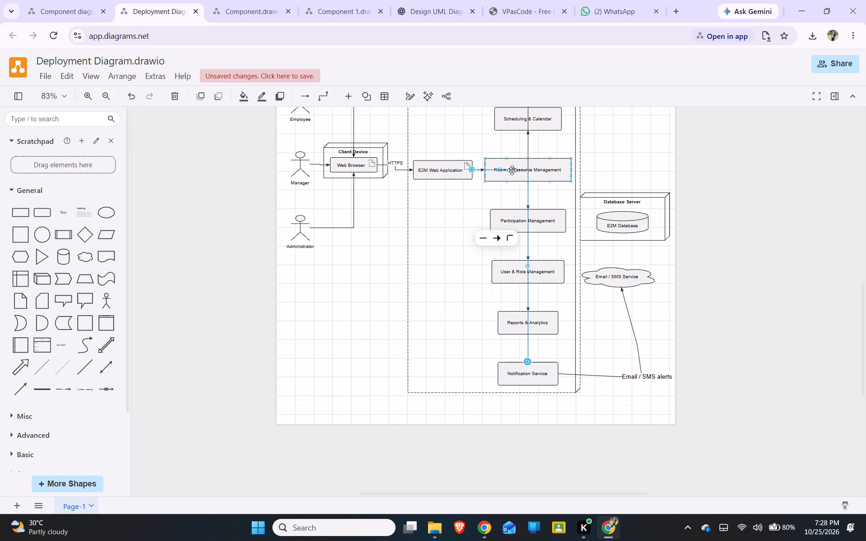
{"action": "left_click", "coordinate": [512, 170]}
{"action": "scroll", "coordinate": [614, 145], "scroll_direction": "up", "scroll_amount": 2}
{"action": "scroll", "coordinate": [614, 145], "scroll_direction": "down", "scroll_amount": 5}
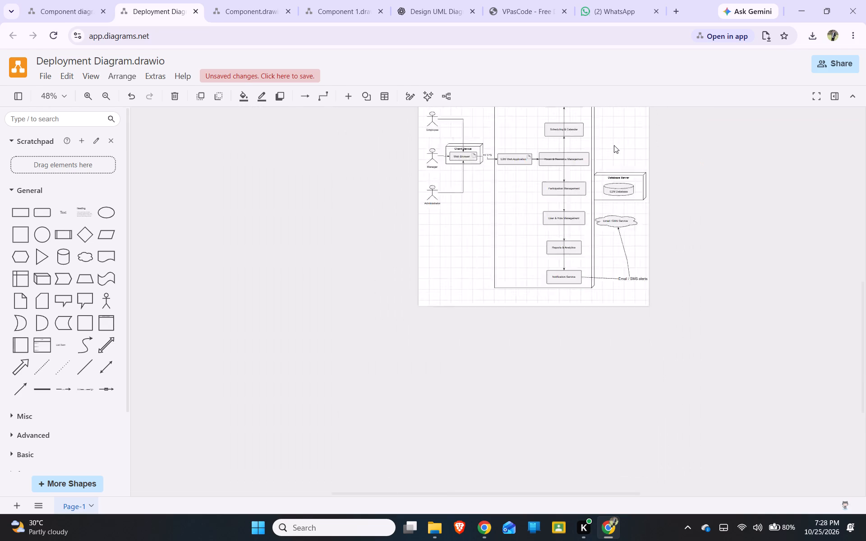
{"action": "scroll", "coordinate": [614, 145], "scroll_direction": "down", "scroll_amount": 2}
{"action": "scroll", "coordinate": [470, 129], "scroll_direction": "up", "scroll_amount": 4}
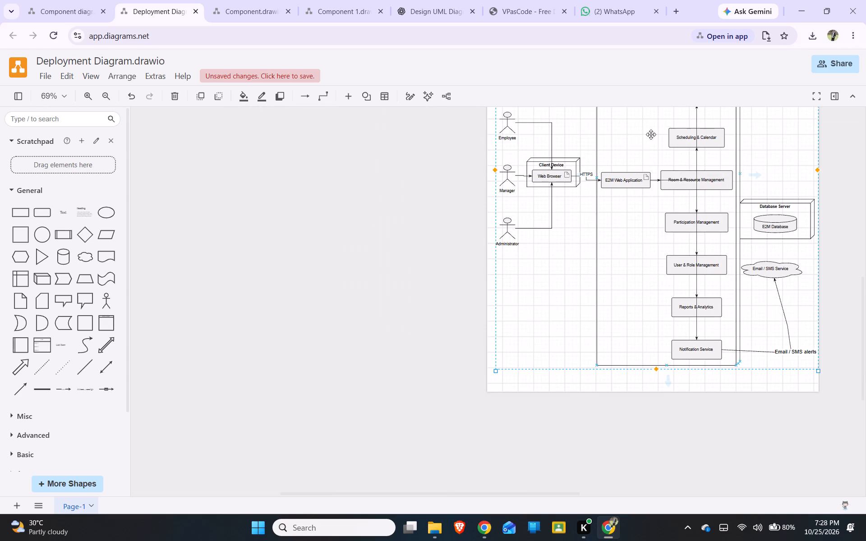
{"action": "scroll", "coordinate": [692, 124], "scroll_direction": "down", "scroll_amount": 6}
{"action": "scroll", "coordinate": [747, 105], "scroll_direction": "up", "scroll_amount": 6}
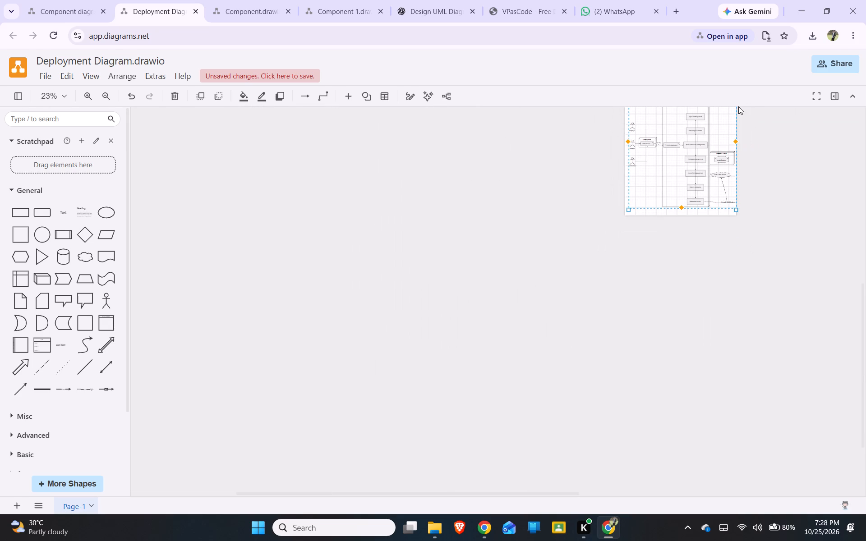
{"action": "scroll", "coordinate": [718, 127], "scroll_direction": "up", "scroll_amount": 7}
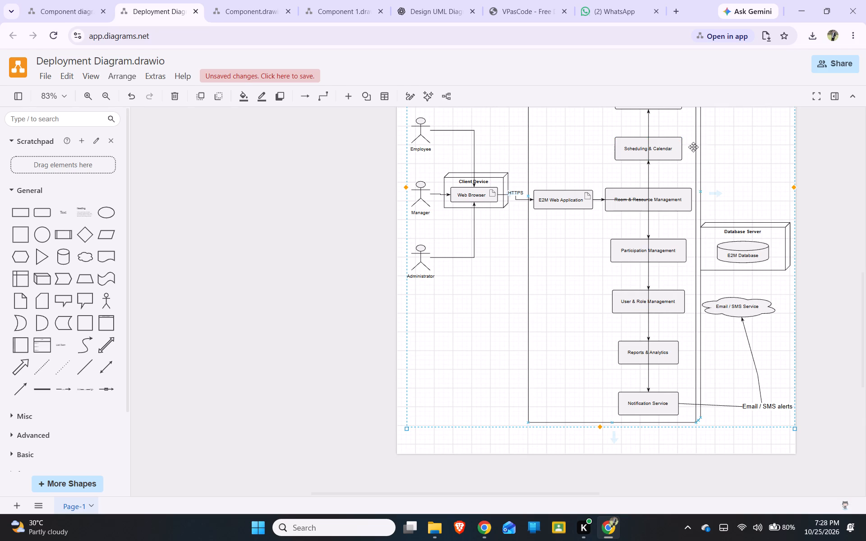
{"action": "left_click", "coordinate": [530, 0]}
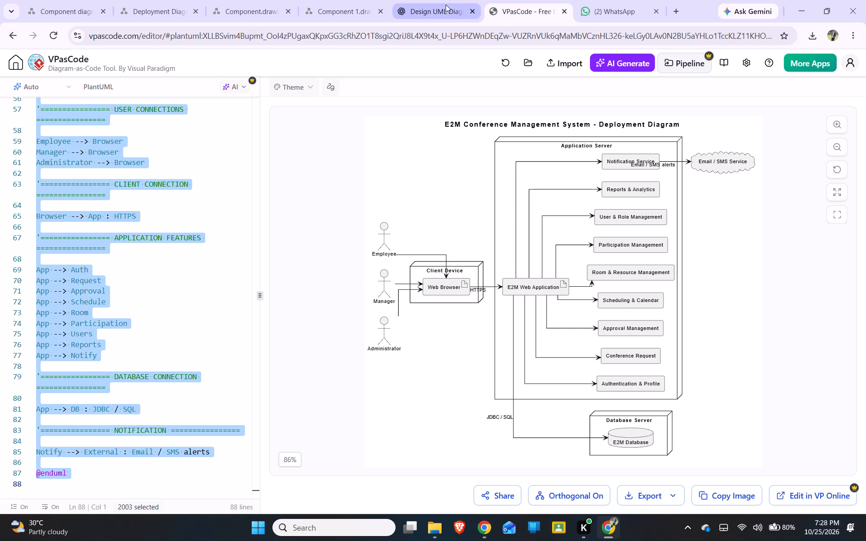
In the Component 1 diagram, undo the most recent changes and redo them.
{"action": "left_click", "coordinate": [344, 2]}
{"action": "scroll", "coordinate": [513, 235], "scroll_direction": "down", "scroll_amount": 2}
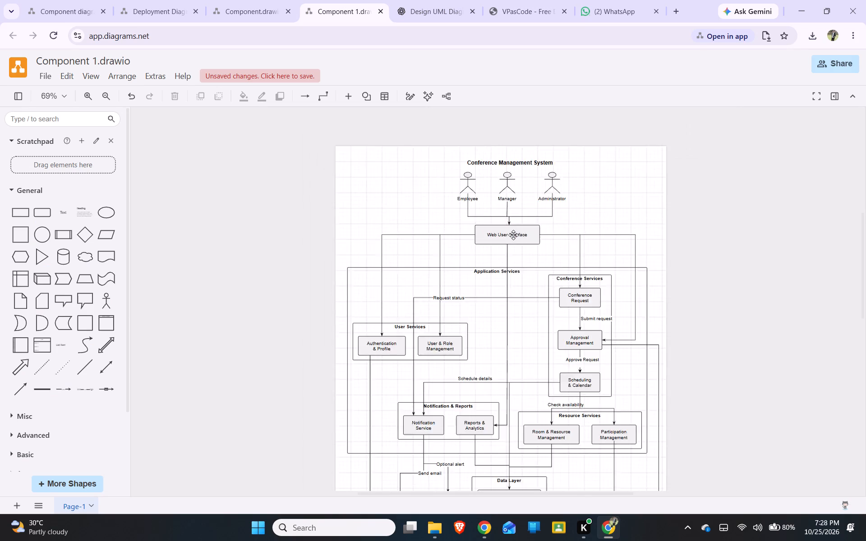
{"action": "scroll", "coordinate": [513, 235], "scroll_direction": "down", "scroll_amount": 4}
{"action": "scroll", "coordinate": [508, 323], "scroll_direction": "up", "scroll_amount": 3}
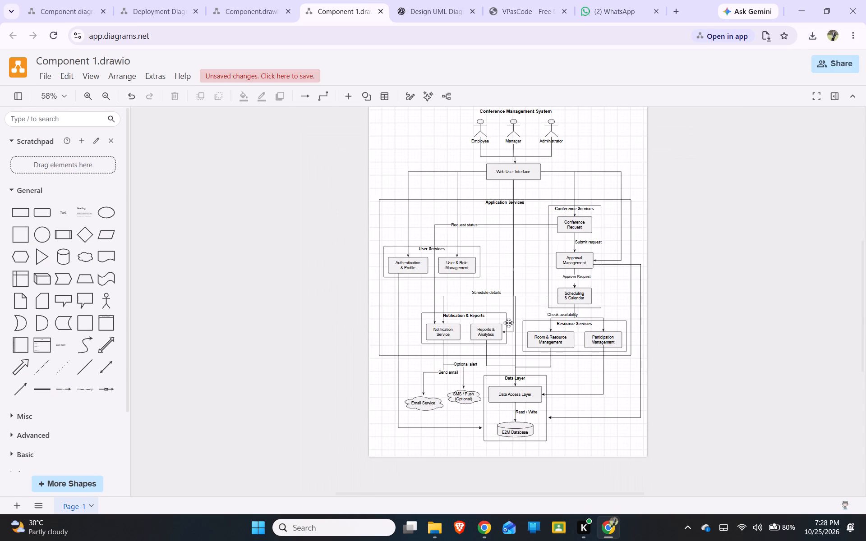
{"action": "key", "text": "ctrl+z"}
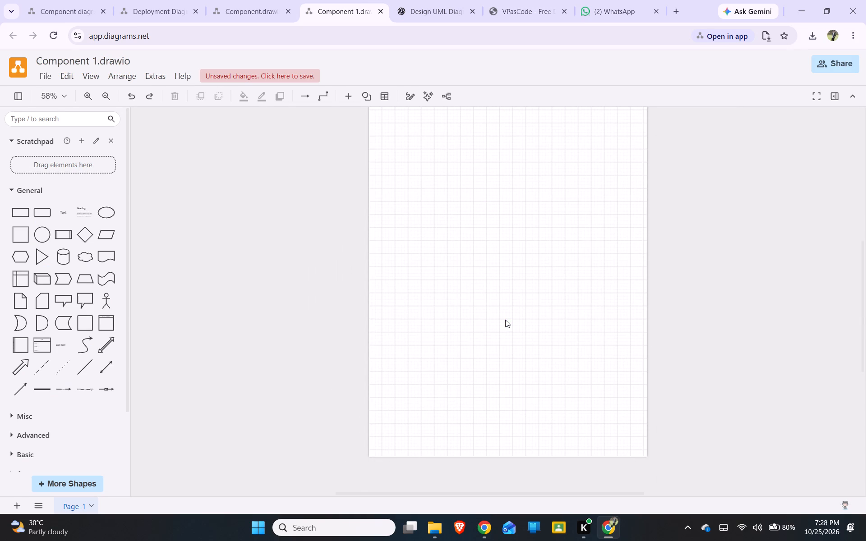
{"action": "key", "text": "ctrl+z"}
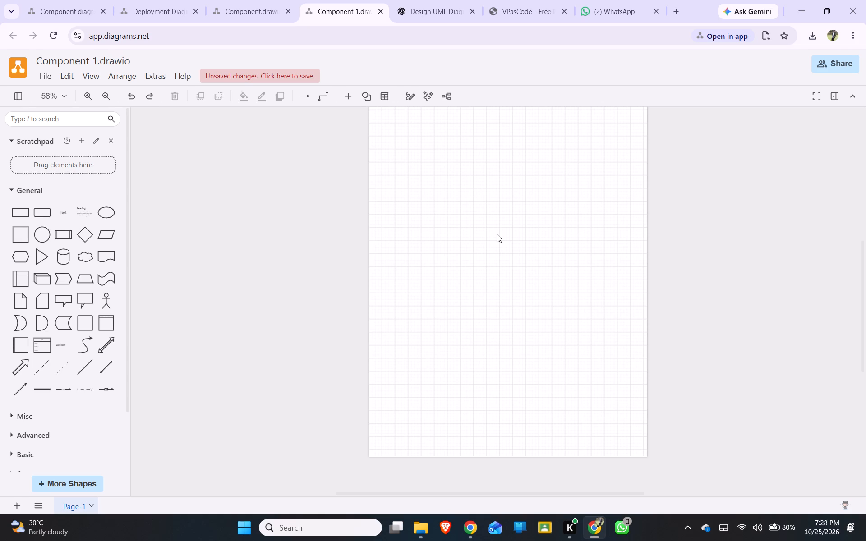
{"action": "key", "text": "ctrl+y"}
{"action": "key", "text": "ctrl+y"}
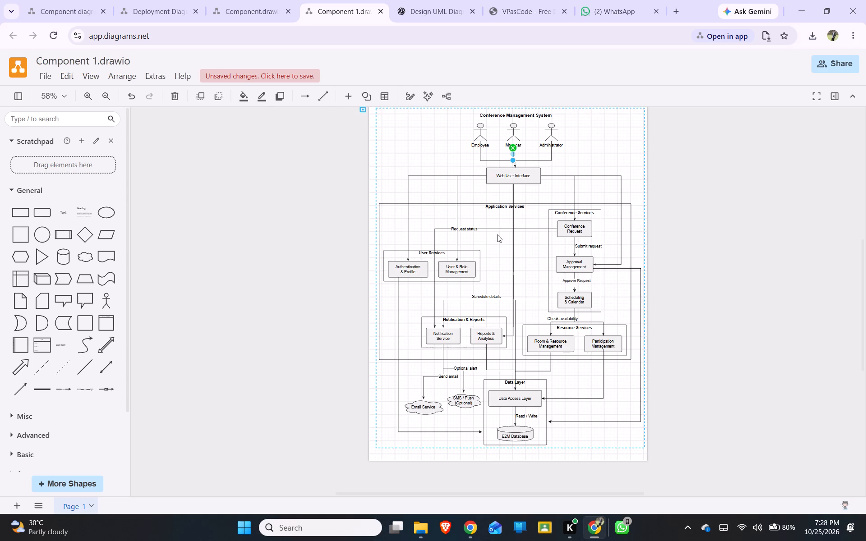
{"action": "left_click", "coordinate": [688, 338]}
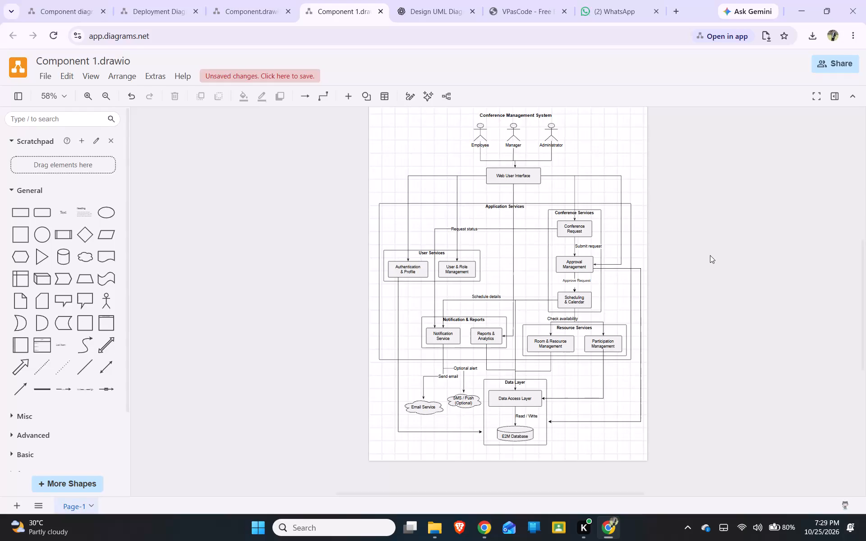
Look through the other open component diagram files, including the Untitled Diagram in the second Chrome window, dismissing its new-diagram dialog.
{"action": "left_click", "coordinate": [101, 0]}
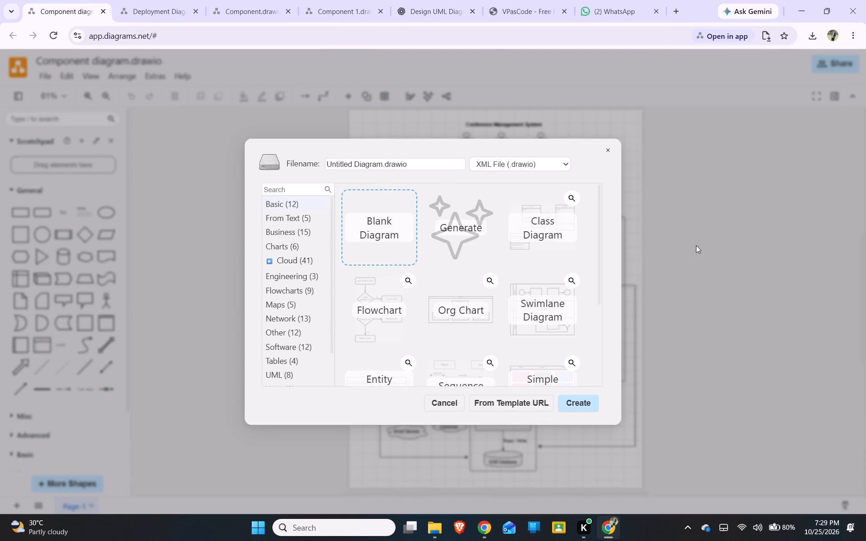
{"action": "left_click", "coordinate": [253, 4]}
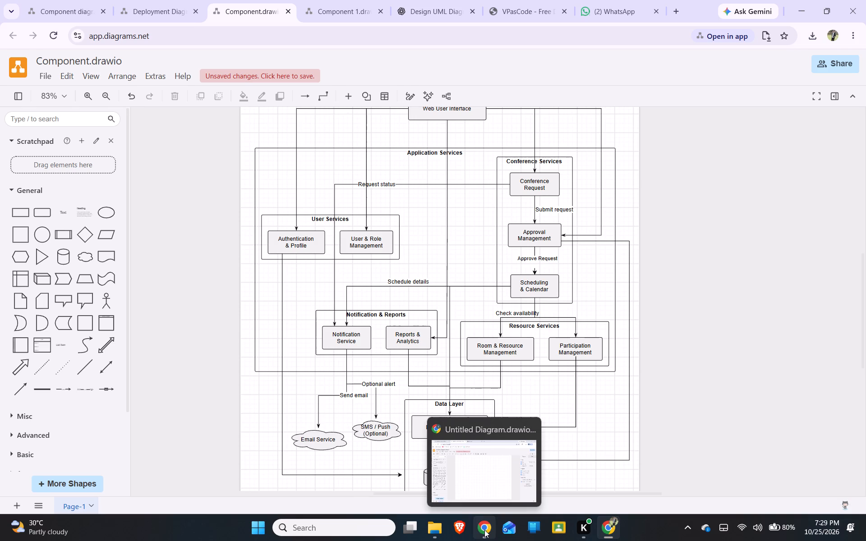
{"action": "left_click", "coordinate": [473, 492]}
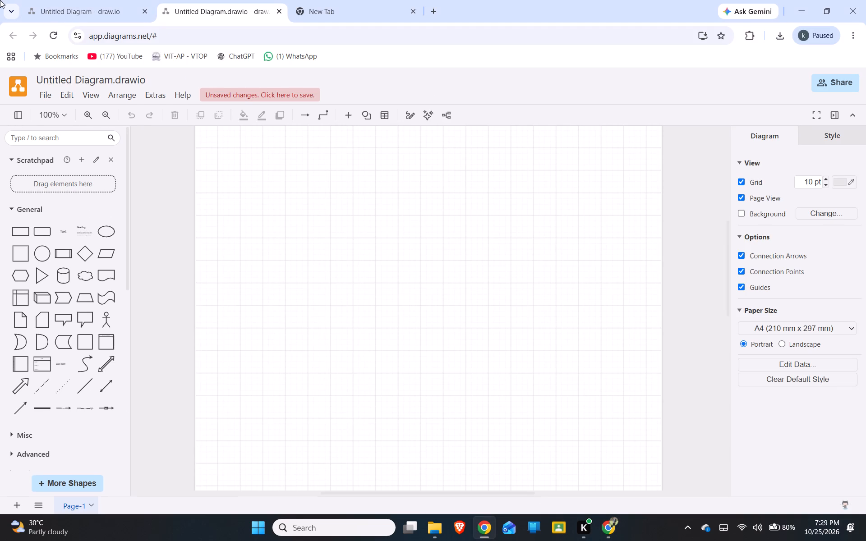
{"action": "left_click", "coordinate": [0, 0]}
{"action": "left_click", "coordinate": [47, 7]}
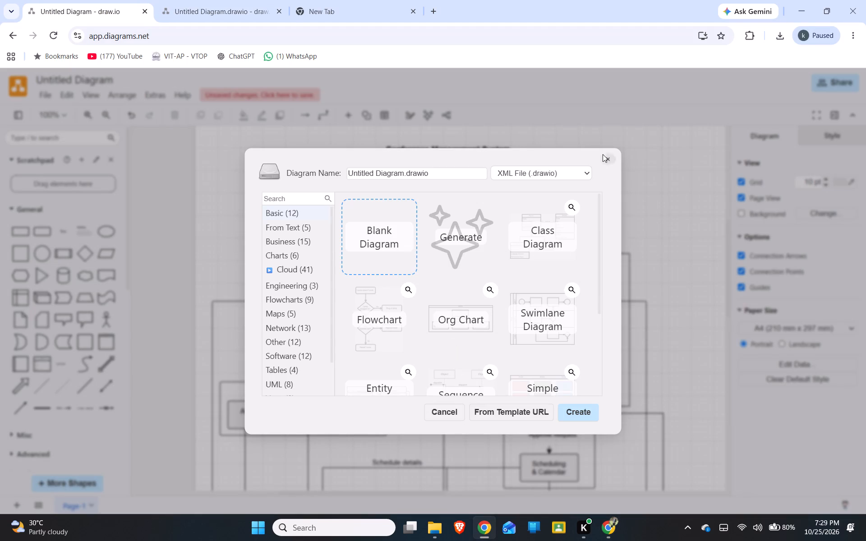
{"action": "left_click", "coordinate": [603, 154]}
{"action": "left_click", "coordinate": [607, 159]}
{"action": "scroll", "coordinate": [546, 296], "scroll_direction": "down", "scroll_amount": 3}
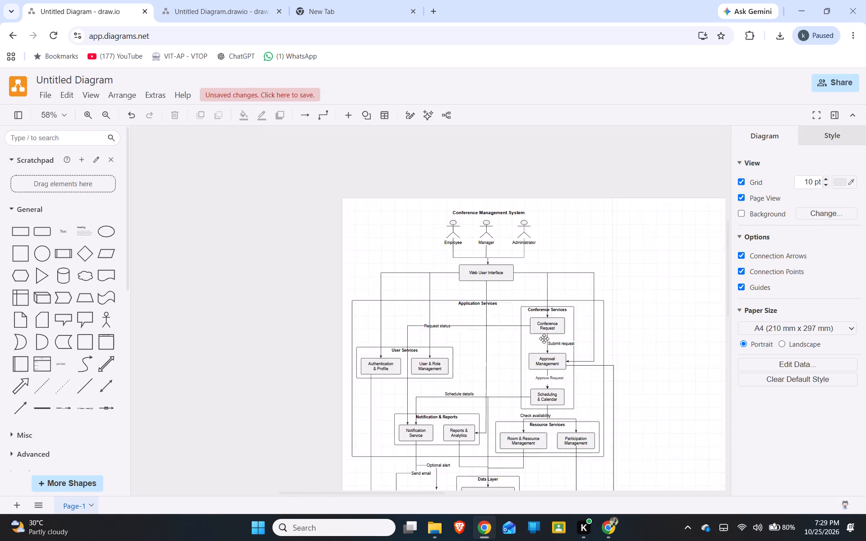
{"action": "scroll", "coordinate": [548, 408], "scroll_direction": "down", "scroll_amount": 5}
{"action": "scroll", "coordinate": [562, 445], "scroll_direction": "up", "scroll_amount": 5}
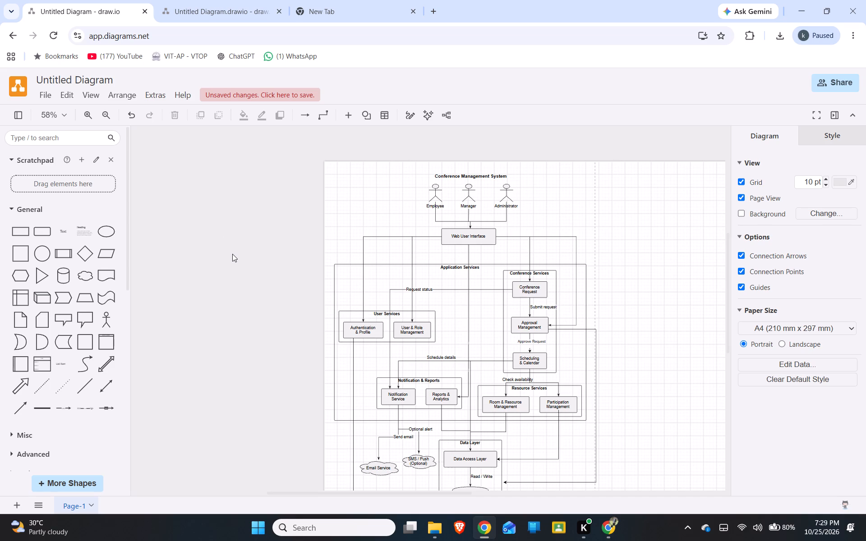
Create a new diagram from the Basic class diagram template, with the file type Editable Bitmap Image (.png).
{"action": "left_click", "coordinate": [174, 0]}
{"action": "left_click", "coordinate": [101, 0]}
{"action": "left_click", "coordinate": [49, 96]}
{"action": "left_click", "coordinate": [76, 115]}
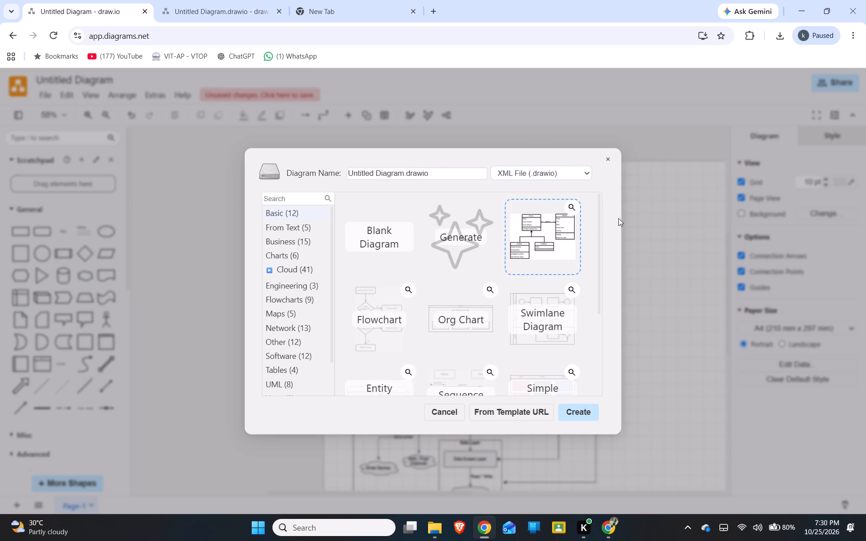
{"action": "left_click", "coordinate": [588, 175]}
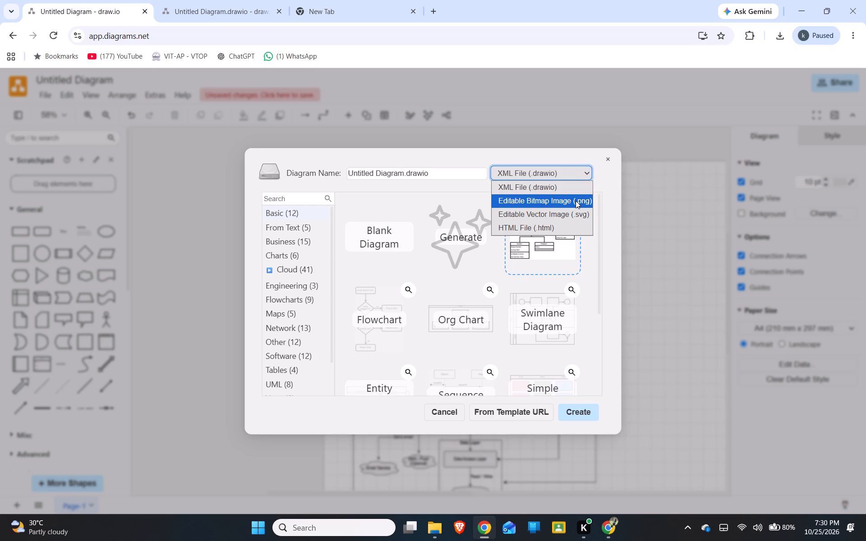
{"action": "left_click", "coordinate": [552, 202]}
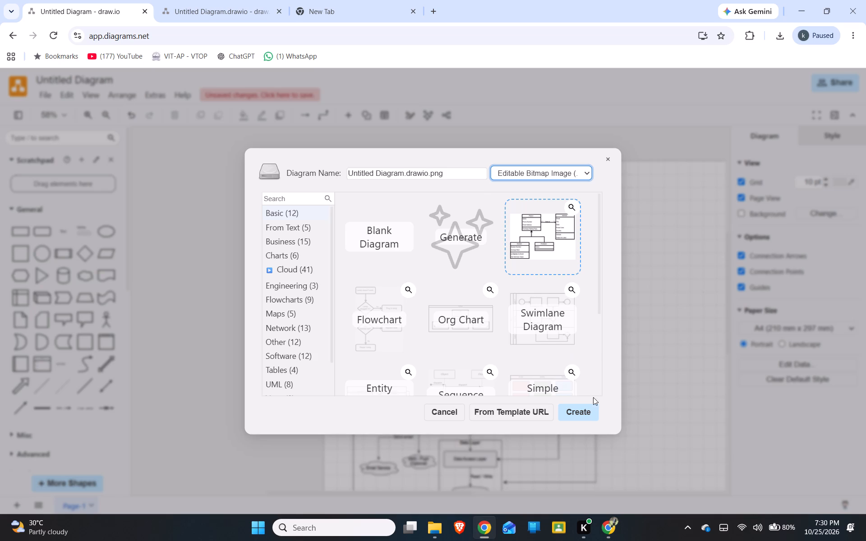
{"action": "left_click", "coordinate": [590, 417]}
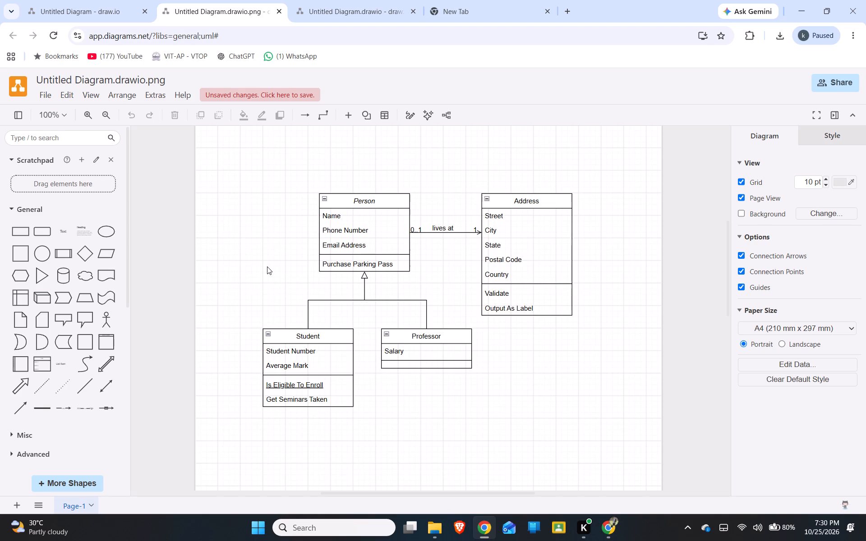
Save the new class diagram as exg.drawio.png to the device's Documents folder.
{"action": "left_click", "coordinate": [44, 87]}
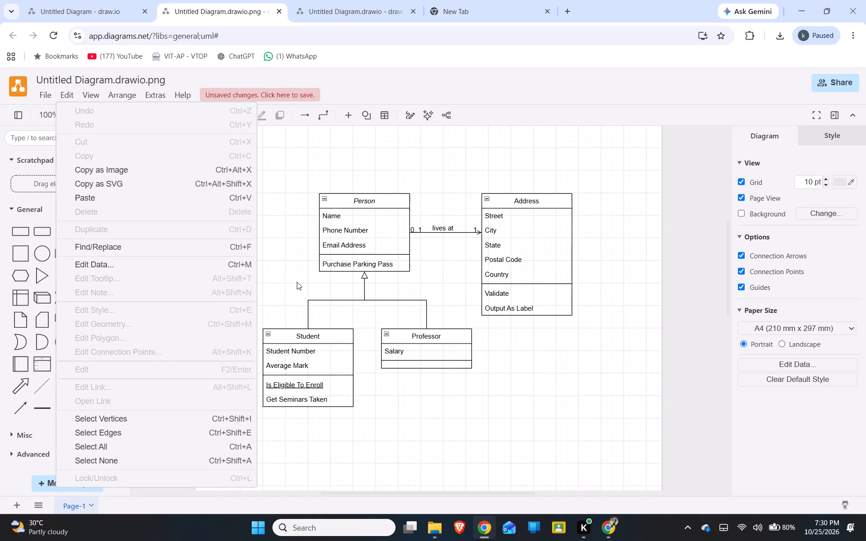
{"action": "left_click", "coordinate": [297, 281]}
{"action": "key", "text": "ctrl+s"}
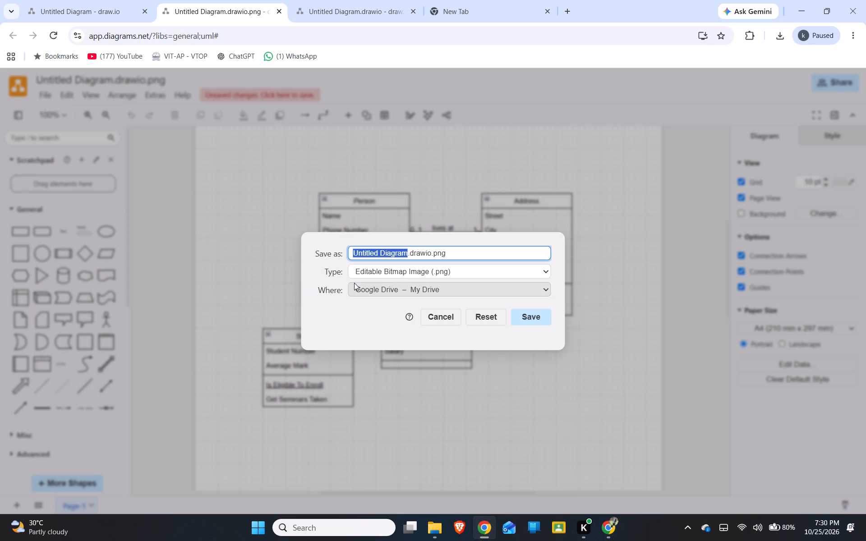
{"action": "type", "text": "exg"}
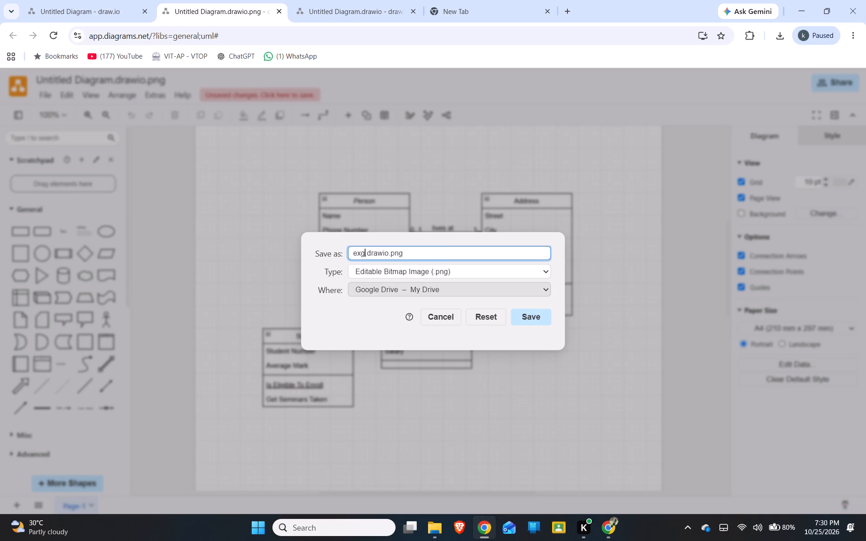
{"action": "left_click", "coordinate": [440, 289]}
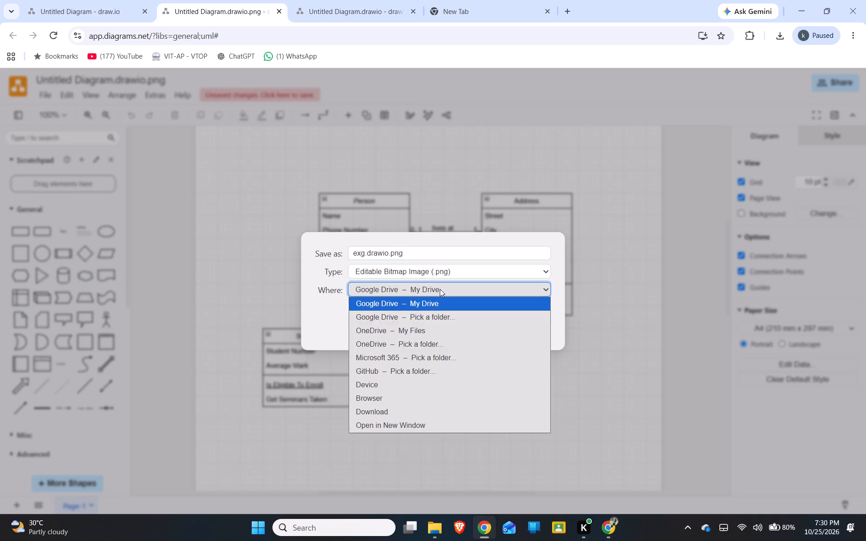
{"action": "left_click", "coordinate": [427, 385]}
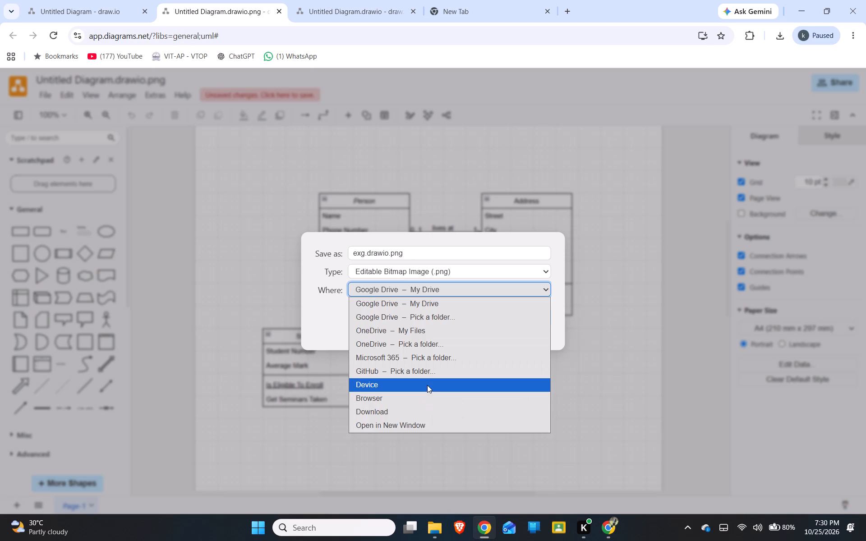
{"action": "left_click", "coordinate": [518, 319]}
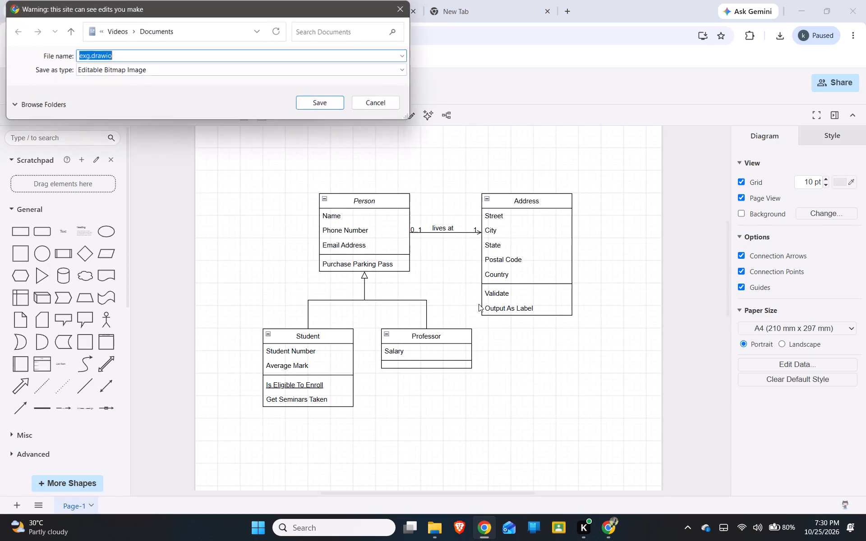
{"action": "left_click", "coordinate": [340, 104]}
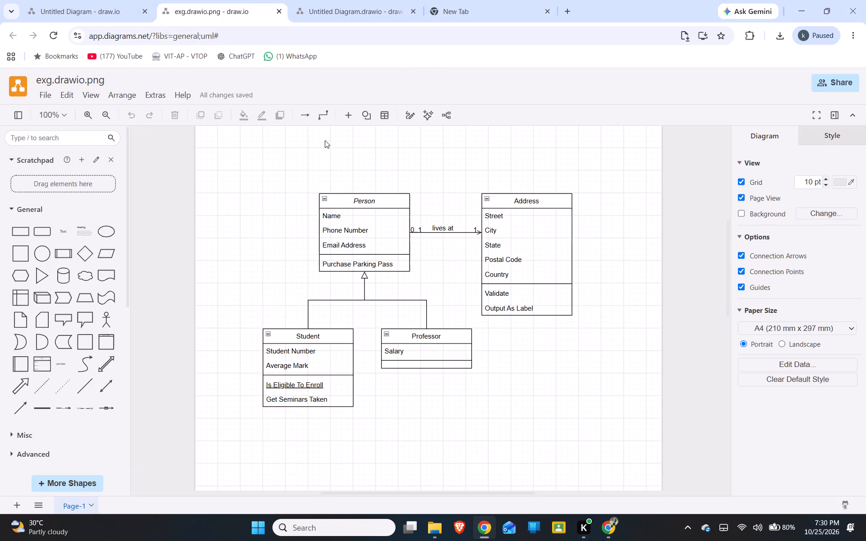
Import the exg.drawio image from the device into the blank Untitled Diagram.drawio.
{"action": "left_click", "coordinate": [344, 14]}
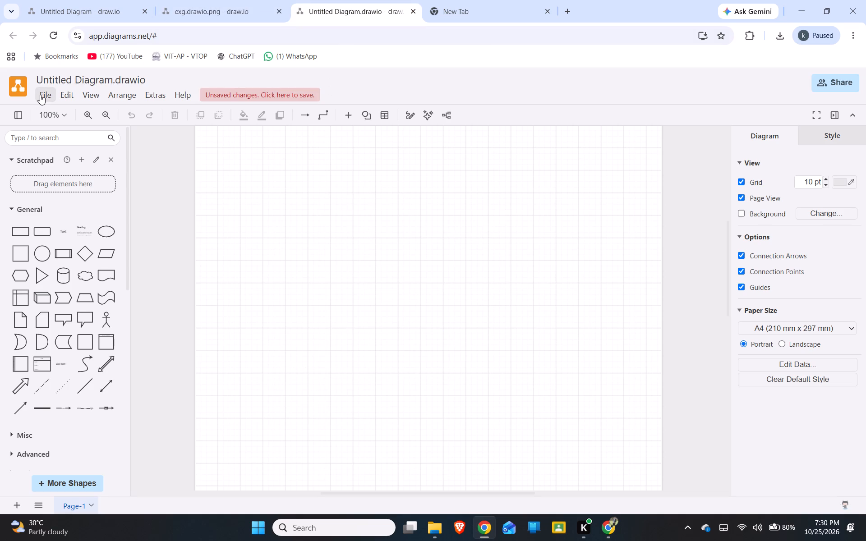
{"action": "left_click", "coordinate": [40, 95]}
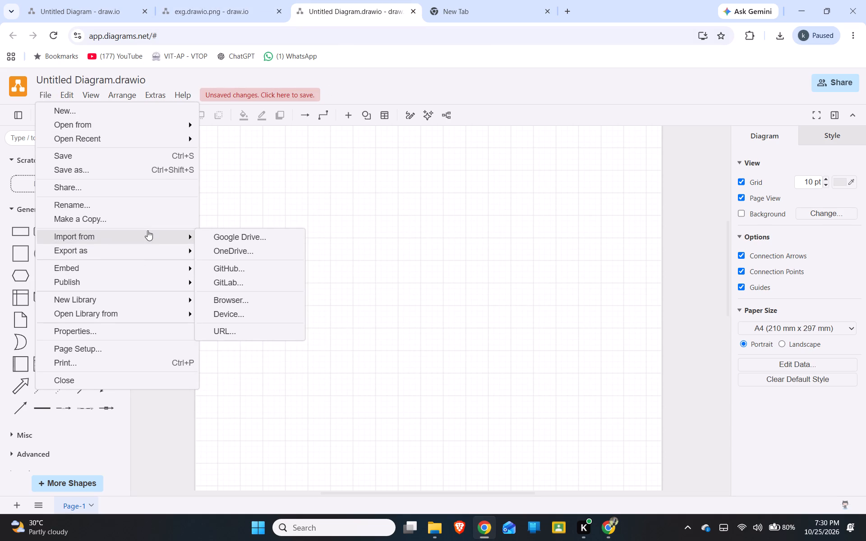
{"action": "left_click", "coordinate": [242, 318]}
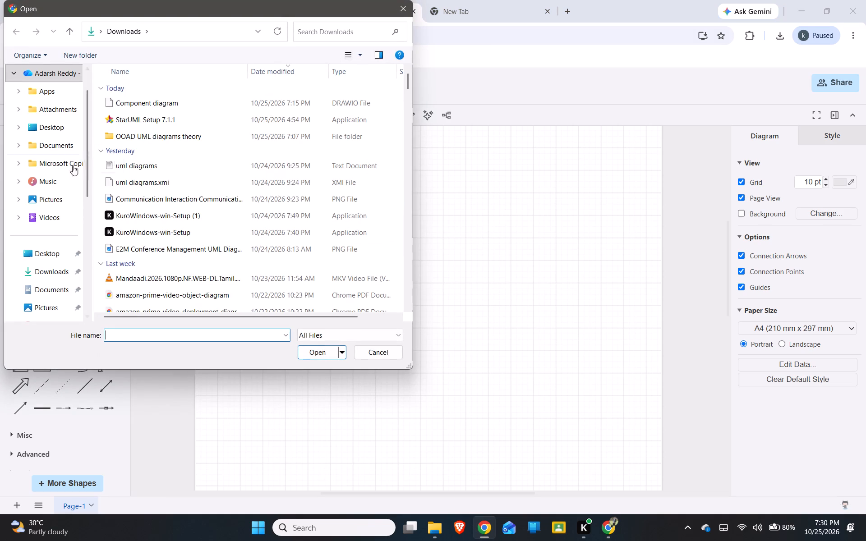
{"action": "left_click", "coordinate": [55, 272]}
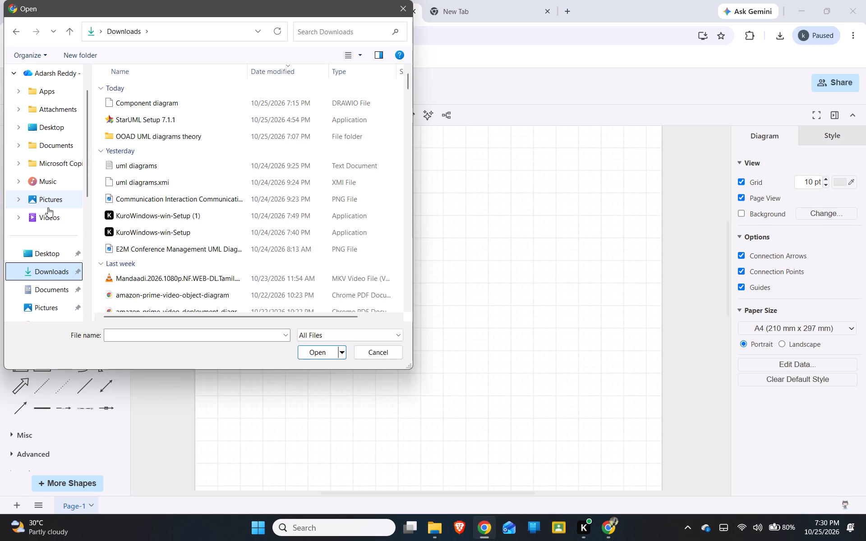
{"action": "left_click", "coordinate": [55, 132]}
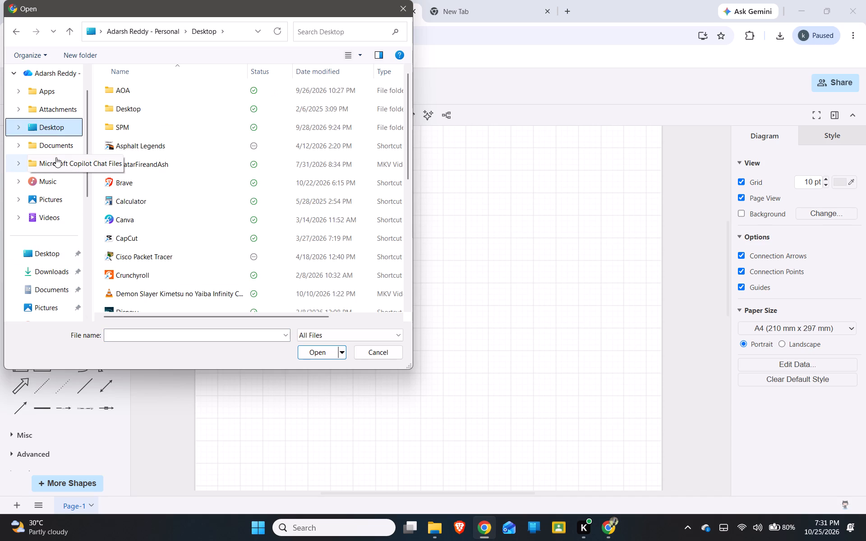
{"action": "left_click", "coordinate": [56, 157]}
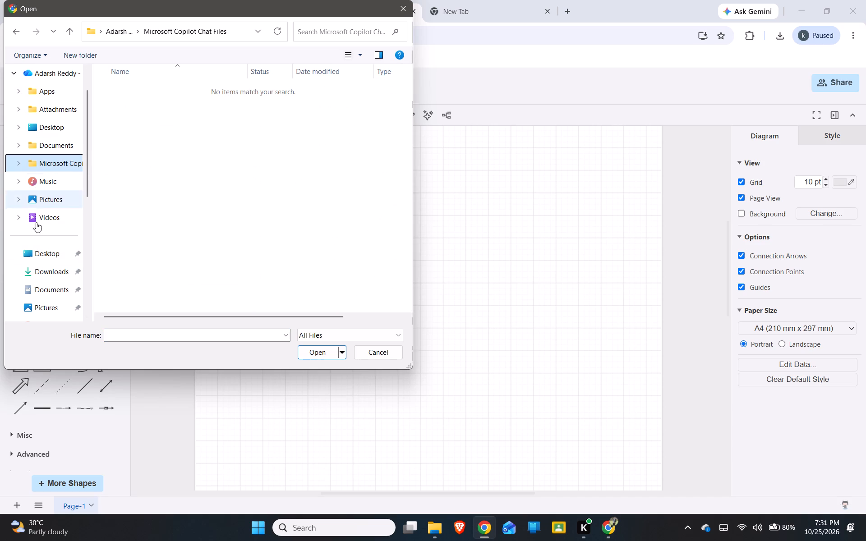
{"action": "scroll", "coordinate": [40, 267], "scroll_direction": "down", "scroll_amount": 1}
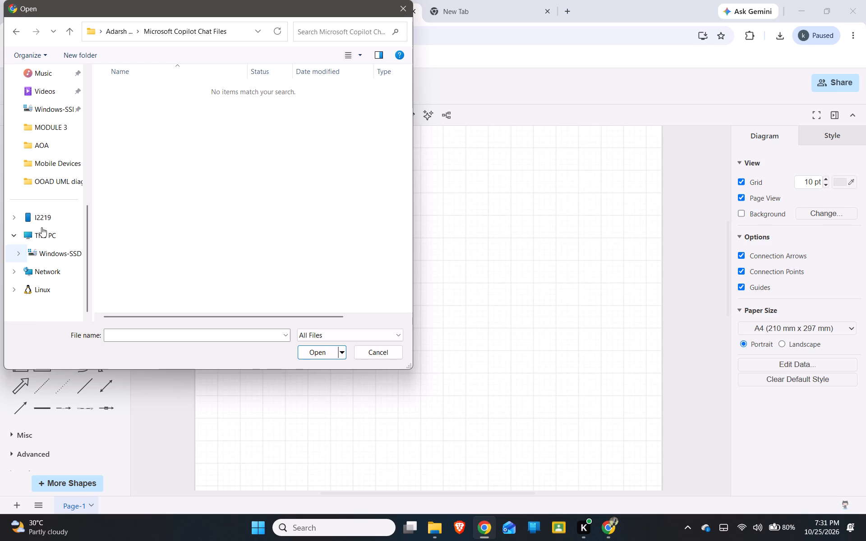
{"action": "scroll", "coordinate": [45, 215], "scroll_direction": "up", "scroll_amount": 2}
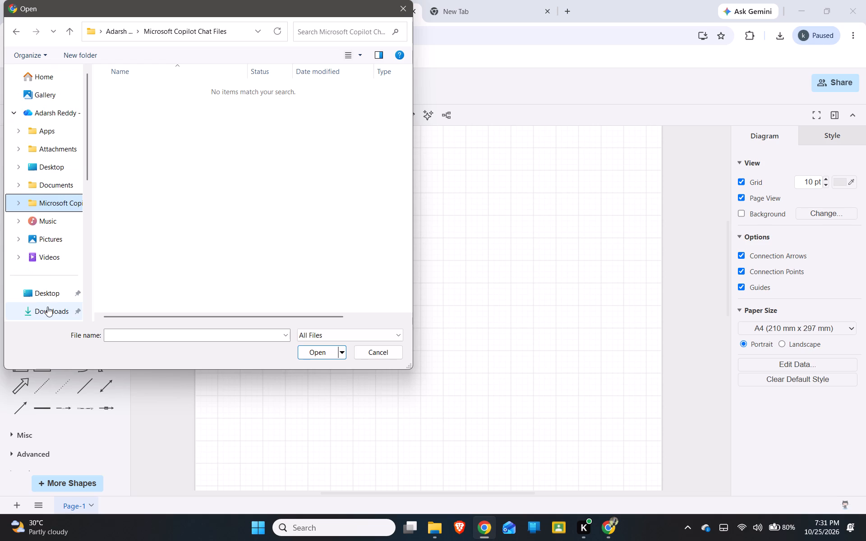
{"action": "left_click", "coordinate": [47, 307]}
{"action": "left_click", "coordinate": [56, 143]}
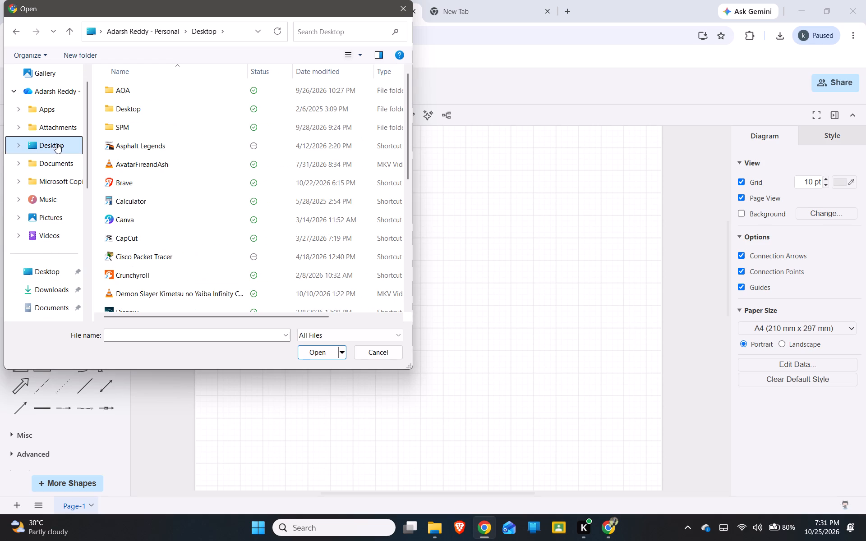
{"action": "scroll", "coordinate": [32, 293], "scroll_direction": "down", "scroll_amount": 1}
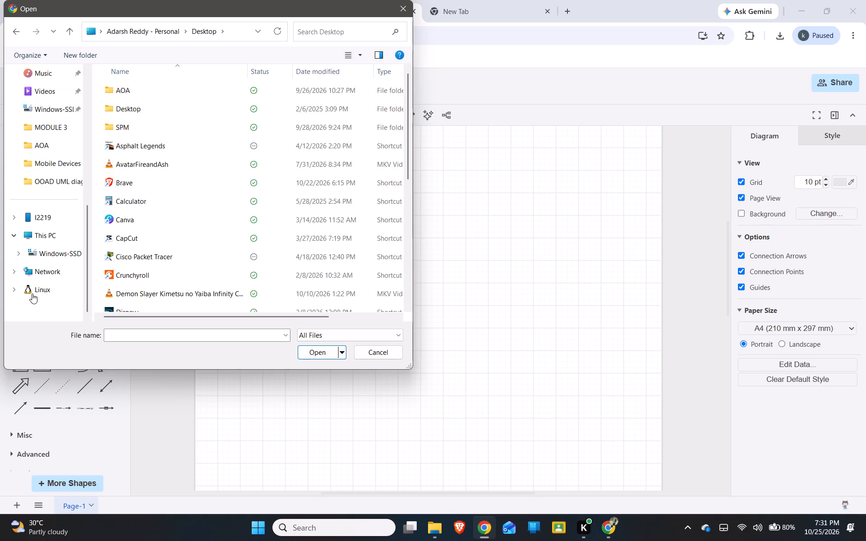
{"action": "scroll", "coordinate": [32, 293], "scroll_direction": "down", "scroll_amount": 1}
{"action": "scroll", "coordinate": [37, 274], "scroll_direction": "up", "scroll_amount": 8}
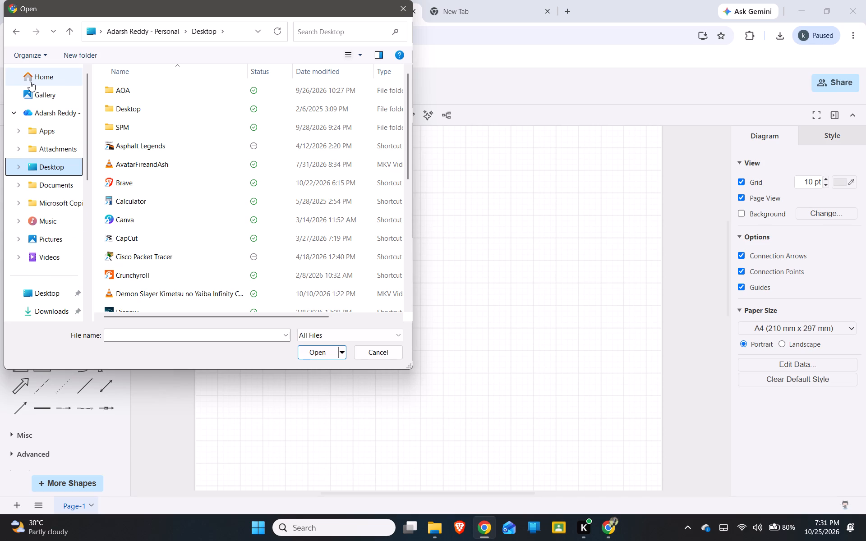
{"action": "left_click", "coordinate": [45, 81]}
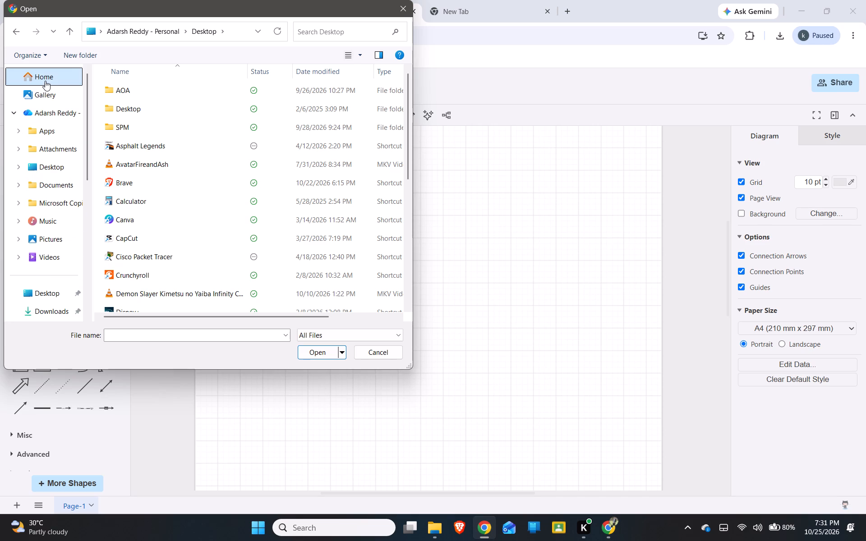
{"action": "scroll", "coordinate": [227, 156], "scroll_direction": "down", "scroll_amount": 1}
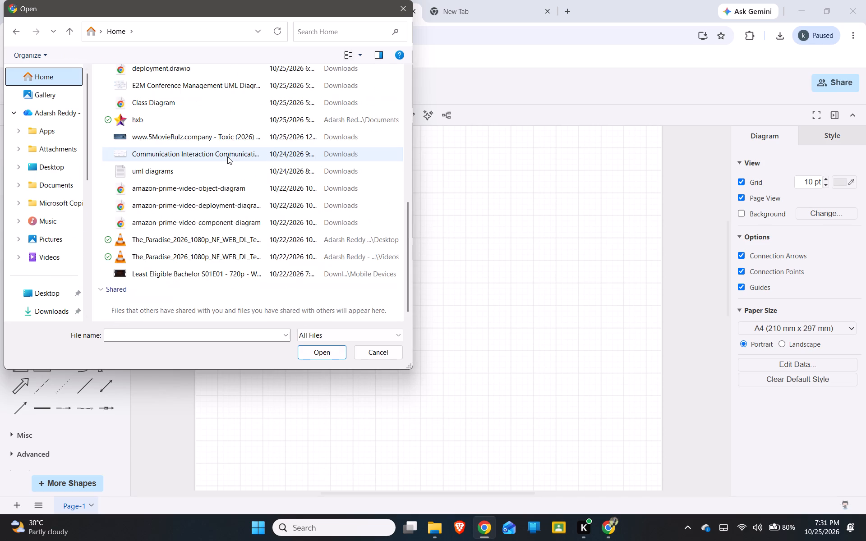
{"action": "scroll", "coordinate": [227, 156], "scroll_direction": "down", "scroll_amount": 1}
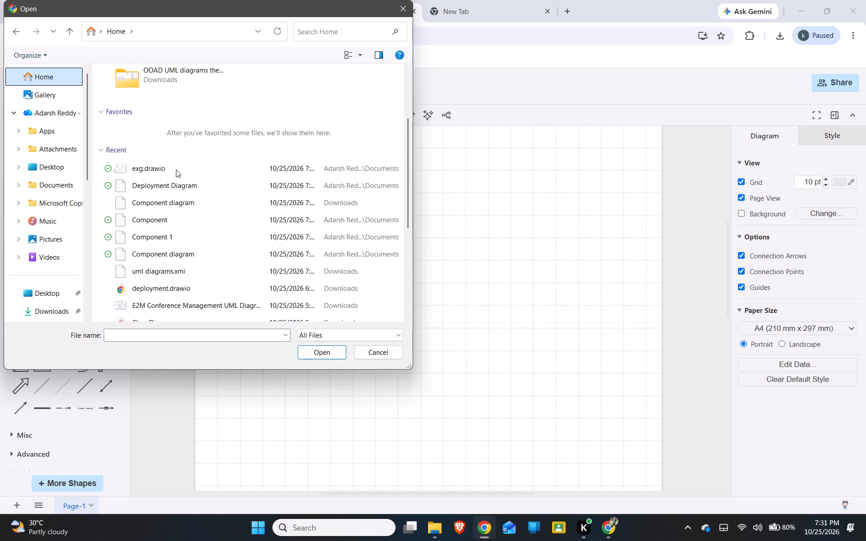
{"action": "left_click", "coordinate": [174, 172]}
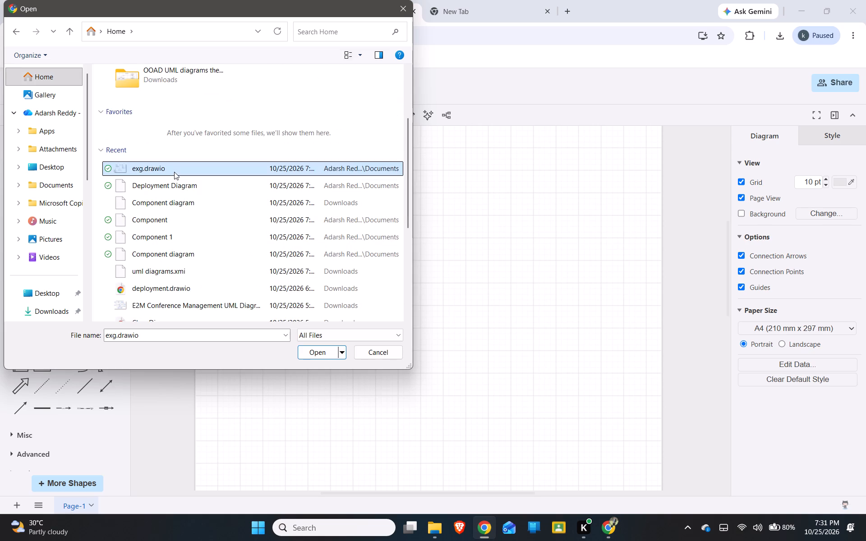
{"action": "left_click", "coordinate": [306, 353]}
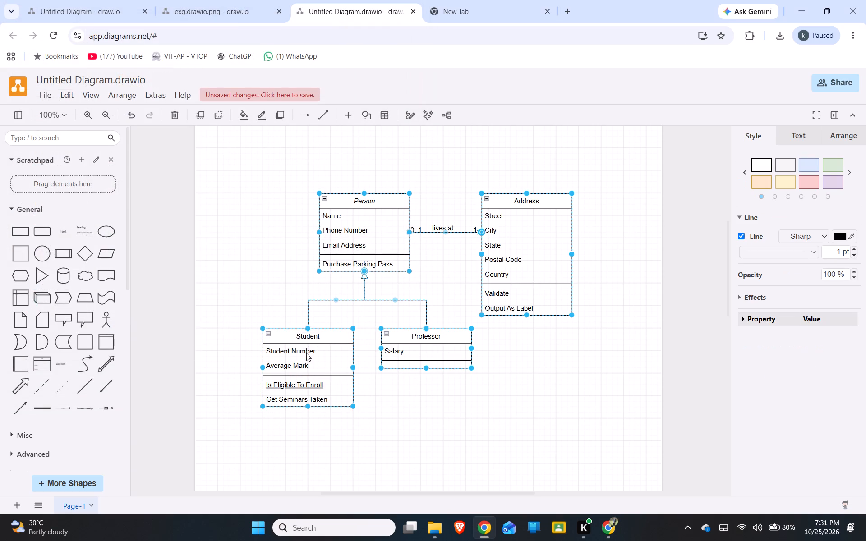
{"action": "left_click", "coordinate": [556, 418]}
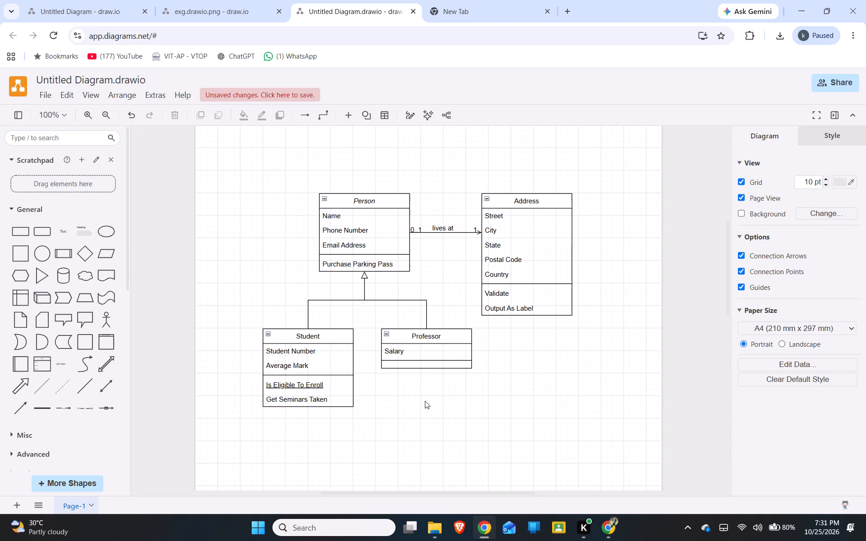
Examine the imported Professor and Address classes to check whether their shapes can be selected individually.
{"action": "left_click", "coordinate": [424, 335]}
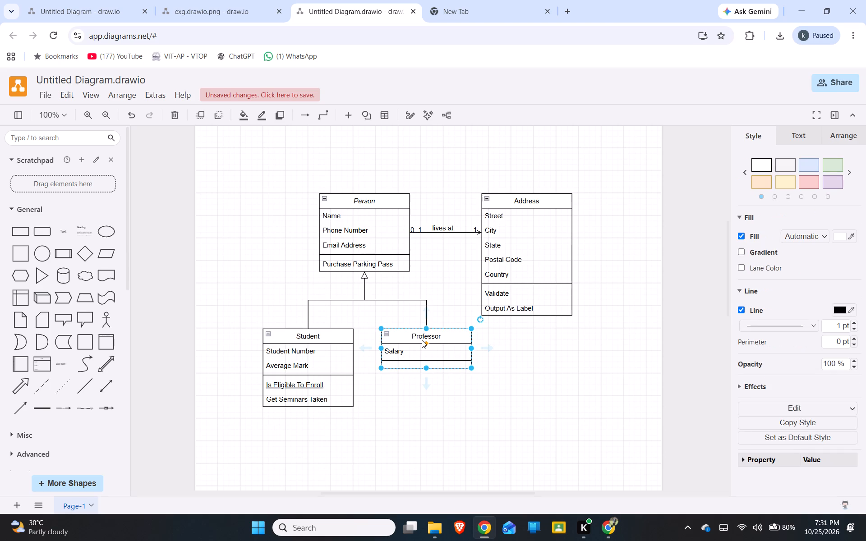
{"action": "left_click", "coordinate": [528, 269]}
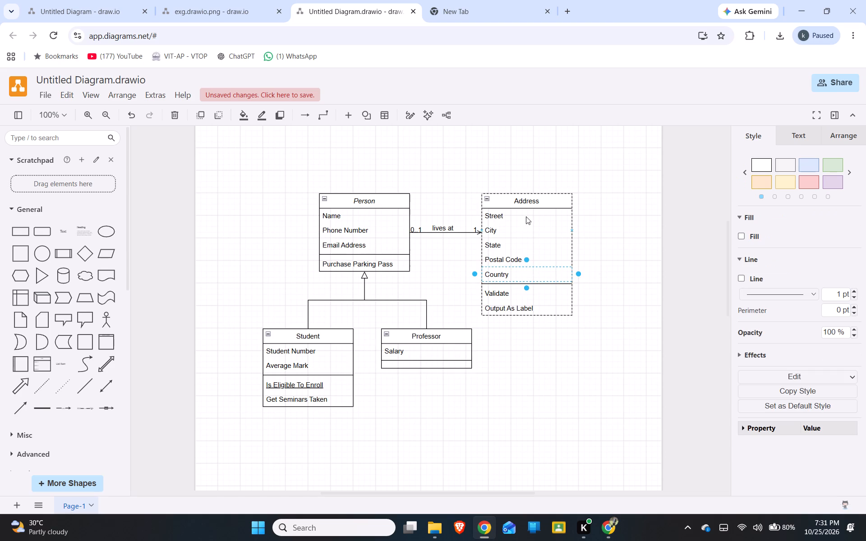
{"action": "left_click", "coordinate": [527, 211]}
{"action": "left_click", "coordinate": [545, 200]}
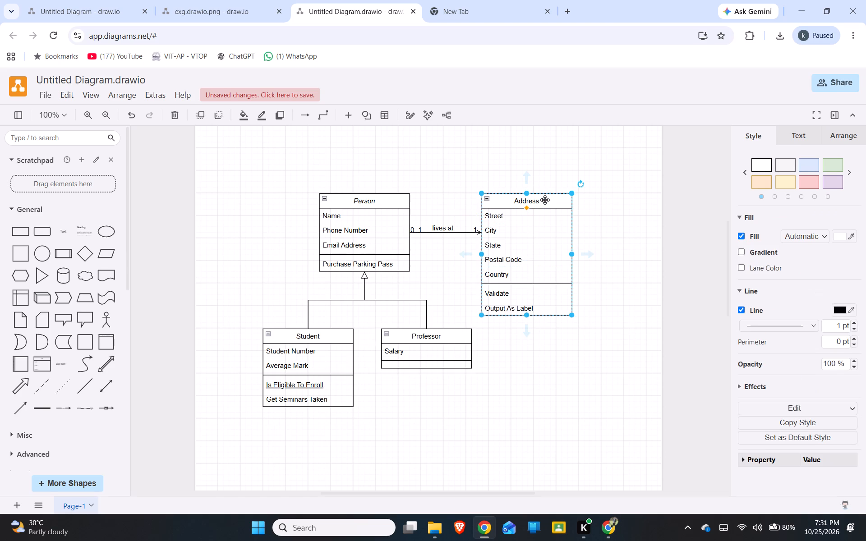
{"action": "left_click", "coordinate": [545, 200]}
{"action": "left_click", "coordinate": [626, 375]}
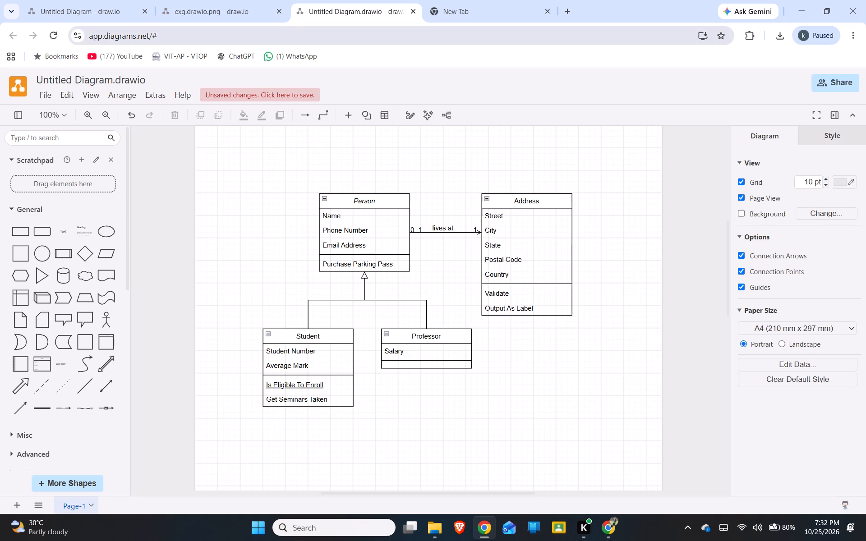
Close the Untitled Diagram.drawio tab without saving its changes.
{"action": "left_click", "coordinate": [412, 13]}
{"action": "left_click", "coordinate": [497, 98]}
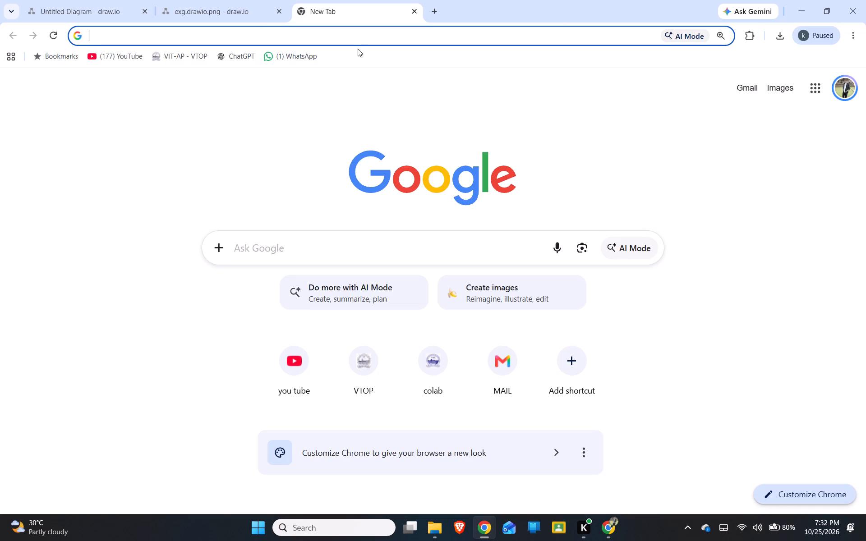
Close the exg.drawio.png tab.
{"action": "left_click", "coordinate": [278, 16]}
{"action": "left_click", "coordinate": [278, 9]}
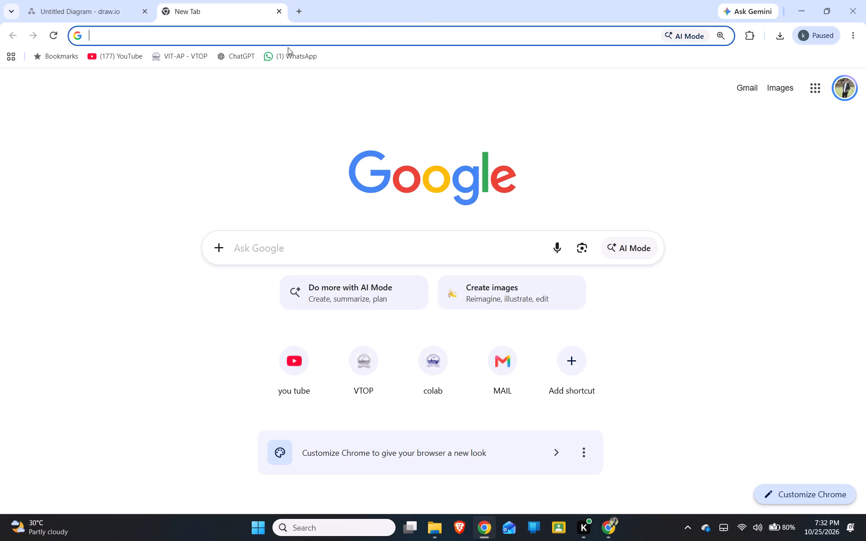
Stay on the Untitled Diagram page and dismiss its new-diagram template chooser without creating anything.
{"action": "left_click", "coordinate": [865, 0]}
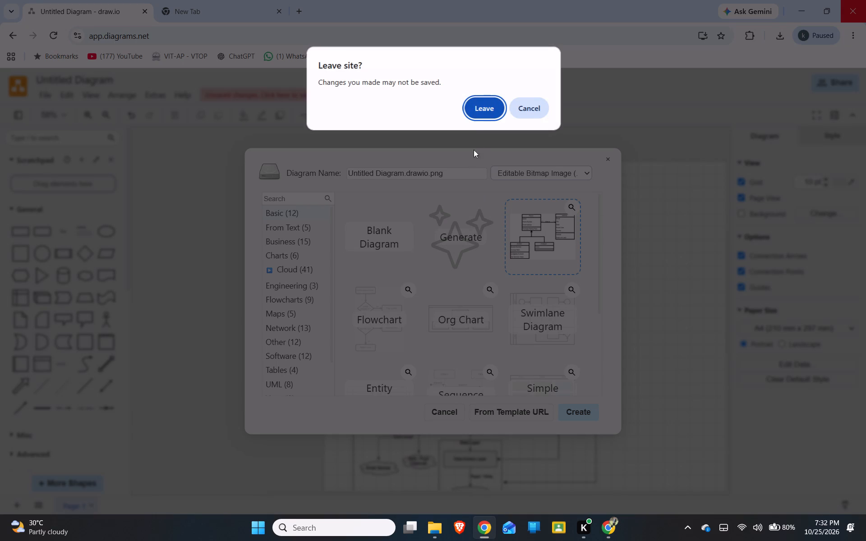
{"action": "left_click", "coordinate": [516, 110]}
{"action": "left_click", "coordinate": [609, 156]}
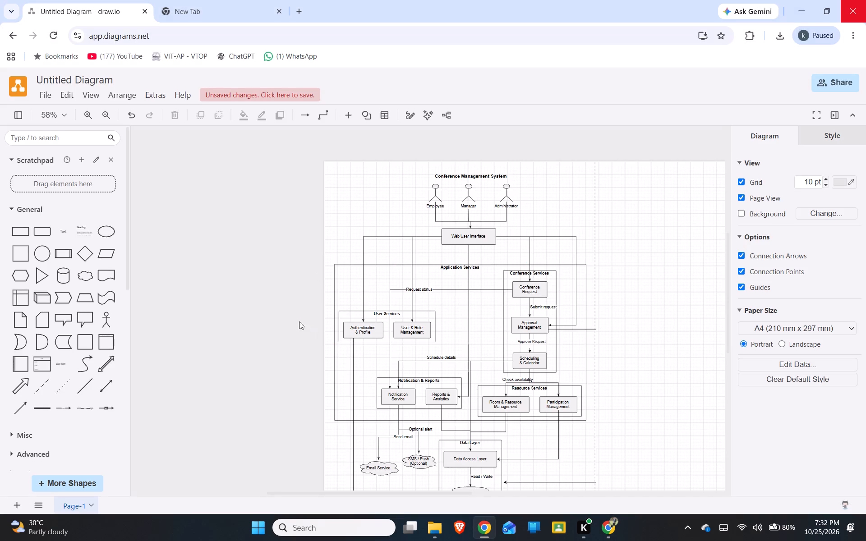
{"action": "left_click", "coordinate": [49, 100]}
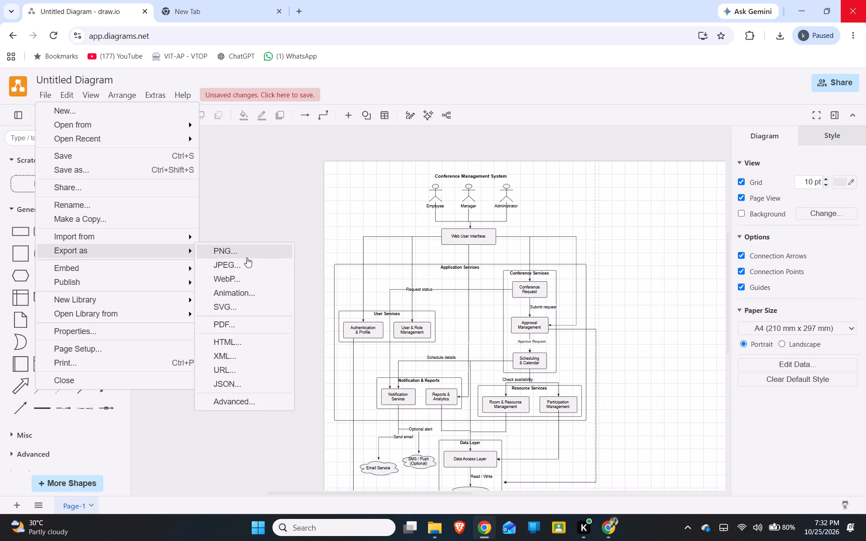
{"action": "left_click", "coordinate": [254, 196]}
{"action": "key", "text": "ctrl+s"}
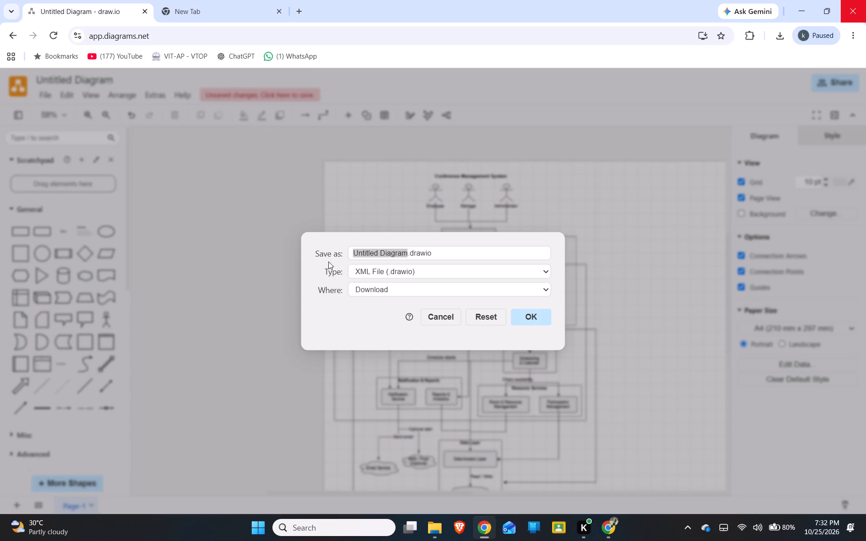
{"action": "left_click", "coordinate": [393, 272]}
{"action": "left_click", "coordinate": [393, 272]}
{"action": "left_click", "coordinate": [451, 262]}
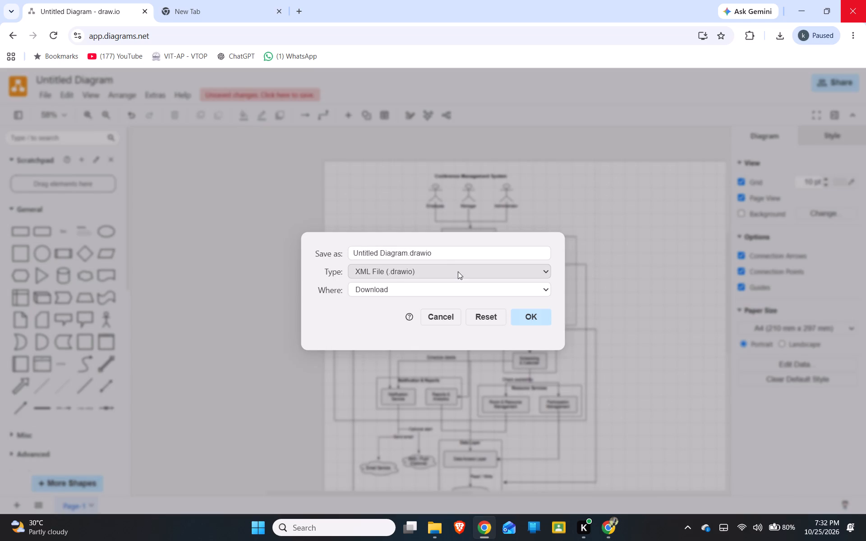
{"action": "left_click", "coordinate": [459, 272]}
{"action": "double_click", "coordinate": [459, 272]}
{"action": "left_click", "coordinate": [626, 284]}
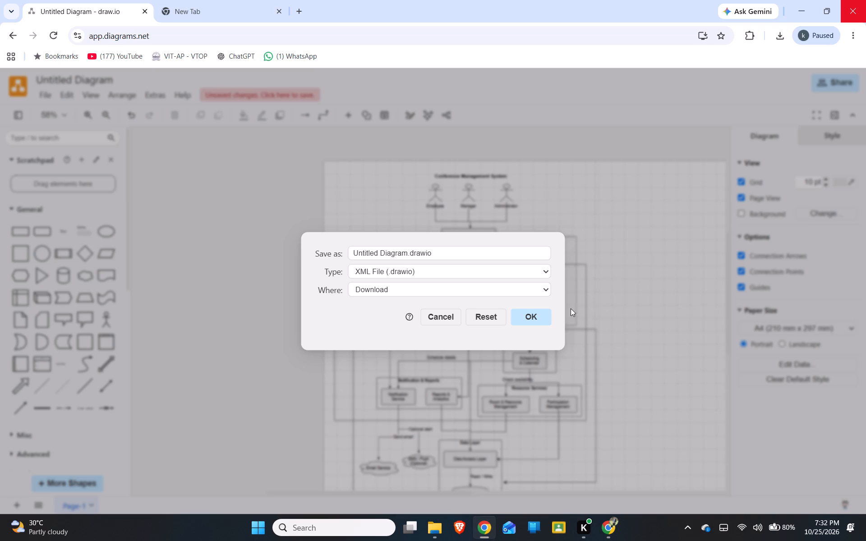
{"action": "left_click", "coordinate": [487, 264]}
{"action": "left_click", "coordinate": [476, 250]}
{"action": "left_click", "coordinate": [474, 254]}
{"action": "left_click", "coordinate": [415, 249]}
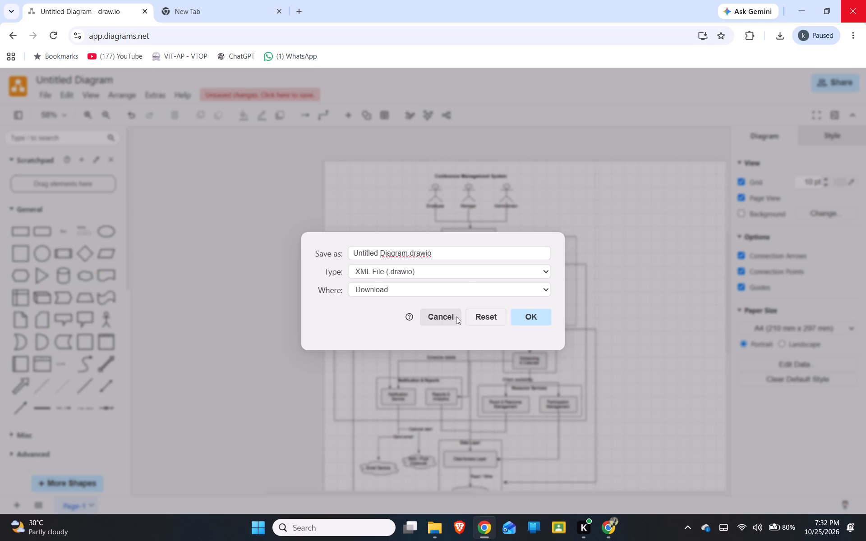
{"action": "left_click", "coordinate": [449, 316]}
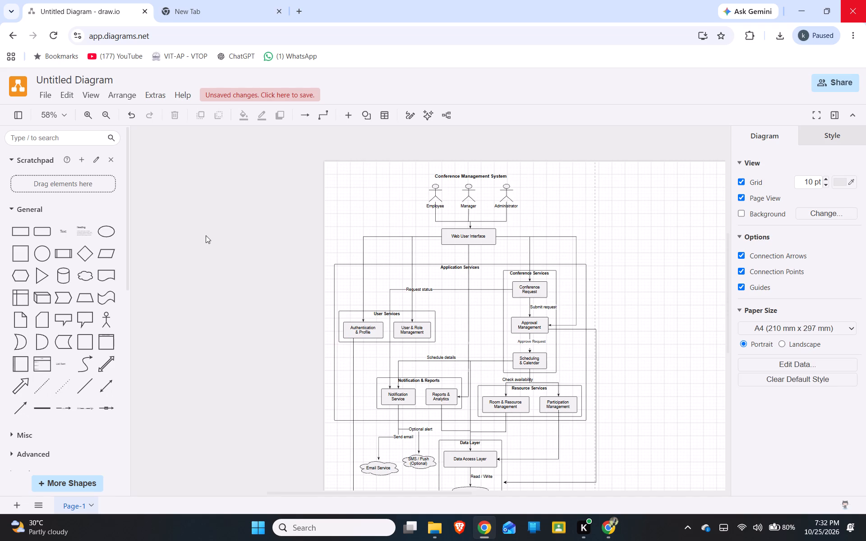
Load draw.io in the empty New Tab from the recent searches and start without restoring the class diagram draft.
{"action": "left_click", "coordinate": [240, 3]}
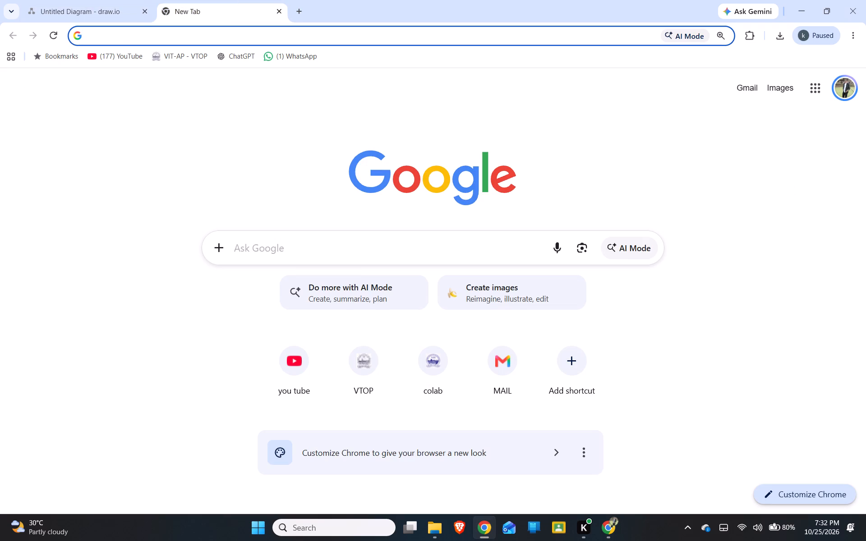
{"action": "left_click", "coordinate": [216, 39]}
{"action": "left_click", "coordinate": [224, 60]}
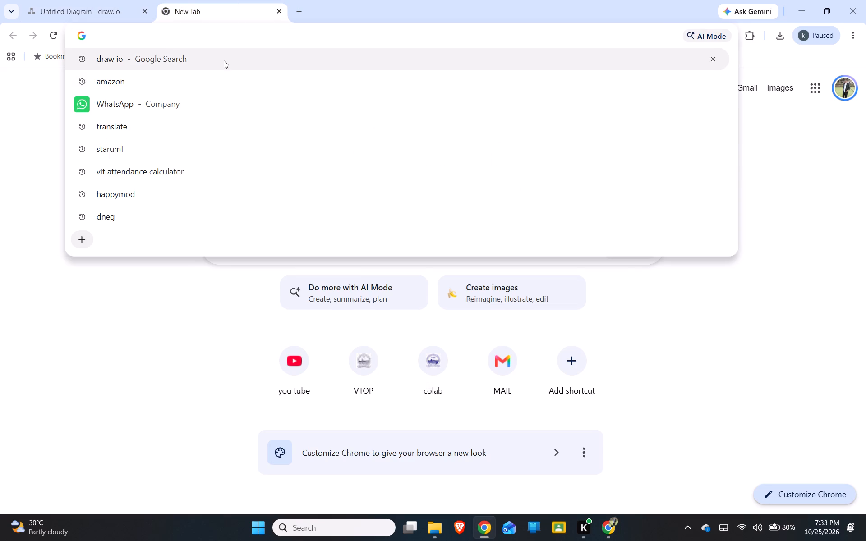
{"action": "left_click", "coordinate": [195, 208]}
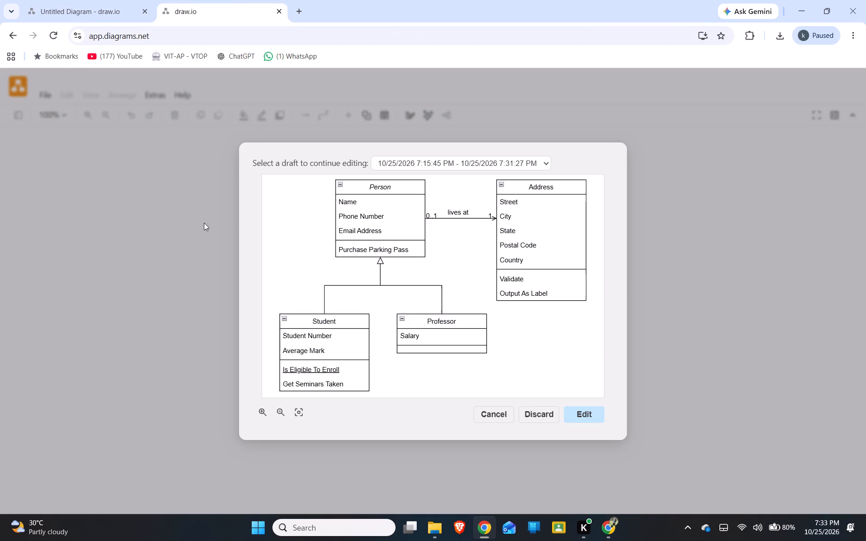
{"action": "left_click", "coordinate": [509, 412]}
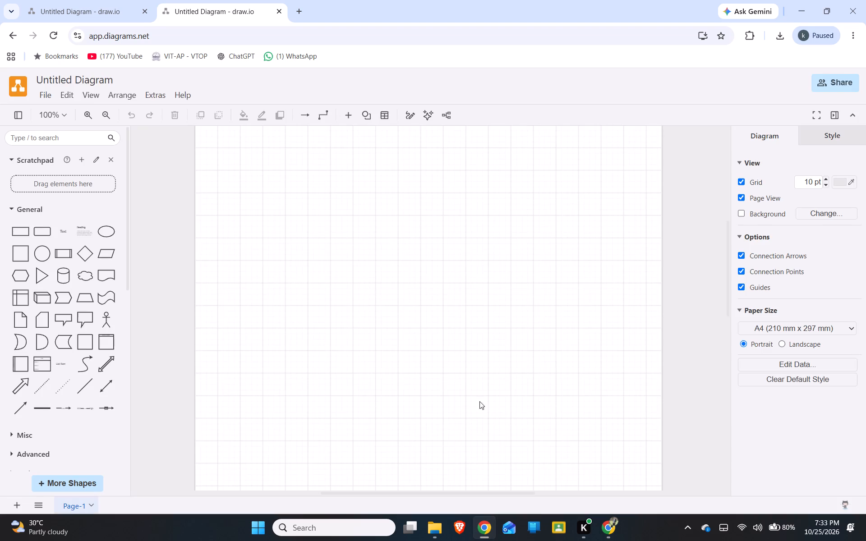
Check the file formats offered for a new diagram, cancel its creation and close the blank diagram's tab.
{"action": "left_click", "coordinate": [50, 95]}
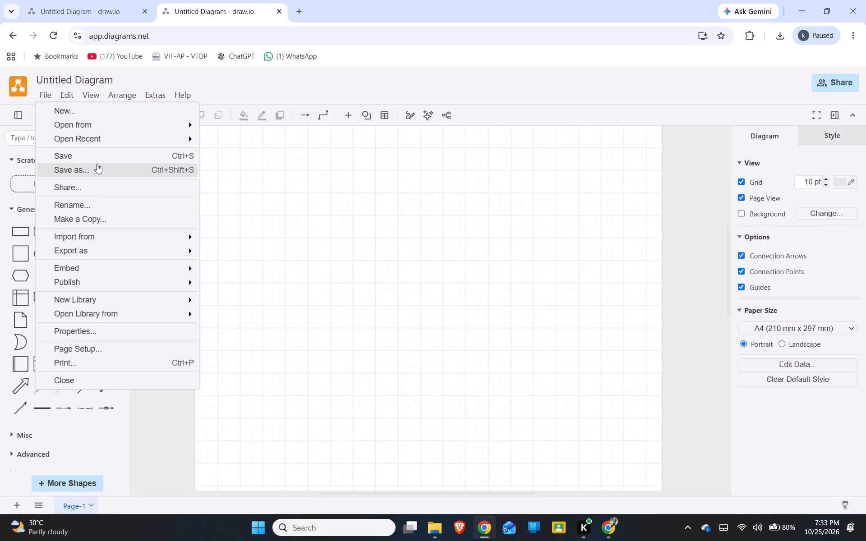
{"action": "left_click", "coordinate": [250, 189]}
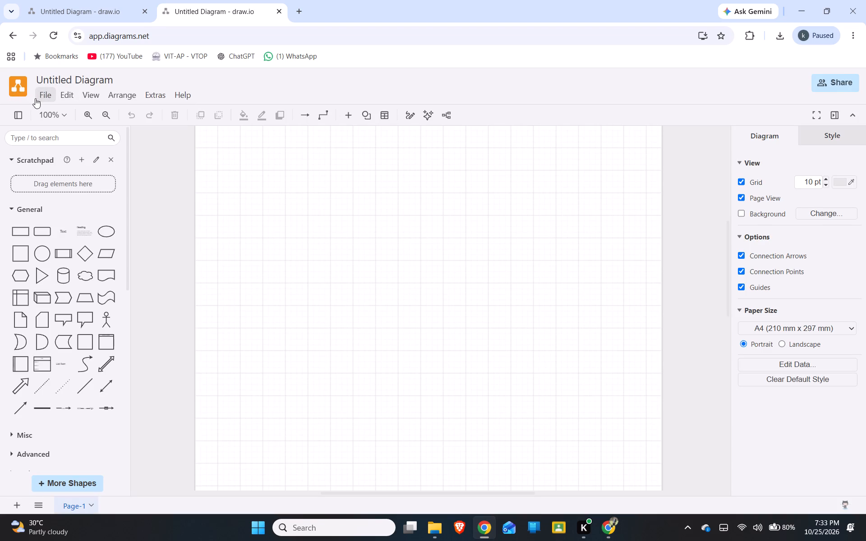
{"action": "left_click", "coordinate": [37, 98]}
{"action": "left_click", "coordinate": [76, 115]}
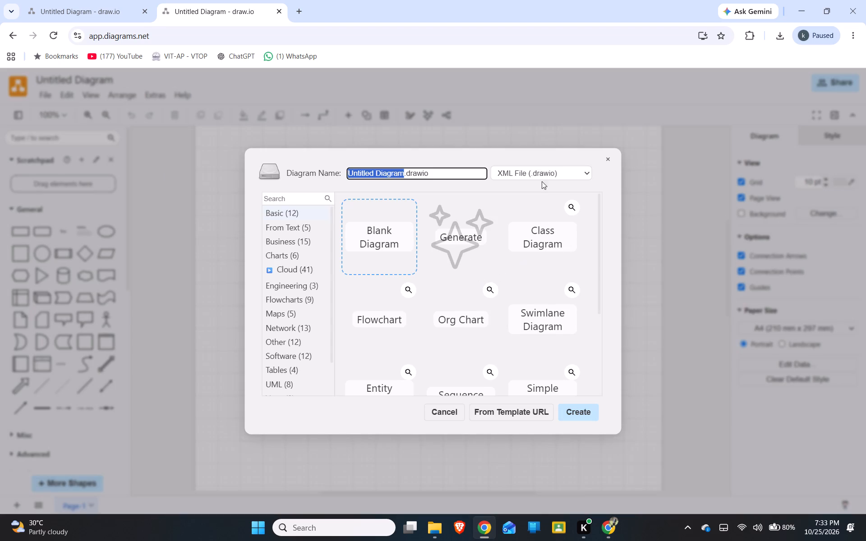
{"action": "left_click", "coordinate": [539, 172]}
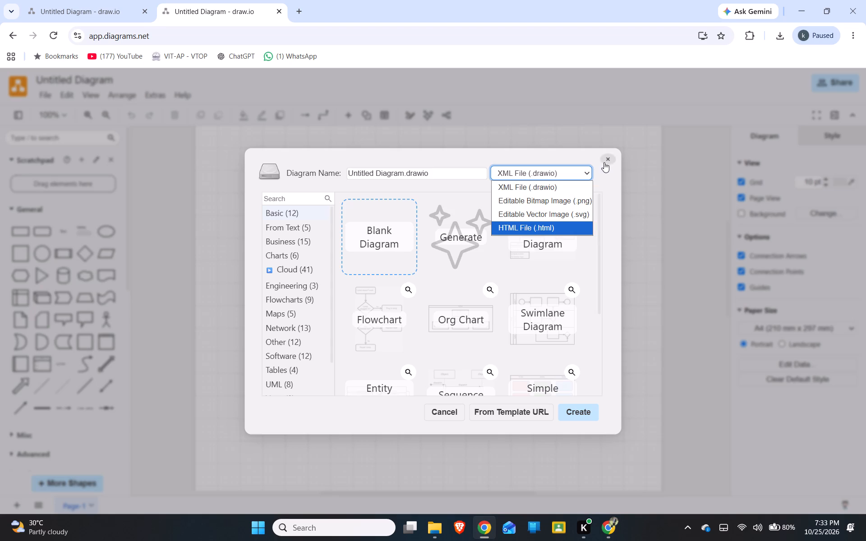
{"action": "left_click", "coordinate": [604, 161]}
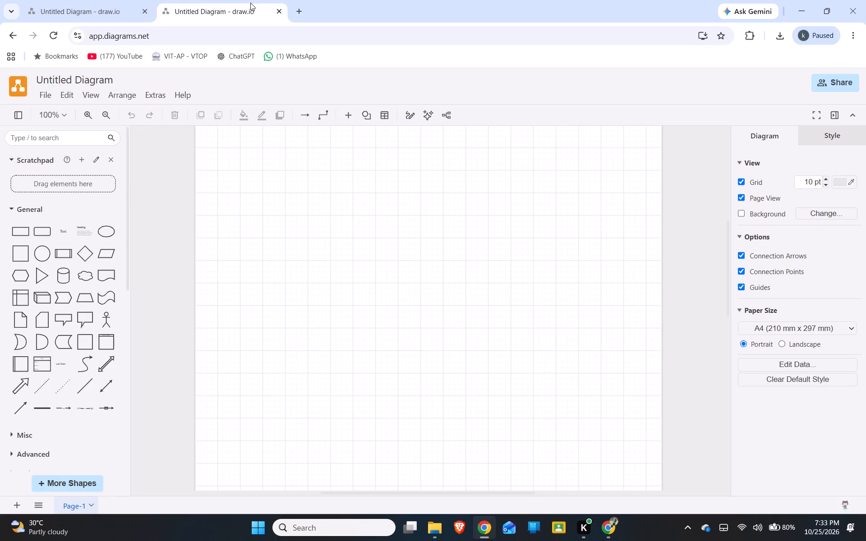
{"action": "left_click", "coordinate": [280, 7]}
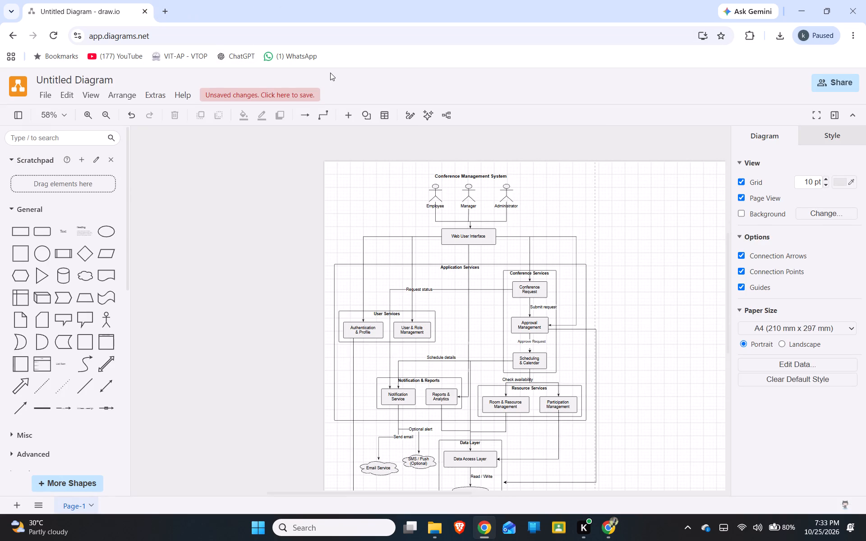
Save the Conference Management System diagram to Download as an Editable Bitmap Image named diagram.drawio.png.
{"action": "key", "text": "ctrl+s"}
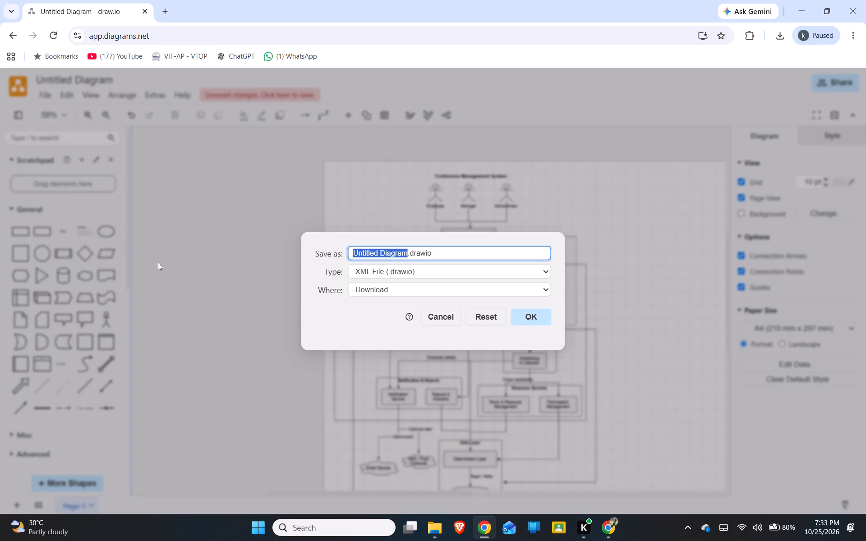
{"action": "left_click", "coordinate": [361, 276]}
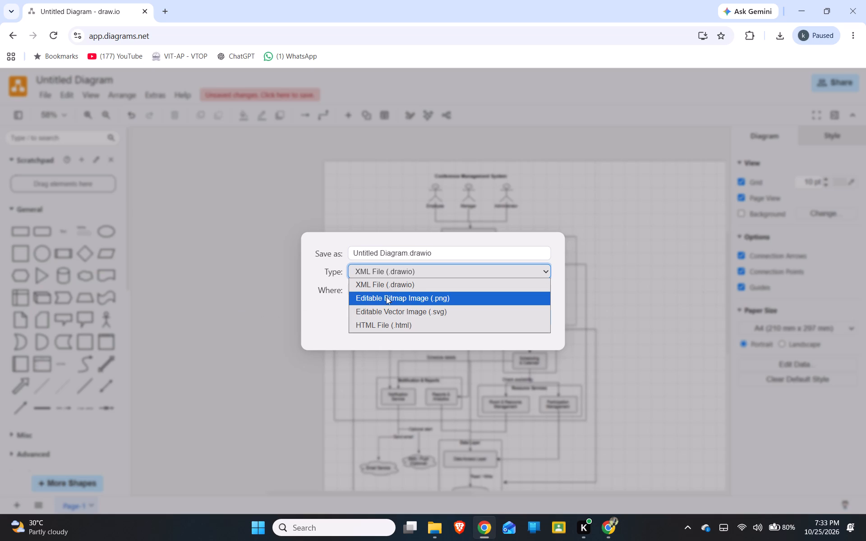
{"action": "left_click", "coordinate": [388, 298]}
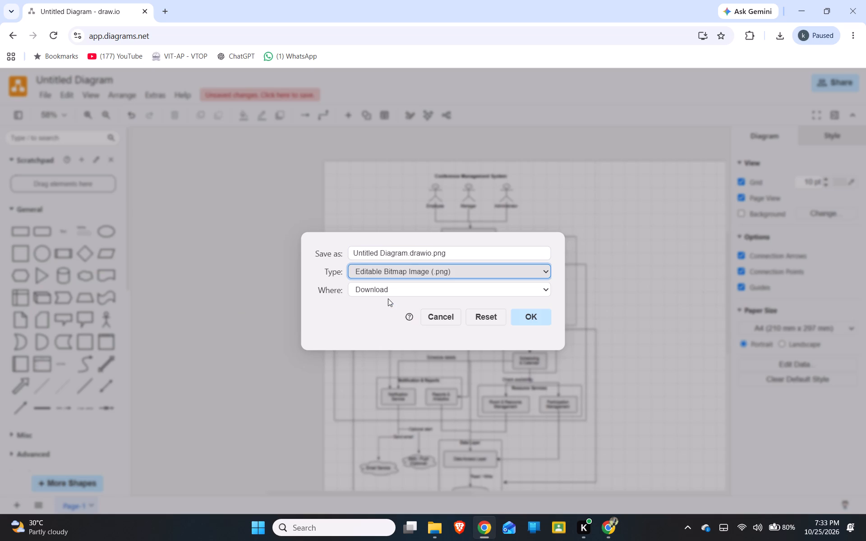
{"action": "left_click", "coordinate": [407, 248]}
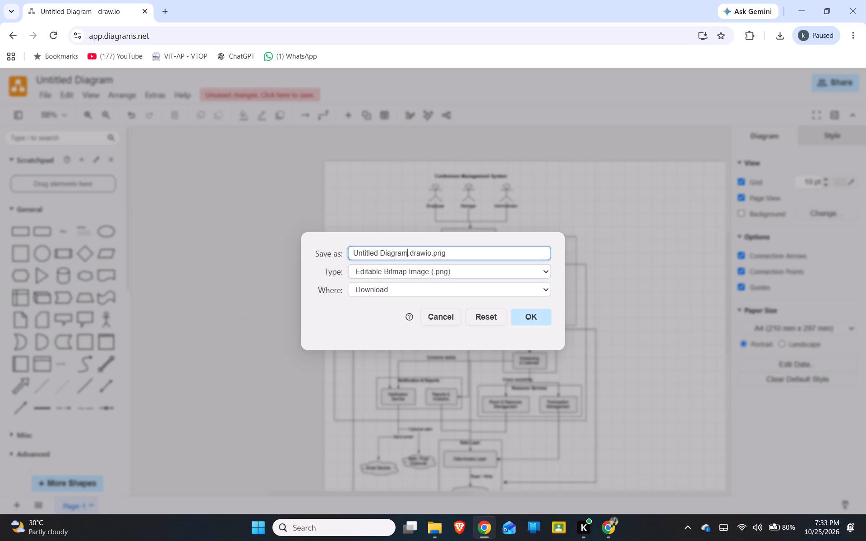
{"action": "key", "text": "BackSpace"}
{"action": "key", "text": "BackSpace"}
{"action": "key", "text": "BackSpace"}
{"action": "key", "text": "BackSpace"}
{"action": "key", "text": "BackSpace"}
{"action": "key", "text": "BackSpace"}
{"action": "key", "text": "BackSpace"}
{"action": "key", "text": "BackSpace"}
{"action": "key", "text": "BackSpace"}
{"action": "key", "text": "BackSpace"}
{"action": "key", "text": "BackSpace"}
{"action": "key", "text": "BackSpace"}
{"action": "key", "text": "BackSpace"}
{"action": "key", "text": "BackSpace"}
{"action": "key", "text": "BackSpace"}
{"action": "key", "text": "BackSpace"}
{"action": "key", "text": "BackSpace"}
{"action": "key", "text": "BackSpace"}
{"action": "key", "text": "BackSpace"}
{"action": "key", "text": "BackSpace"}
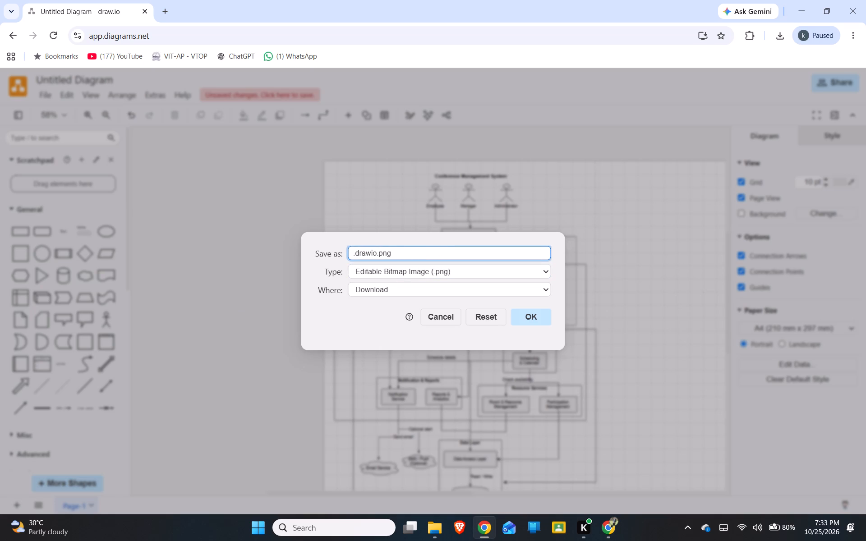
{"action": "type", "text": "diagram"}
{"action": "left_click", "coordinate": [539, 312]}
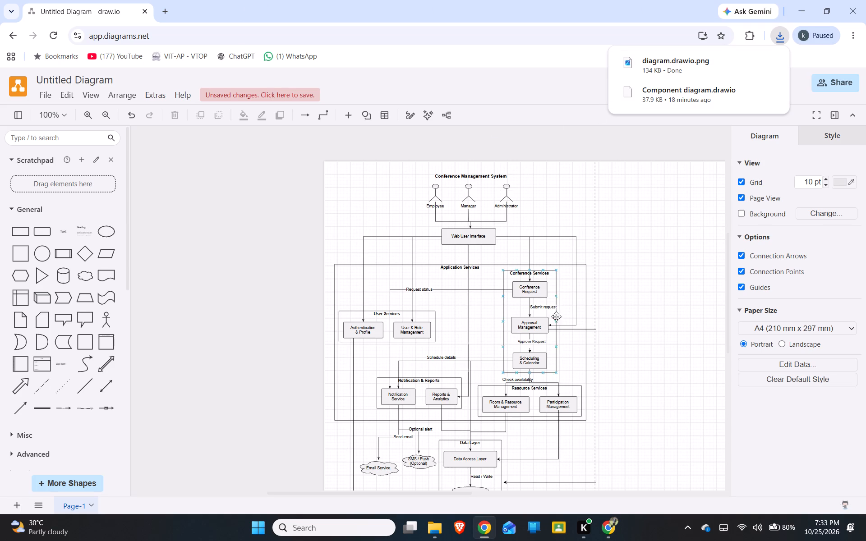
Close the OOAD UML diagrams theory window and switch to the Downloads folder in File Explorer.
{"action": "left_click", "coordinate": [431, 528]}
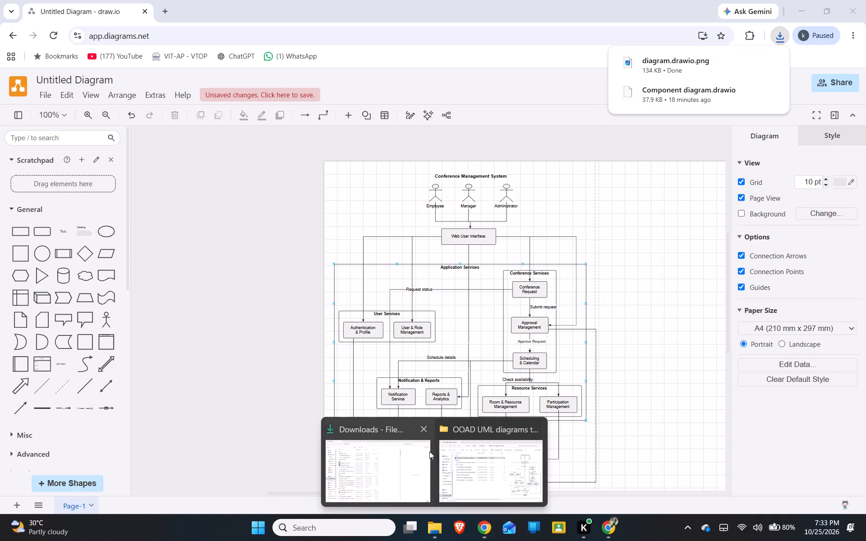
{"action": "left_click", "coordinate": [529, 432]}
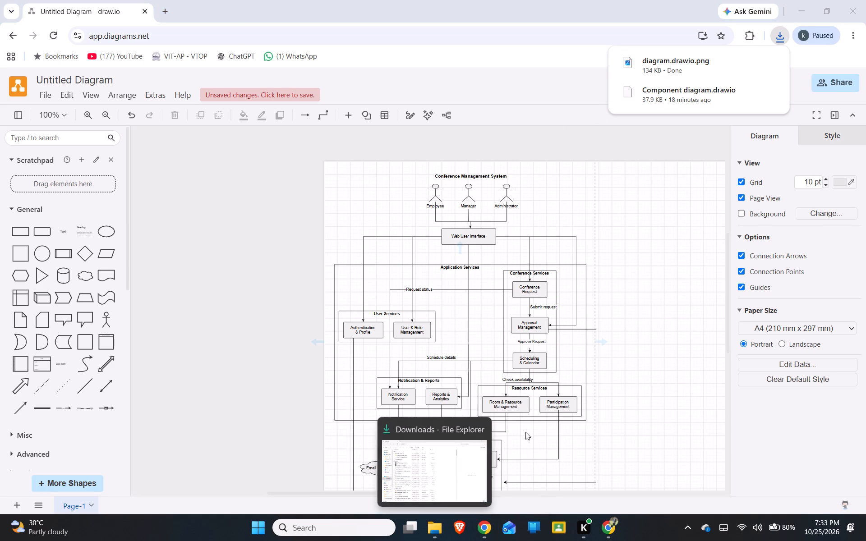
{"action": "left_click", "coordinate": [451, 468]}
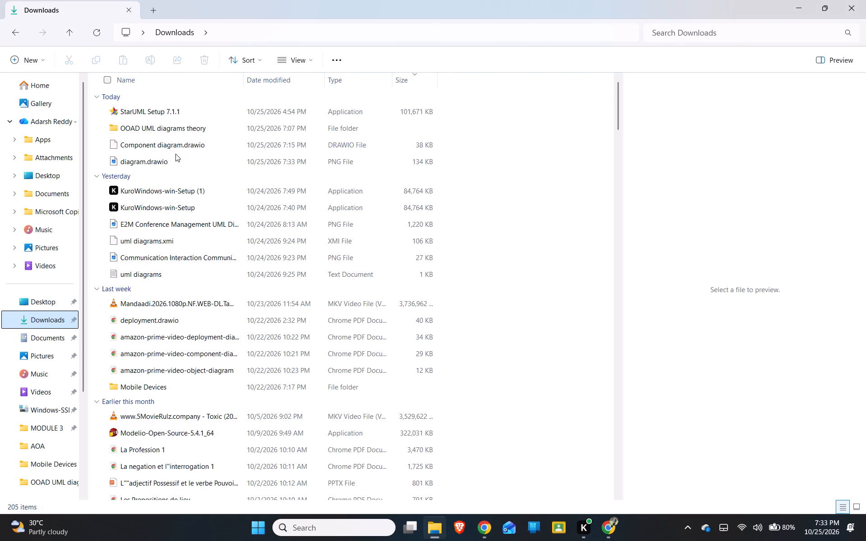
Open the diagram.drawio PNG file from Downloads, inspect the exported diagram up close, and close the viewer.
{"action": "double_click", "coordinate": [176, 165]}
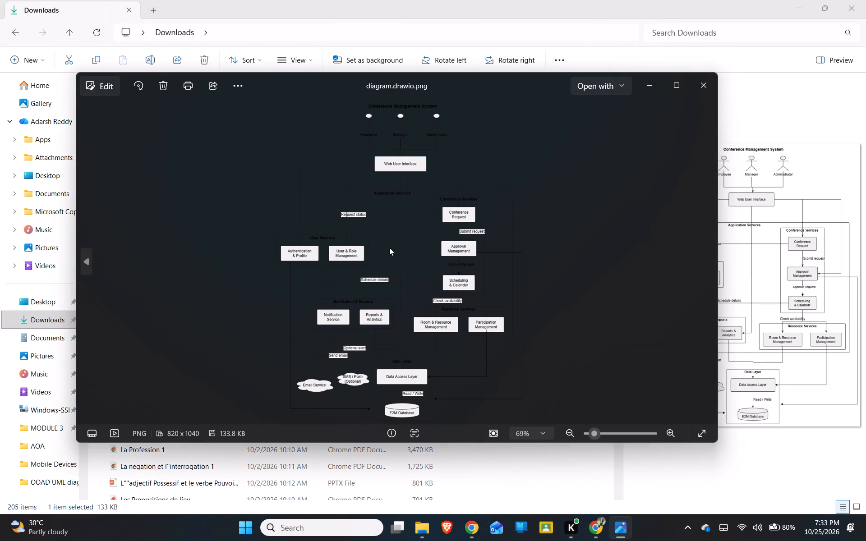
{"action": "scroll", "coordinate": [464, 246], "scroll_direction": "down", "scroll_amount": 3}
{"action": "scroll", "coordinate": [466, 246], "scroll_direction": "up", "scroll_amount": 9}
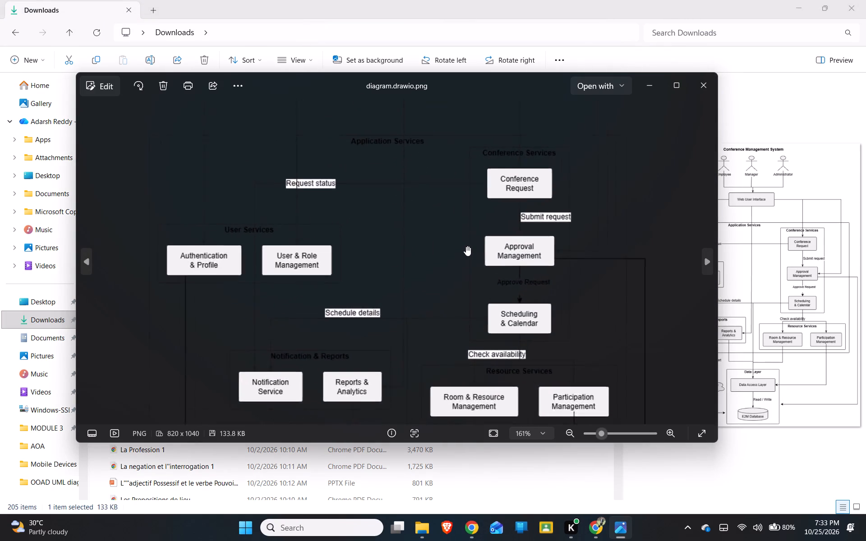
{"action": "scroll", "coordinate": [466, 246], "scroll_direction": "down", "scroll_amount": 13}
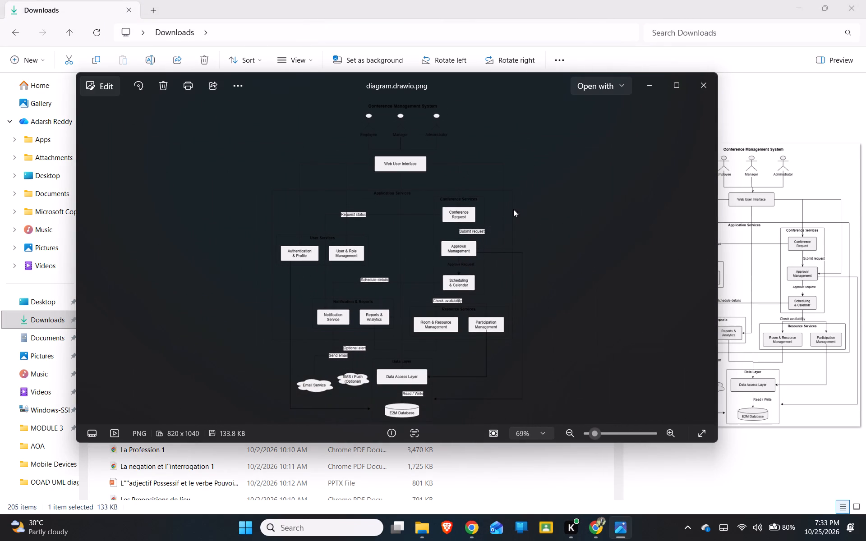
{"action": "left_click", "coordinate": [698, 93]}
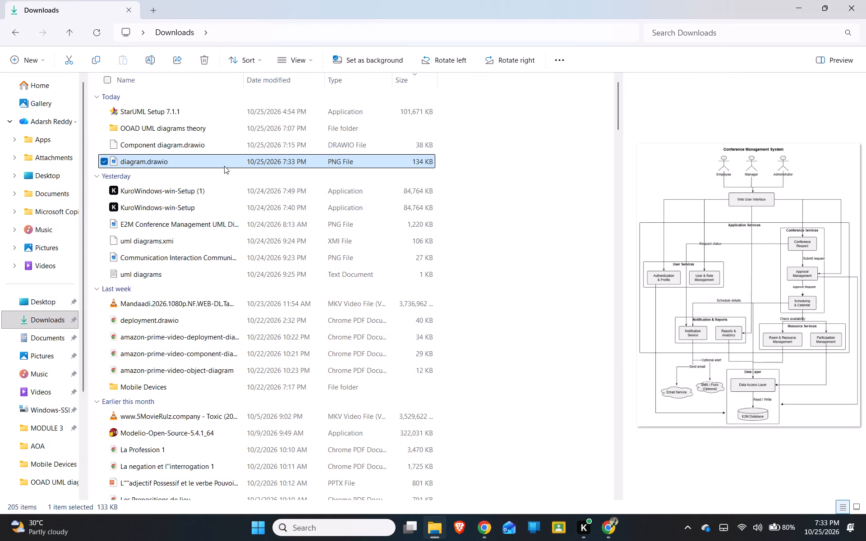
Open the diagram.drawio PNG file from Downloads with Photos and view it in a maximized window.
{"action": "left_click", "coordinate": [224, 166]}
{"action": "right_click", "coordinate": [224, 166]}
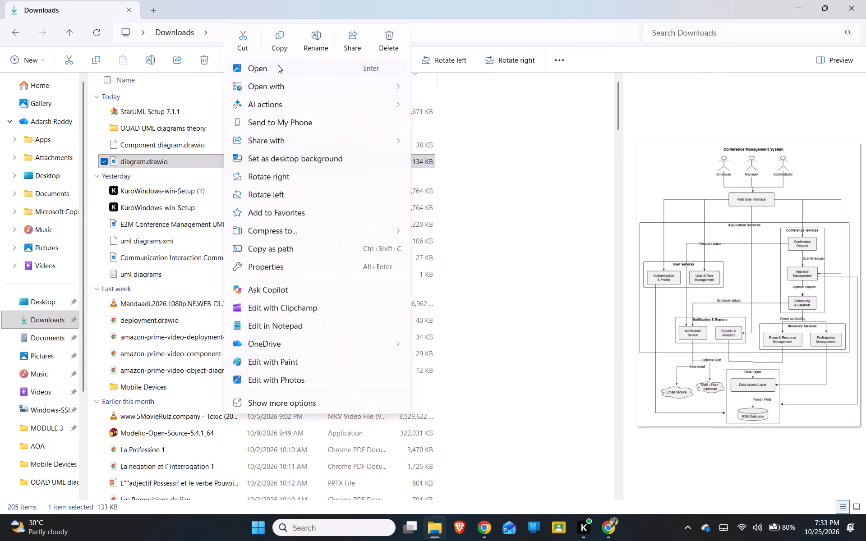
{"action": "left_click", "coordinate": [285, 81]}
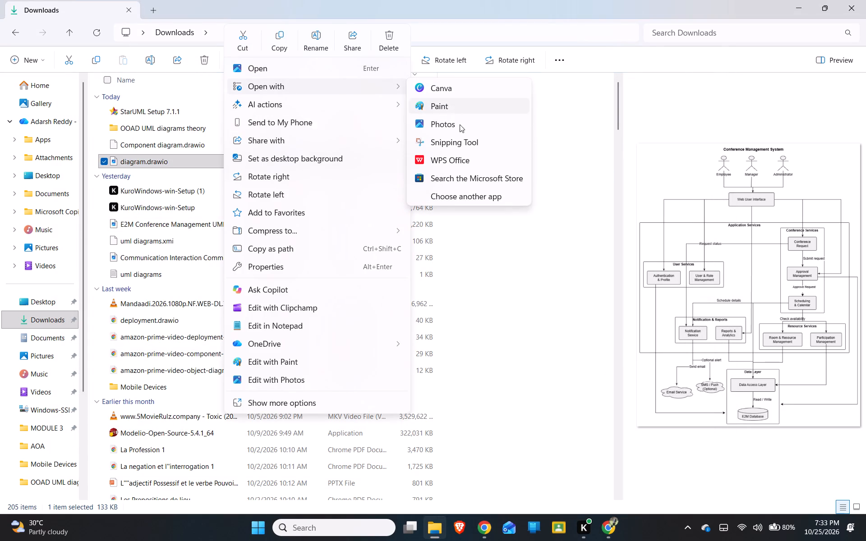
{"action": "left_click", "coordinate": [461, 131]}
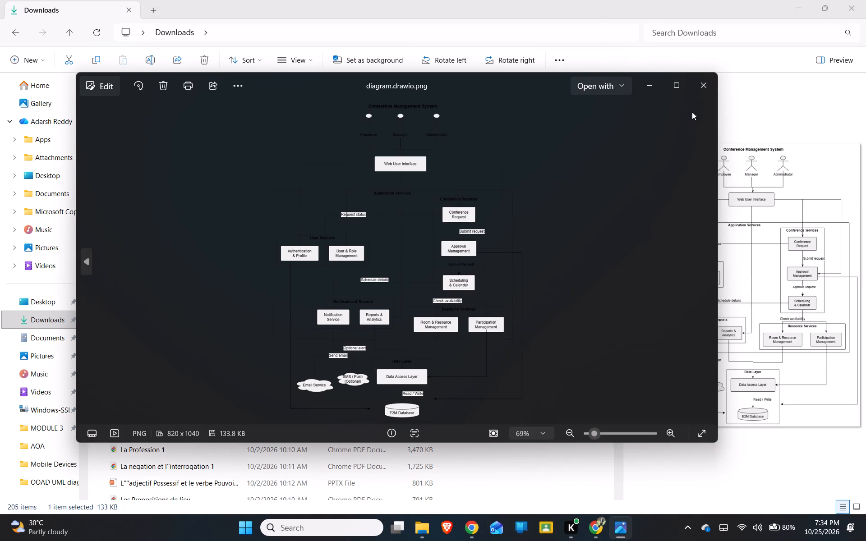
{"action": "left_click", "coordinate": [680, 88]}
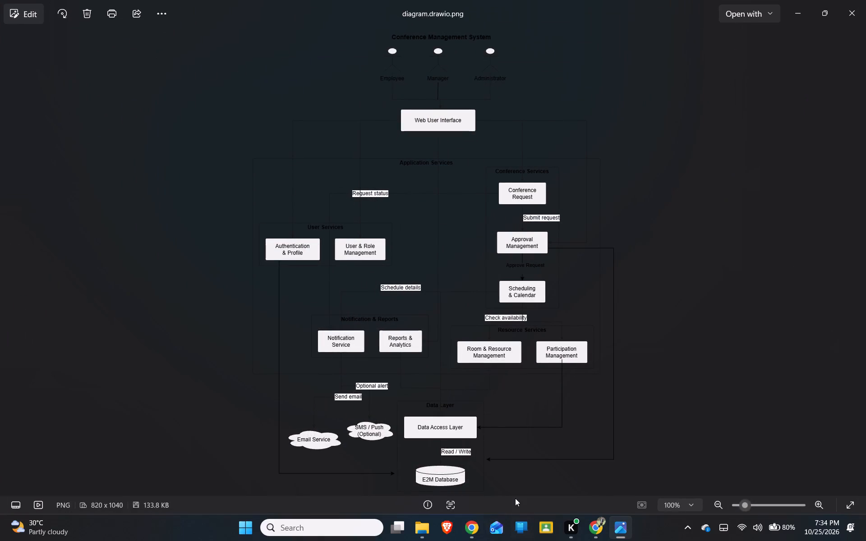
Switch to Windows Settings and look through the Display, Advanced display and Accessibility pages for display appearance options.
{"action": "key", "text": "super+o"}
{"action": "key", "text": "super+i"}
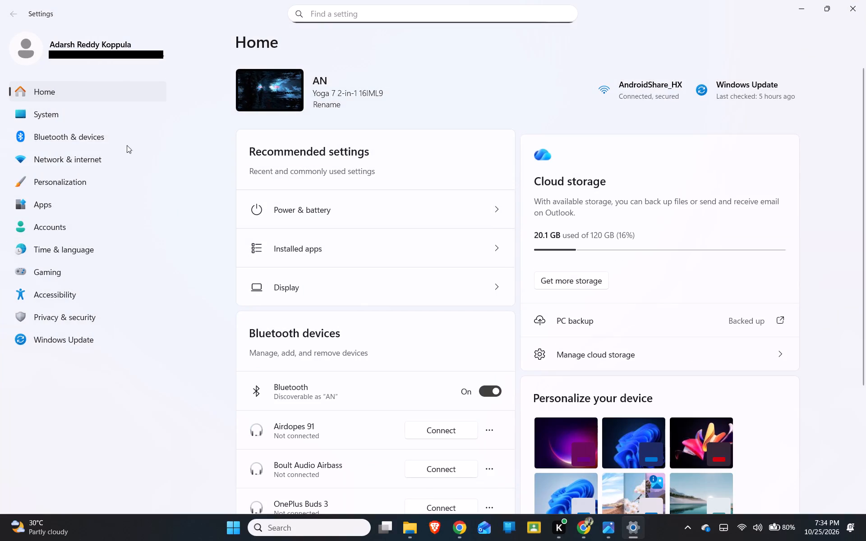
{"action": "left_click", "coordinate": [106, 120]}
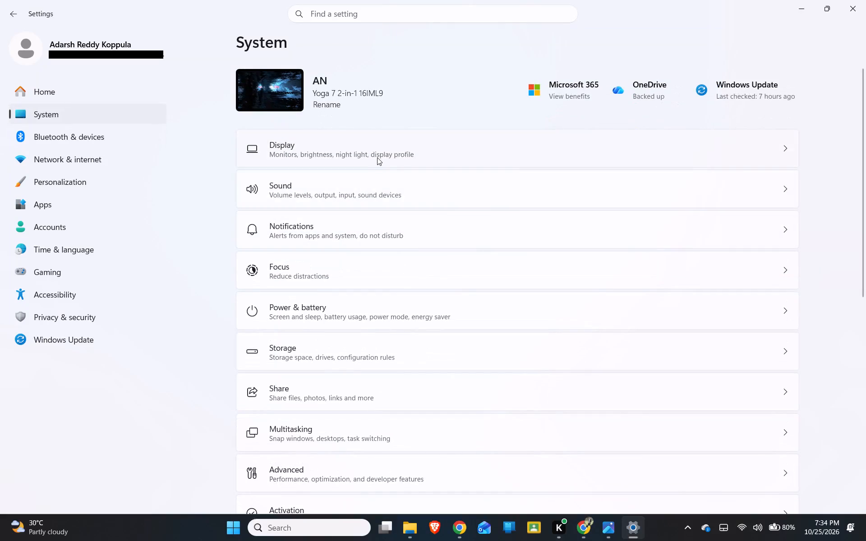
{"action": "left_click", "coordinate": [378, 156]}
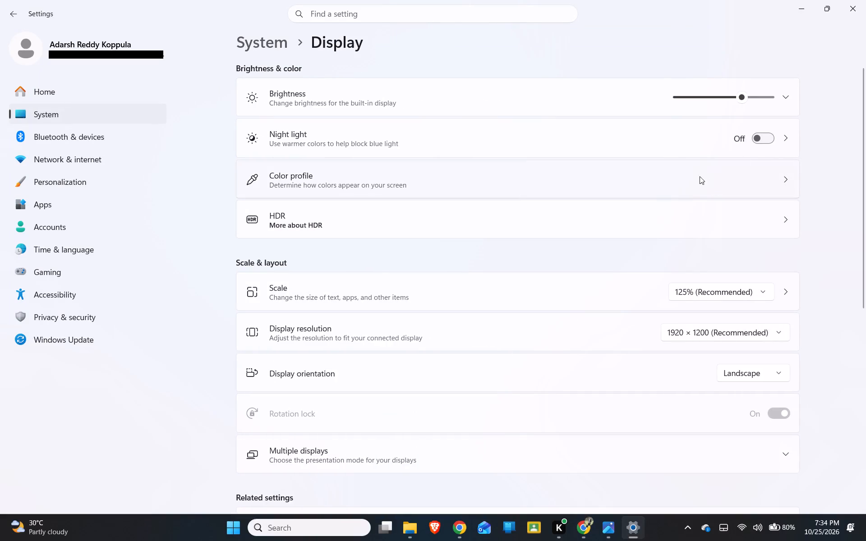
{"action": "left_click", "coordinate": [660, 100]}
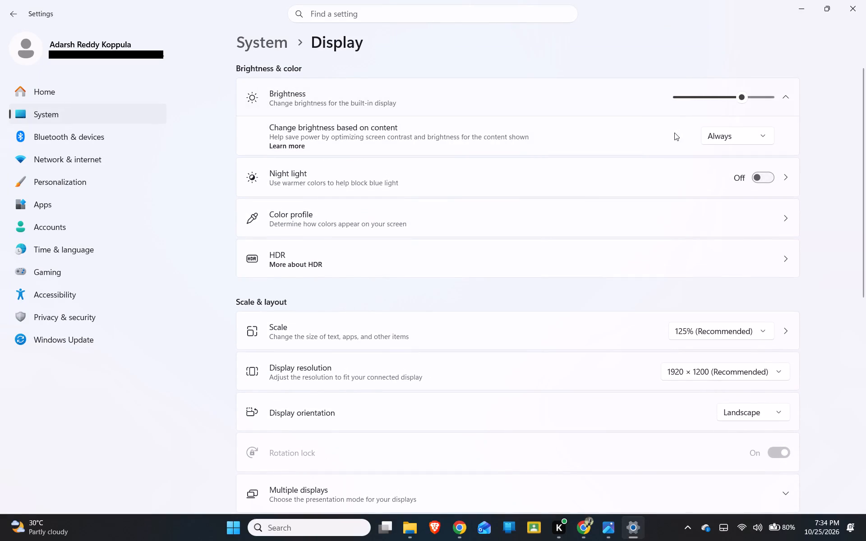
{"action": "scroll", "coordinate": [559, 278], "scroll_direction": "down", "scroll_amount": 3}
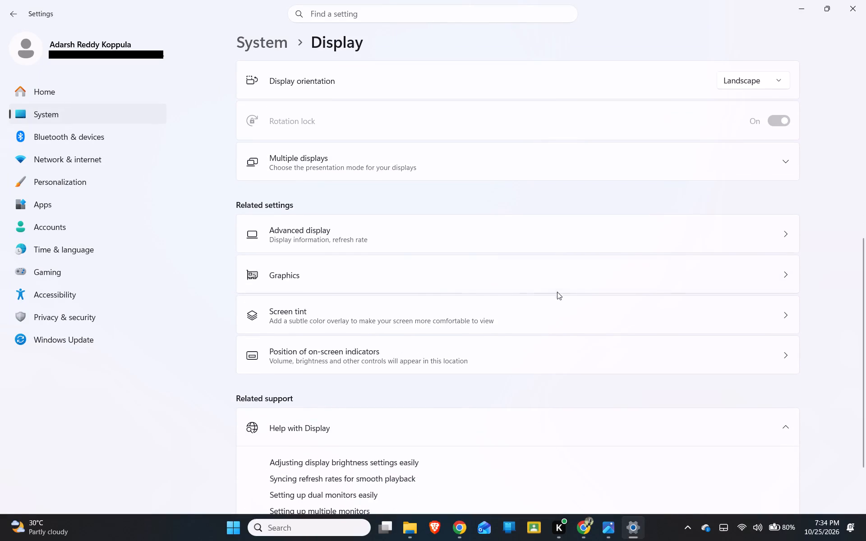
{"action": "left_click", "coordinate": [539, 228]}
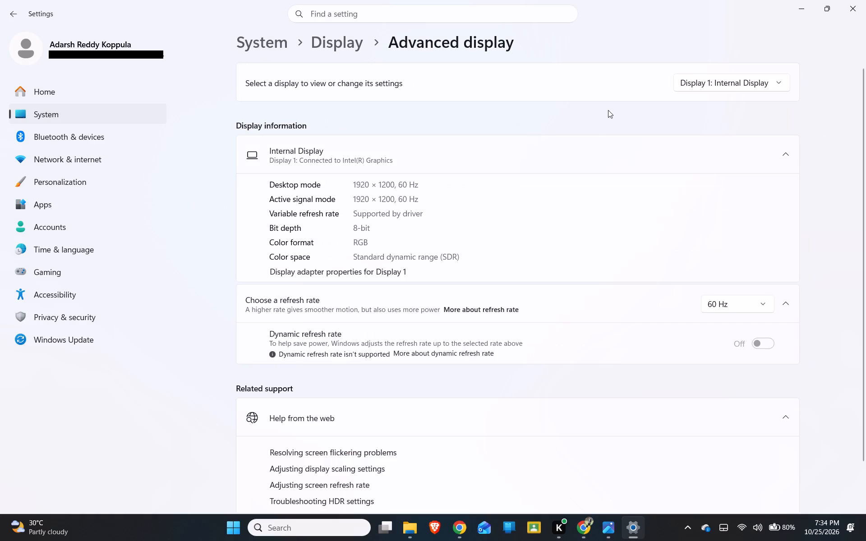
{"action": "left_click", "coordinate": [333, 49]}
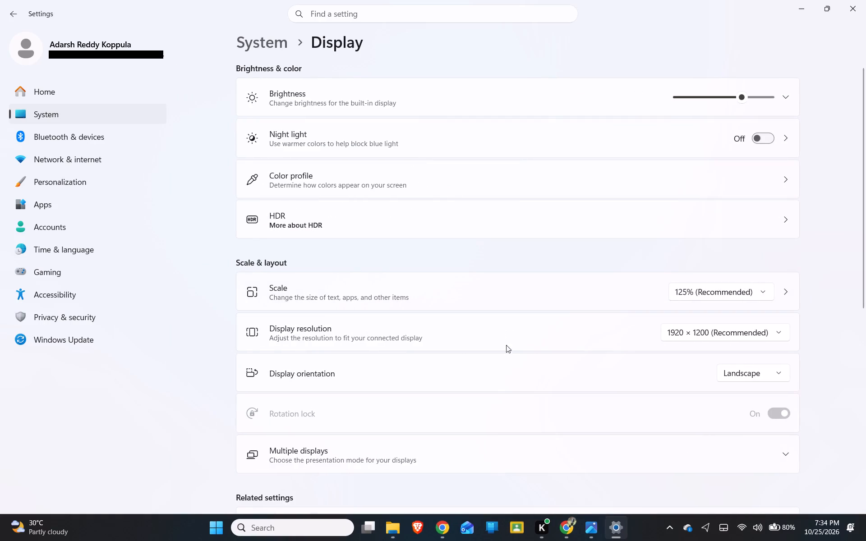
{"action": "scroll", "coordinate": [486, 252], "scroll_direction": "up", "scroll_amount": 4}
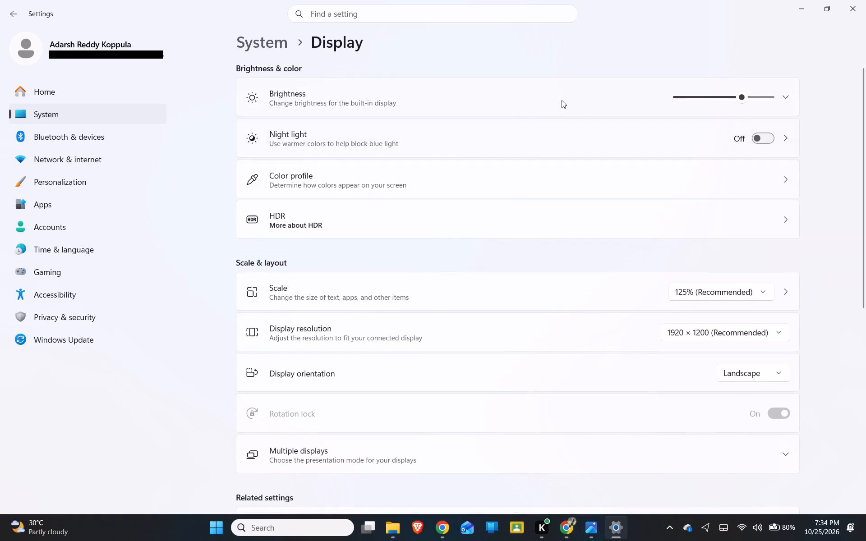
{"action": "left_click", "coordinate": [562, 99]}
{"action": "left_click", "coordinate": [562, 99]}
{"action": "left_click", "coordinate": [75, 289]}
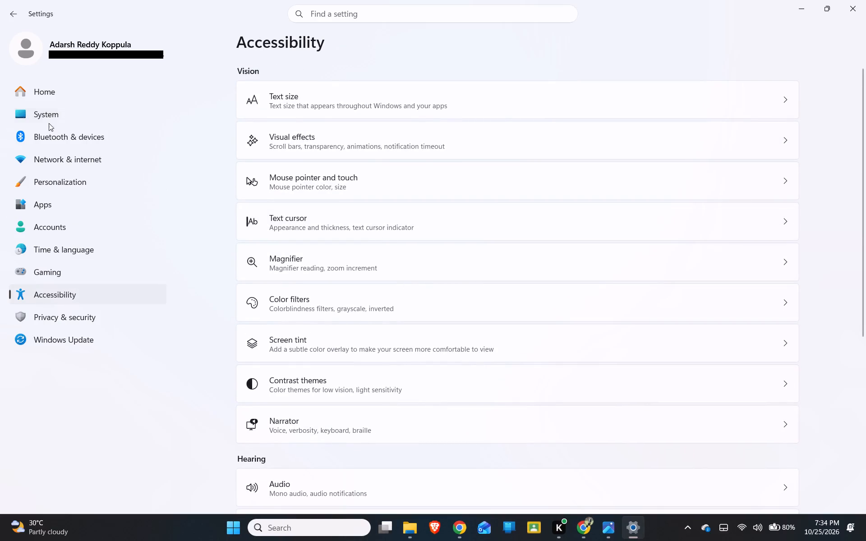
{"action": "left_click", "coordinate": [47, 98]}
Return to the Downloads folder, view the diagram.drawio PNG file in Snipping Tool, and close it.
{"action": "key", "text": "alt+Tab"}
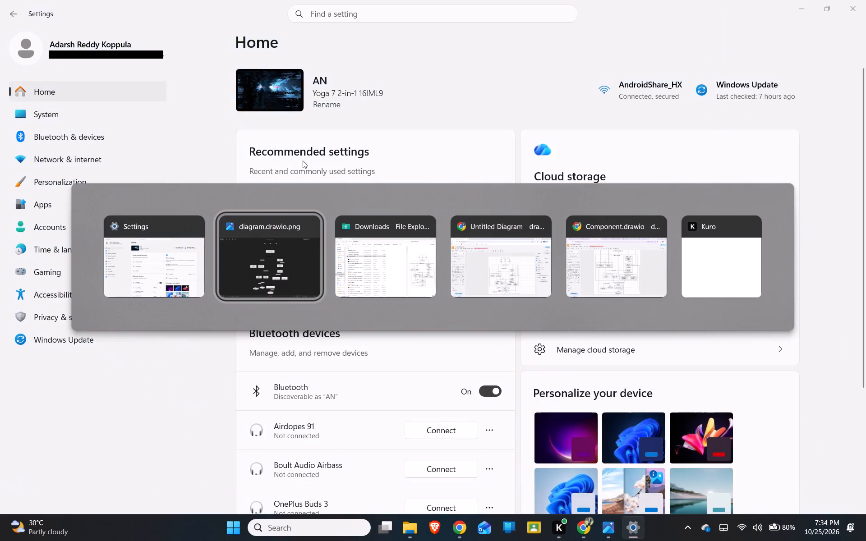
{"action": "key", "text": "alt+Tab"}
{"action": "key", "text": "alt+Tab"}
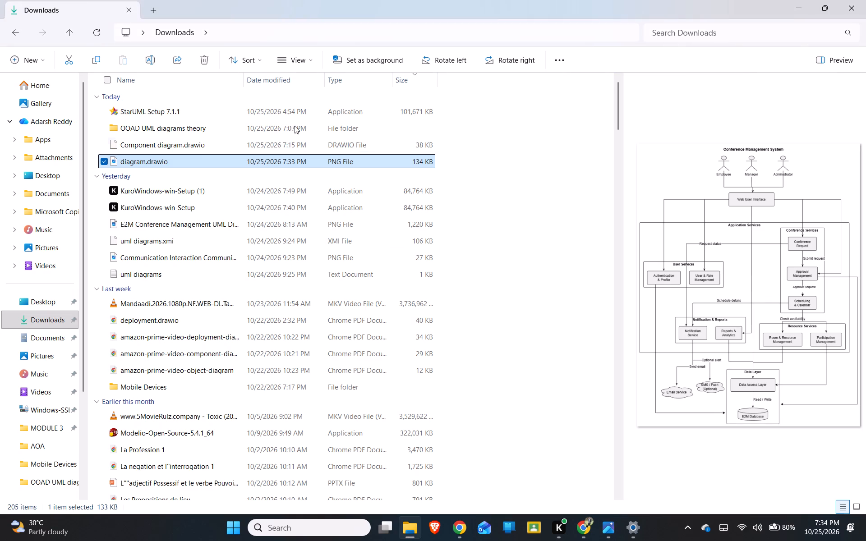
{"action": "right_click", "coordinate": [272, 169]}
{"action": "left_click", "coordinate": [262, 162]}
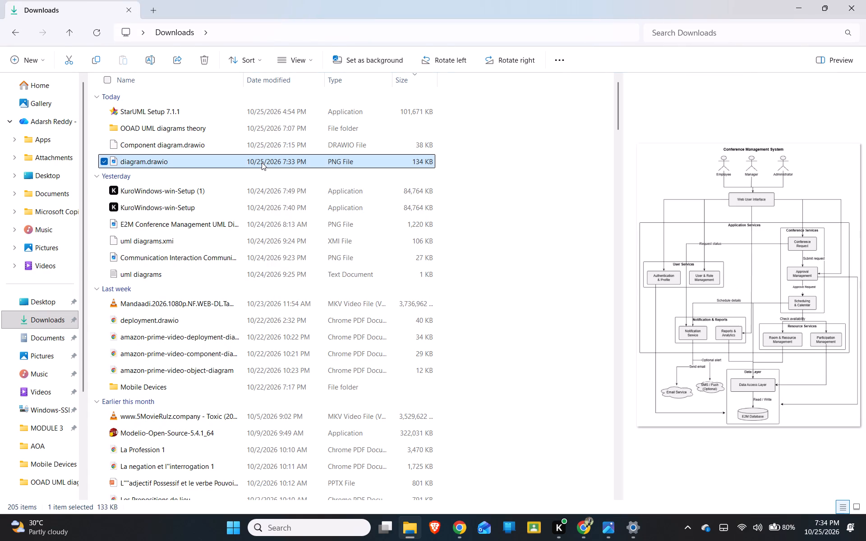
{"action": "right_click", "coordinate": [262, 162]}
{"action": "left_click", "coordinate": [330, 89]}
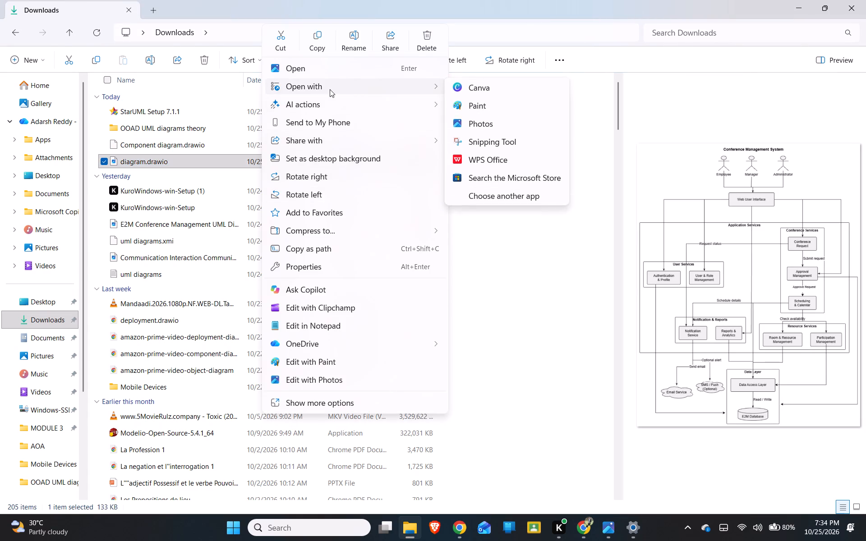
{"action": "left_click", "coordinate": [486, 149]}
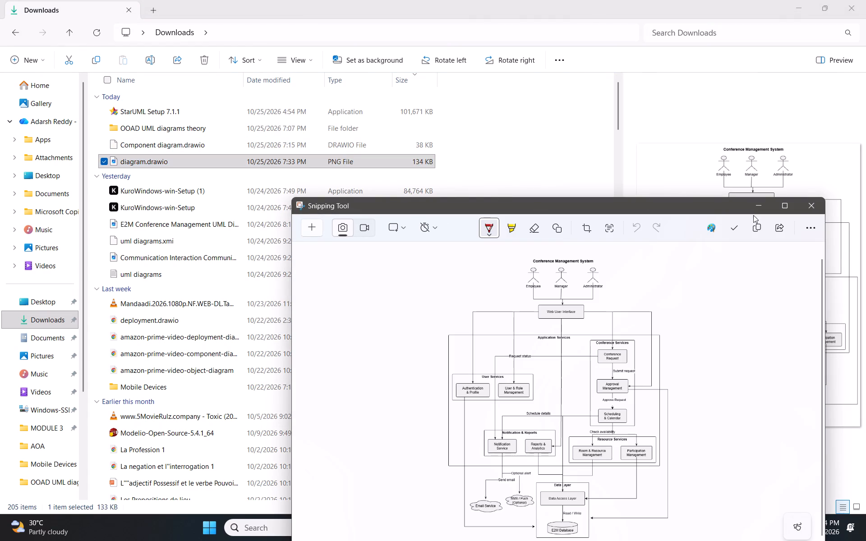
{"action": "left_click", "coordinate": [802, 210]}
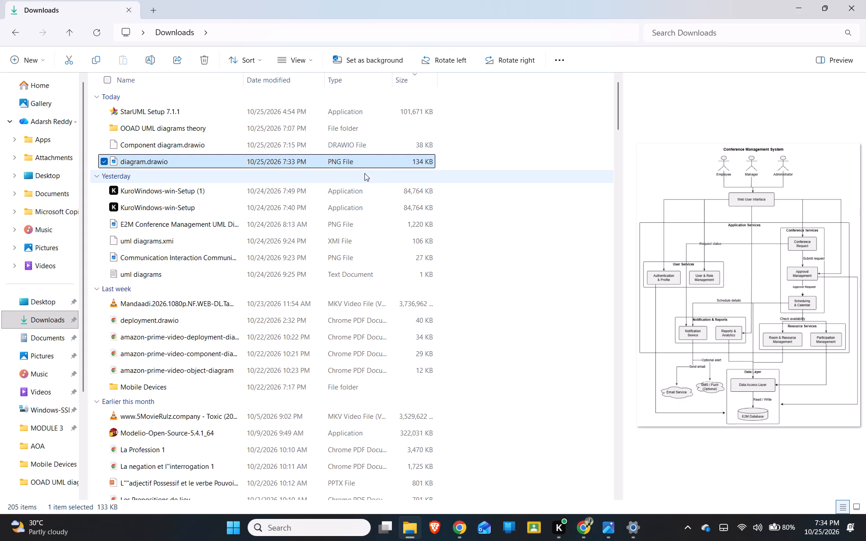
Open the diagram.drawio PNG file from Downloads with WPS Office.
{"action": "right_click", "coordinate": [357, 161]}
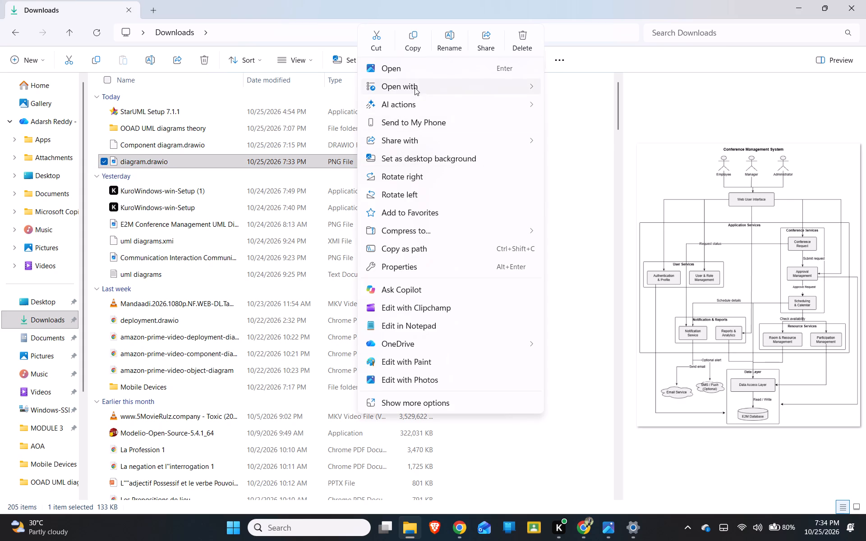
{"action": "left_click", "coordinate": [415, 87]}
{"action": "left_click", "coordinate": [587, 160]}
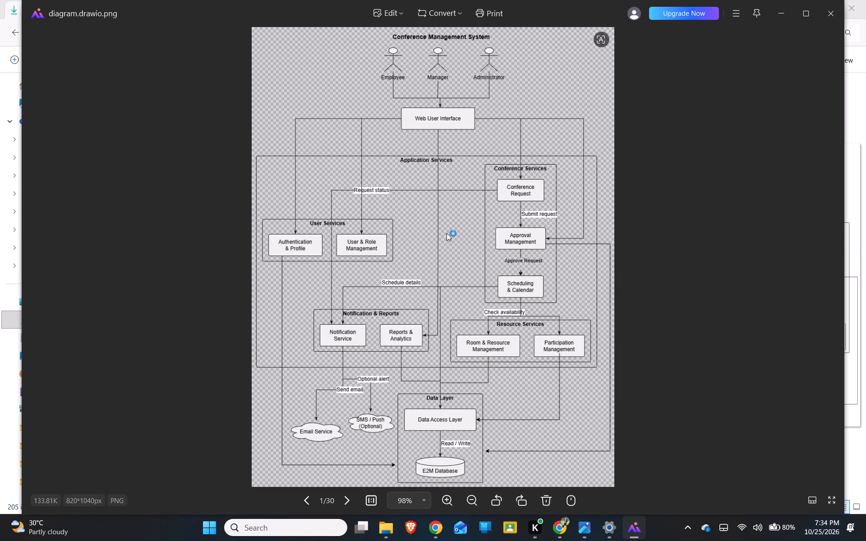
Switch to Windows Settings and look through the Network & internet and Personalization pages, including the Dynamic Lighting and Background options.
{"action": "key", "text": "super+i"}
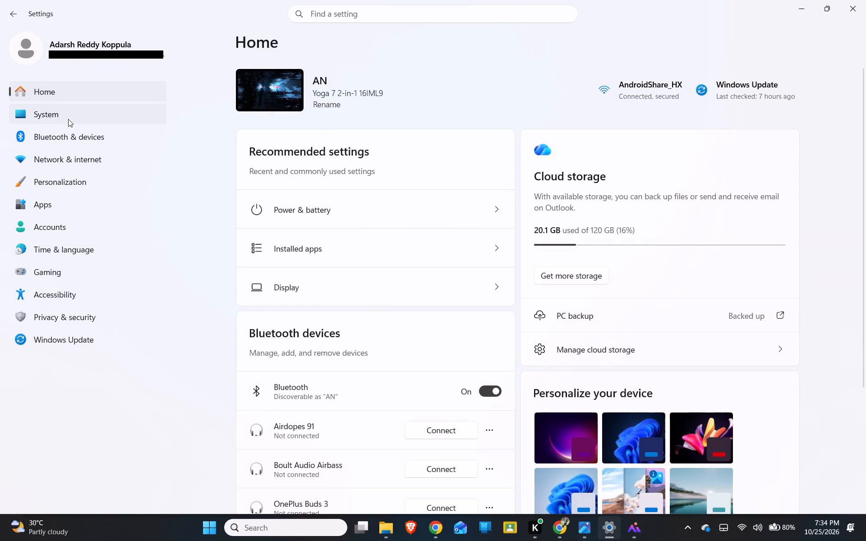
{"action": "left_click", "coordinate": [89, 143]}
{"action": "left_click", "coordinate": [91, 143]}
{"action": "left_click", "coordinate": [94, 159]}
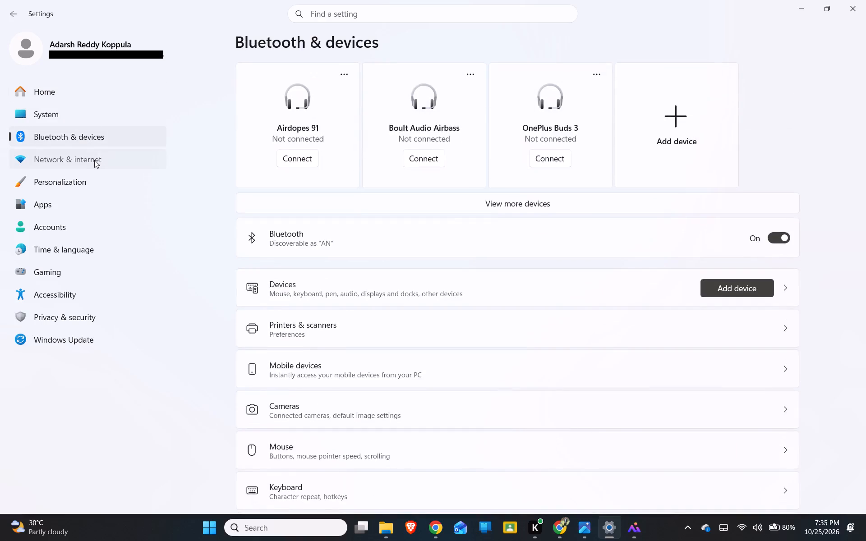
{"action": "left_click", "coordinate": [85, 208]}
{"action": "left_click", "coordinate": [89, 191]}
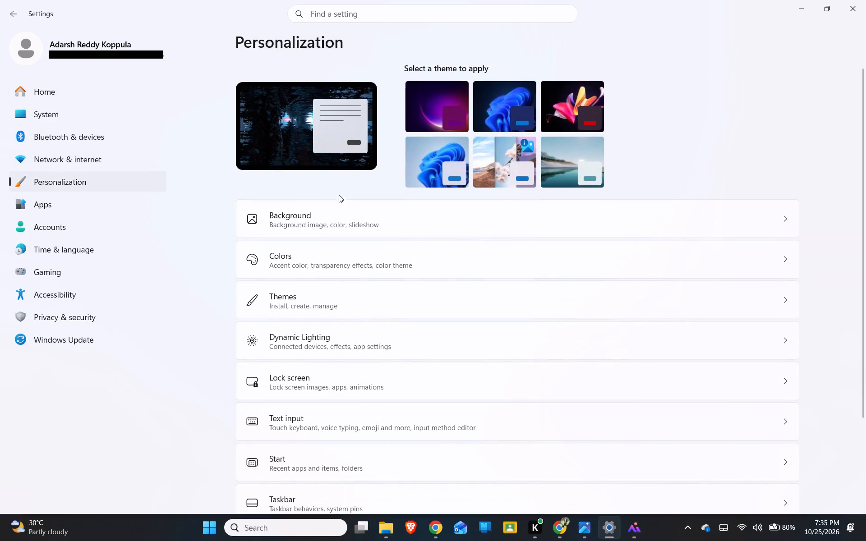
{"action": "scroll", "coordinate": [355, 230], "scroll_direction": "down", "scroll_amount": 2}
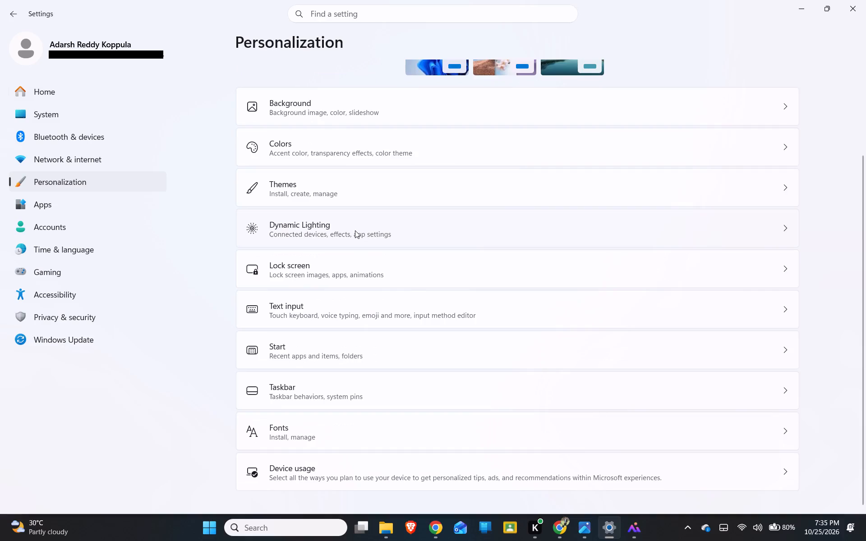
{"action": "left_click", "coordinate": [359, 230]}
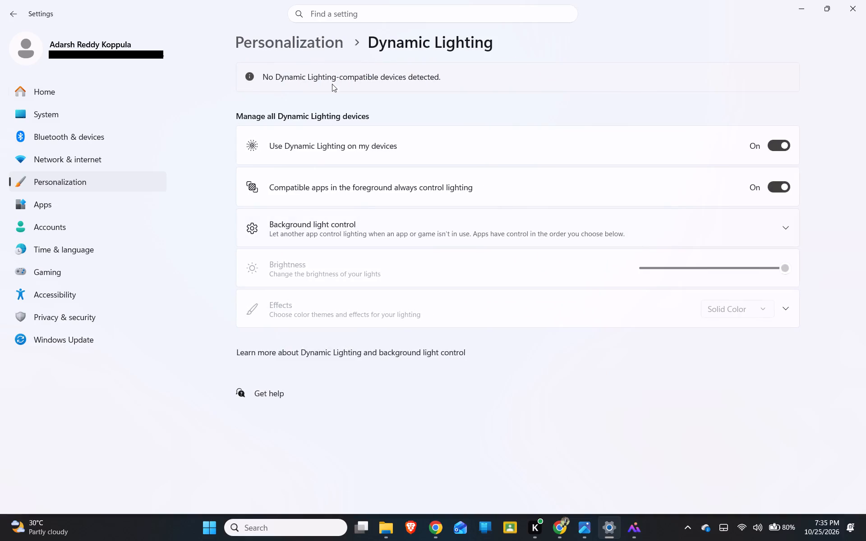
{"action": "left_click", "coordinate": [315, 42]}
{"action": "scroll", "coordinate": [344, 263], "scroll_direction": "down", "scroll_amount": 2}
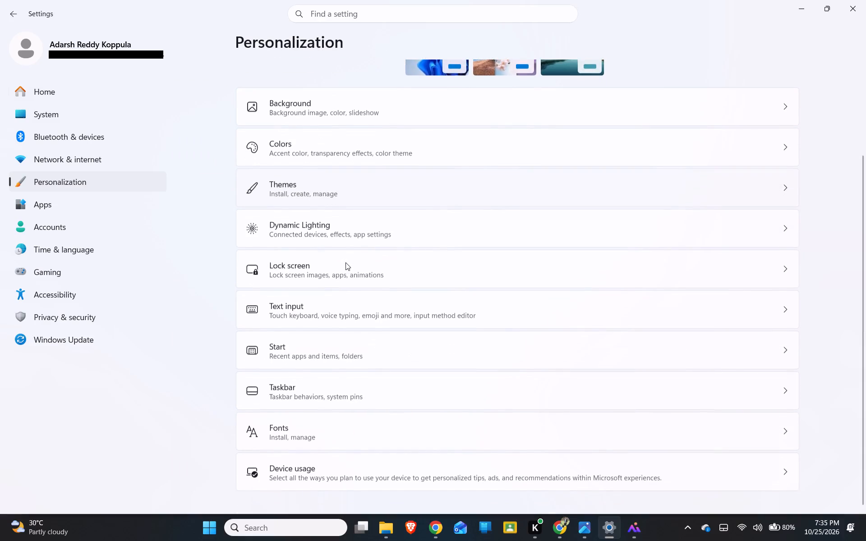
{"action": "left_click", "coordinate": [405, 111]}
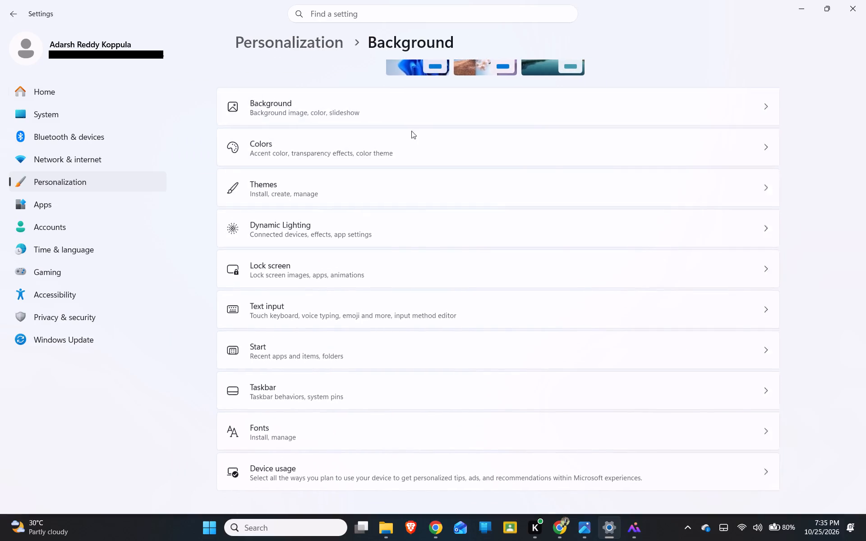
{"action": "scroll", "coordinate": [660, 248], "scroll_direction": "down", "scroll_amount": 1}
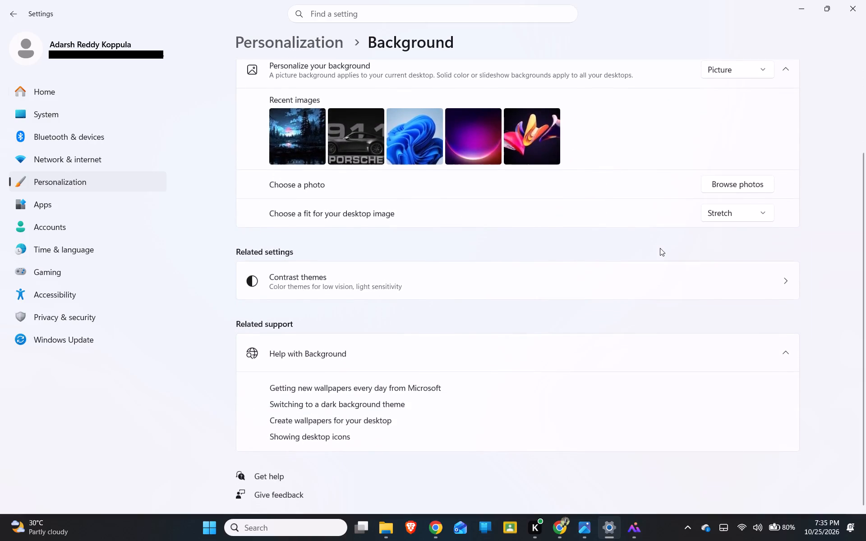
{"action": "scroll", "coordinate": [660, 248], "scroll_direction": "down", "scroll_amount": 2}
Look through the Settings home page and the Display page, including Night light, for display appearance options.
{"action": "left_click", "coordinate": [58, 96]}
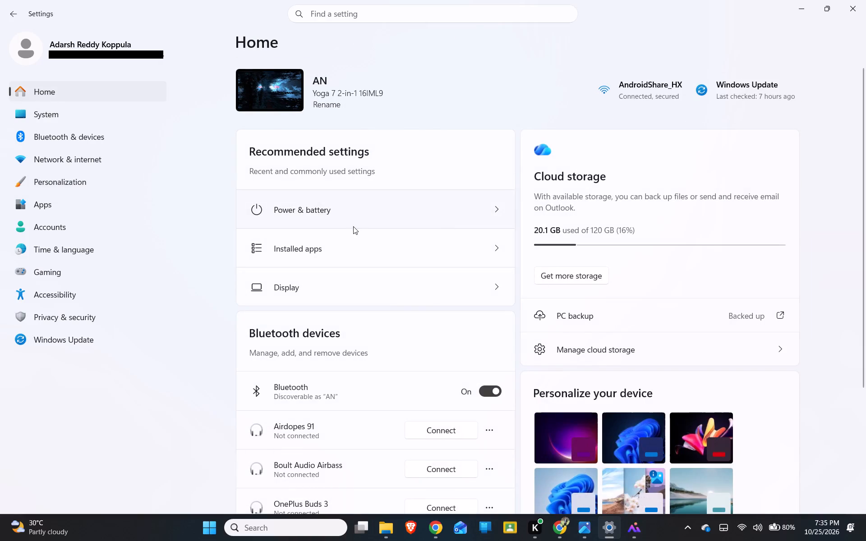
{"action": "scroll", "coordinate": [347, 247], "scroll_direction": "down", "scroll_amount": 1}
{"action": "left_click", "coordinate": [330, 121]}
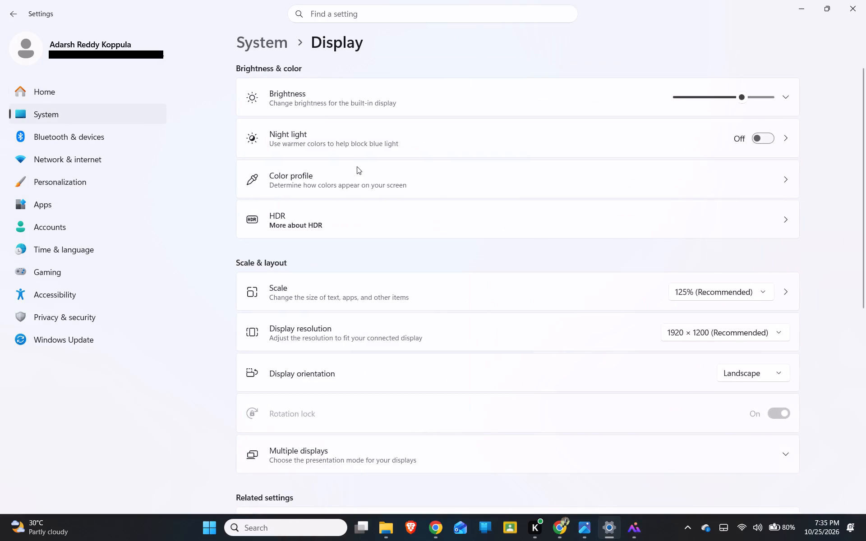
{"action": "left_click", "coordinate": [470, 143]}
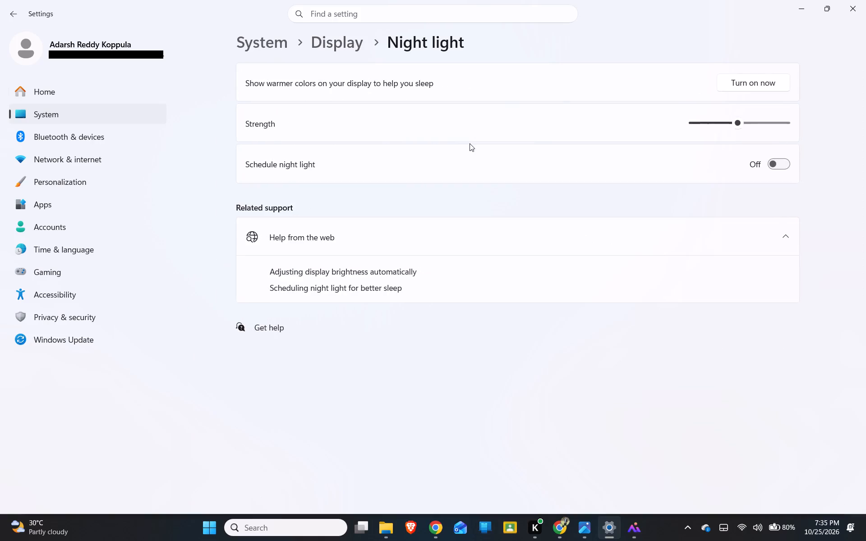
{"action": "left_click", "coordinate": [357, 28]}
{"action": "left_click", "coordinate": [331, 50]}
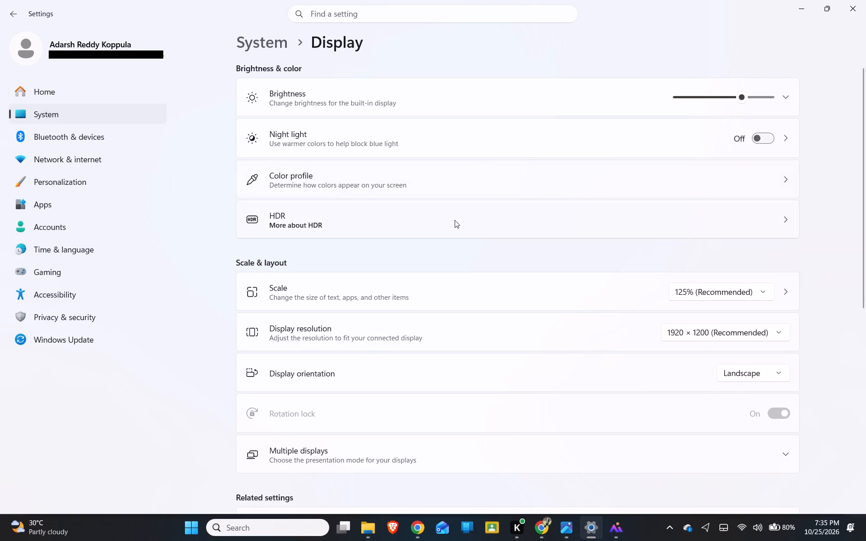
{"action": "scroll", "coordinate": [463, 251], "scroll_direction": "down", "scroll_amount": 2}
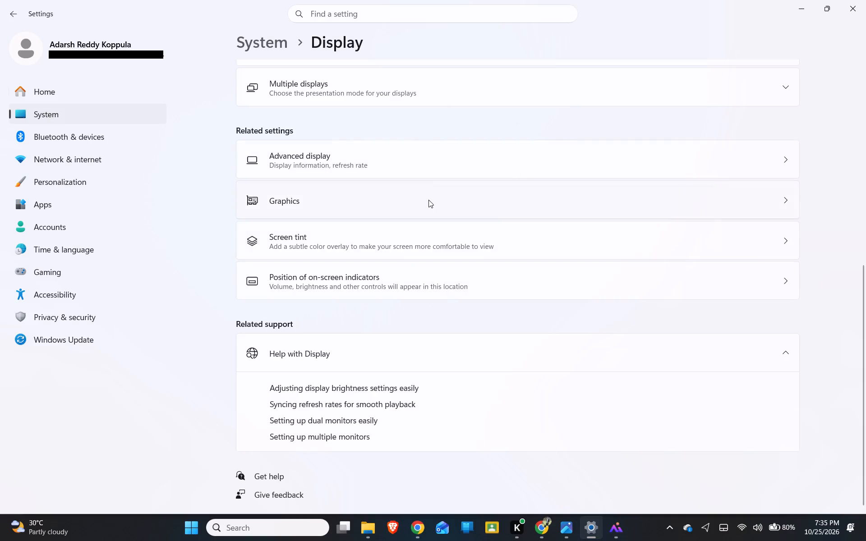
{"action": "scroll", "coordinate": [463, 127], "scroll_direction": "up", "scroll_amount": 1}
{"action": "scroll", "coordinate": [428, 234], "scroll_direction": "up", "scroll_amount": 2}
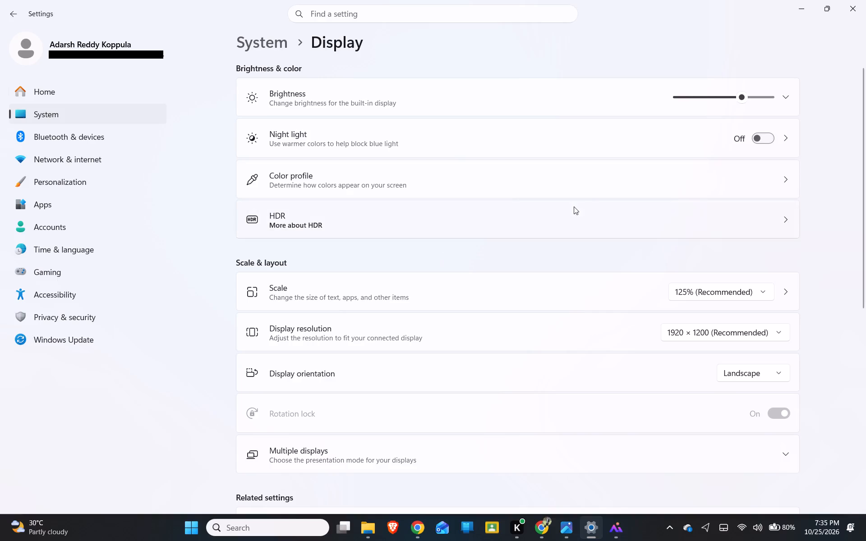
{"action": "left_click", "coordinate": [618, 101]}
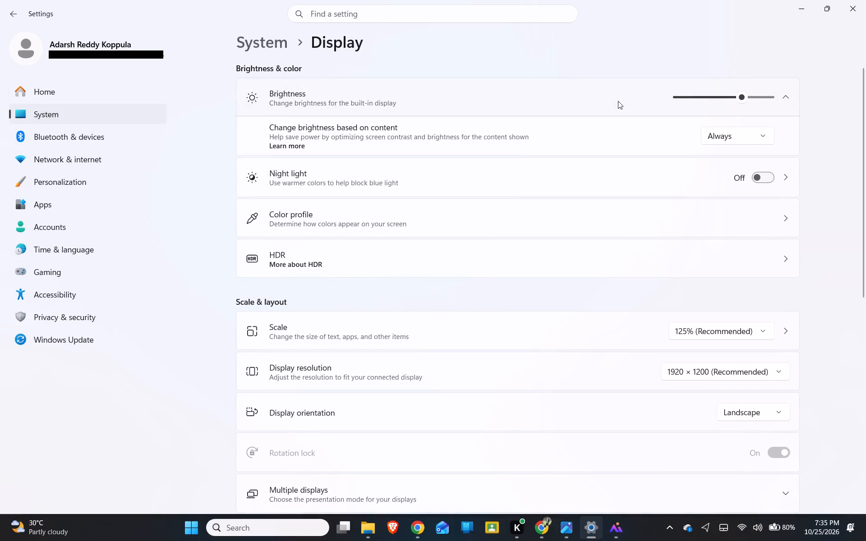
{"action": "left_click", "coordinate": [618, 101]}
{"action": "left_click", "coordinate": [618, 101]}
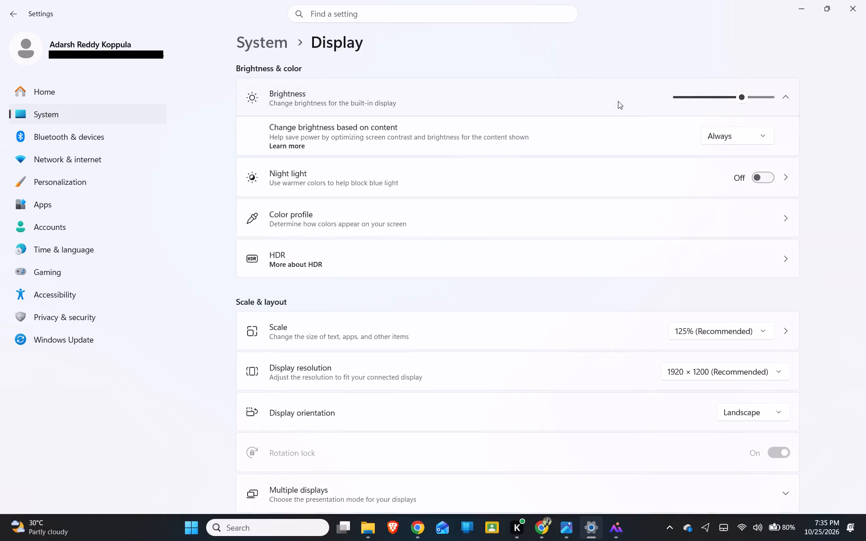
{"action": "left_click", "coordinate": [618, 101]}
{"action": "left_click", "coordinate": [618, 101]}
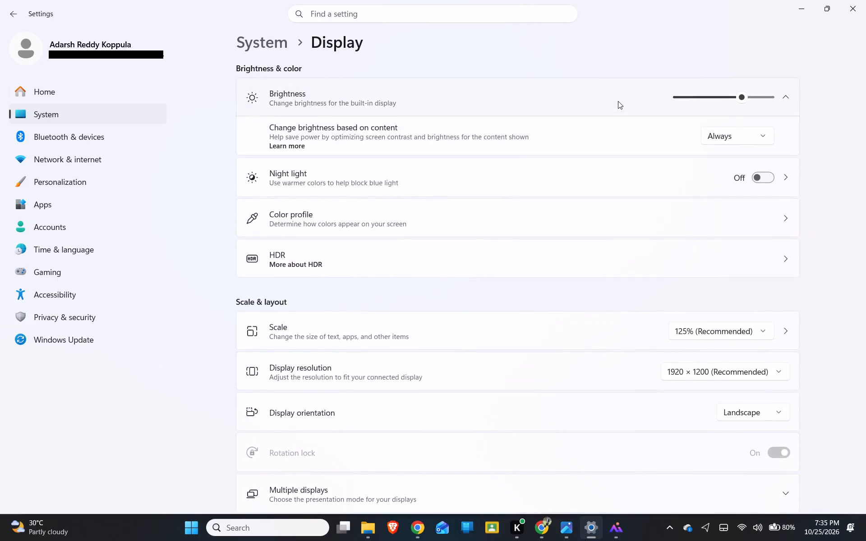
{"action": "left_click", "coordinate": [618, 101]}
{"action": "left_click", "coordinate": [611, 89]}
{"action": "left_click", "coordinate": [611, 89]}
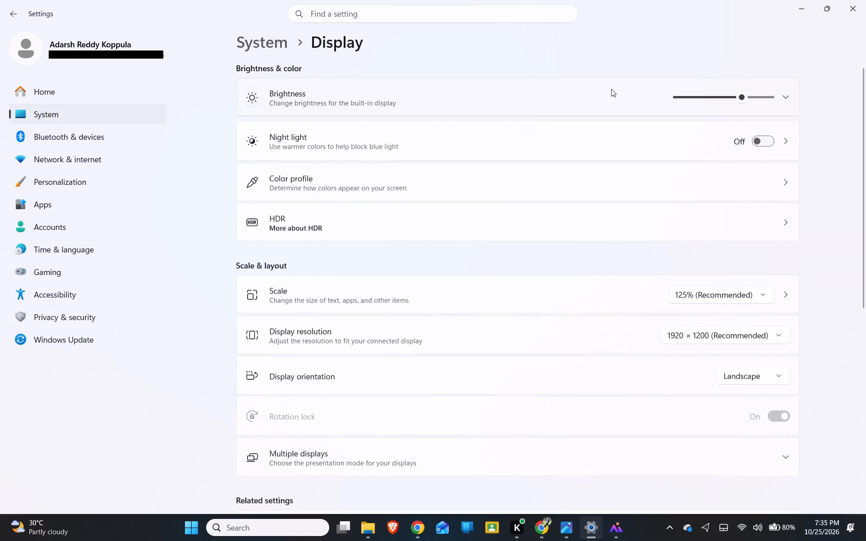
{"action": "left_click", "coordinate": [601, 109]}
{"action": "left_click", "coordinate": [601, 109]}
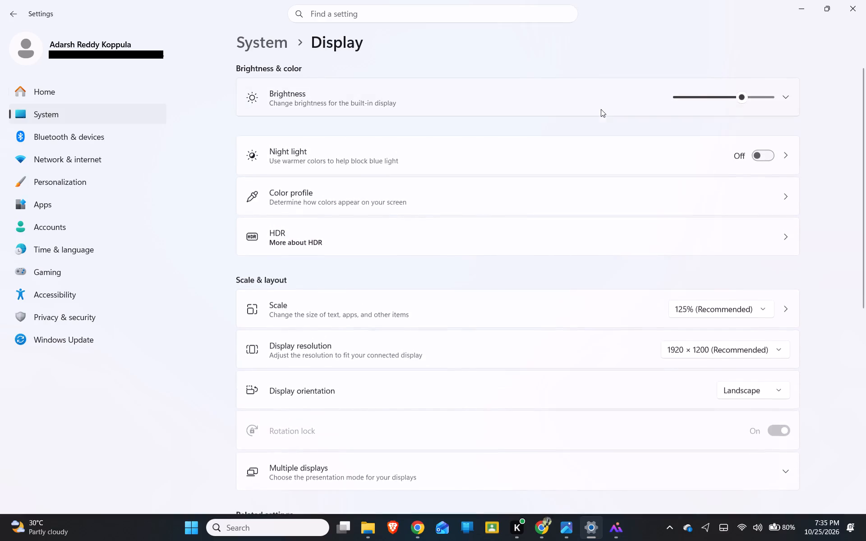
Look through the Night light, Gaming, Accessibility and System Display pages for a display mode option.
{"action": "left_click", "coordinate": [560, 130]}
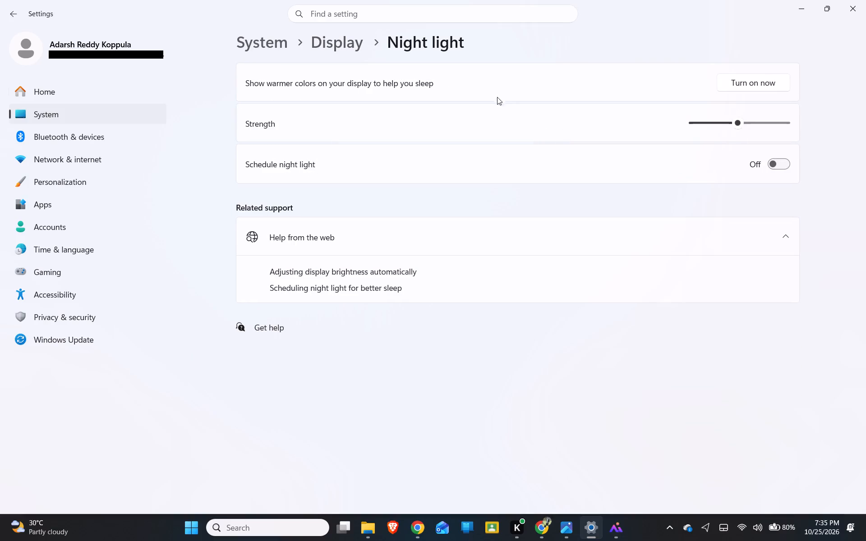
{"action": "left_click", "coordinate": [346, 41]}
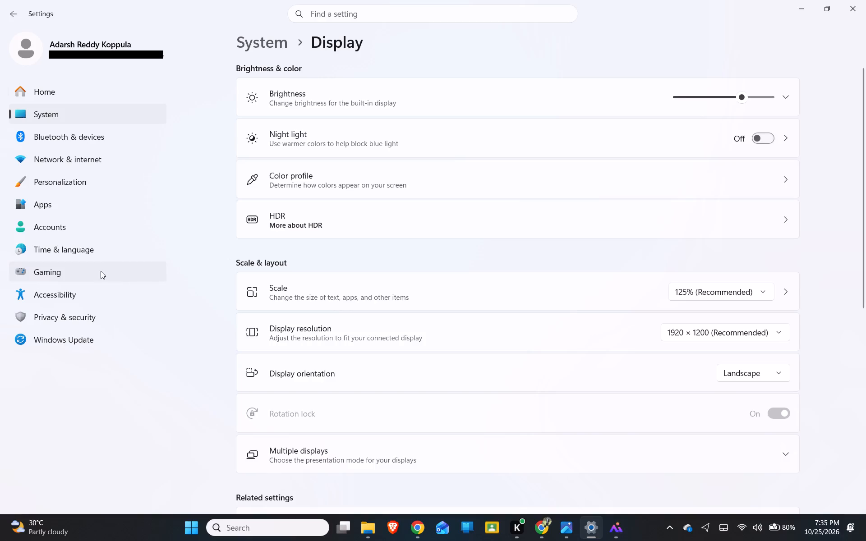
{"action": "left_click", "coordinate": [49, 277]}
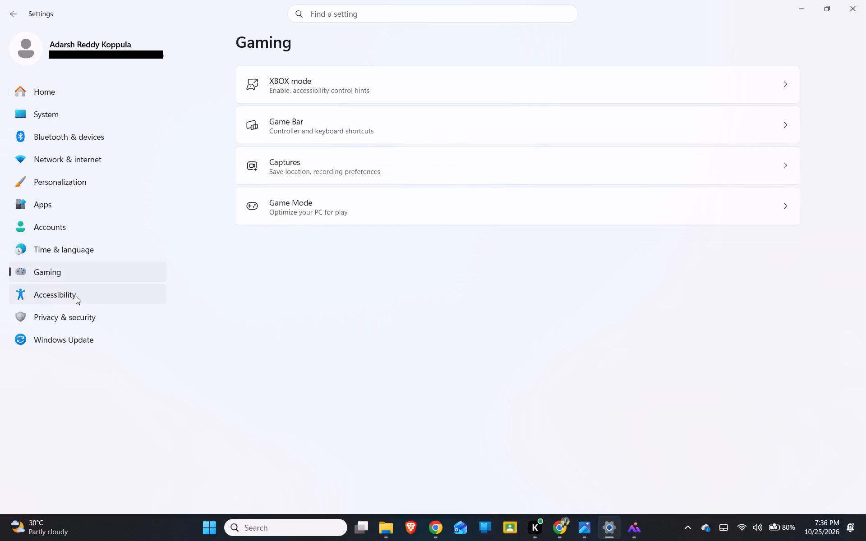
{"action": "left_click", "coordinate": [76, 296]}
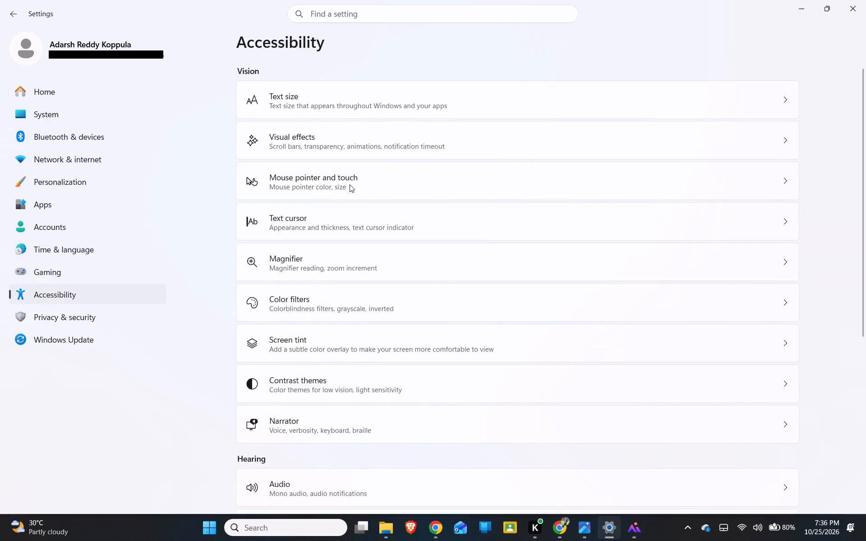
{"action": "scroll", "coordinate": [404, 168], "scroll_direction": "down", "scroll_amount": 3}
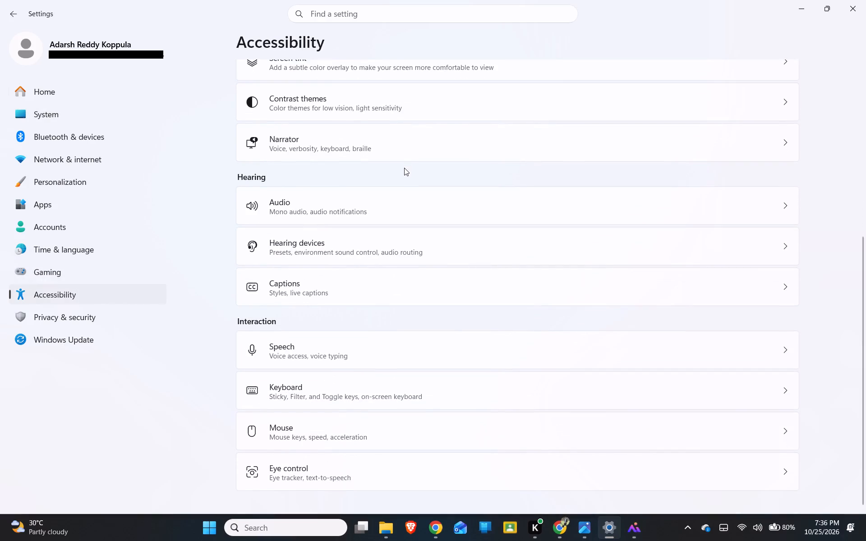
{"action": "scroll", "coordinate": [404, 168], "scroll_direction": "down", "scroll_amount": 3}
{"action": "scroll", "coordinate": [385, 310], "scroll_direction": "up", "scroll_amount": 3}
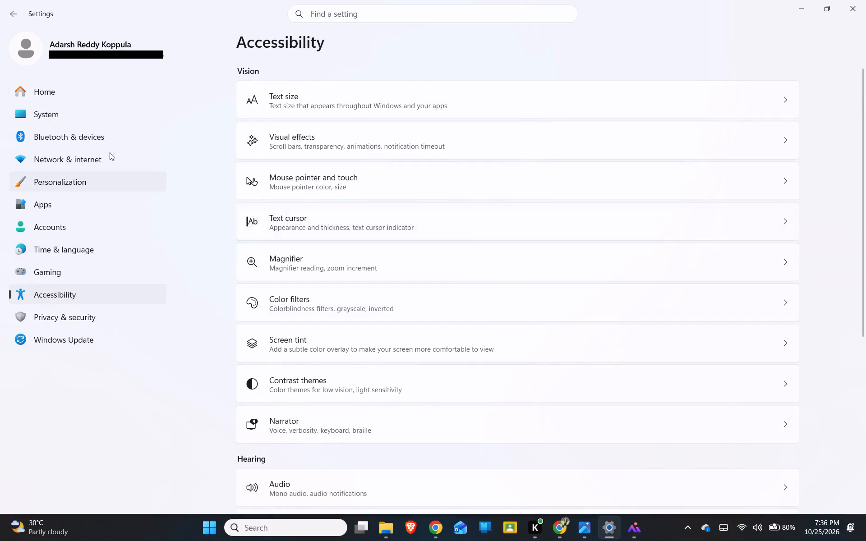
{"action": "left_click", "coordinate": [68, 125]}
{"action": "left_click", "coordinate": [62, 110]}
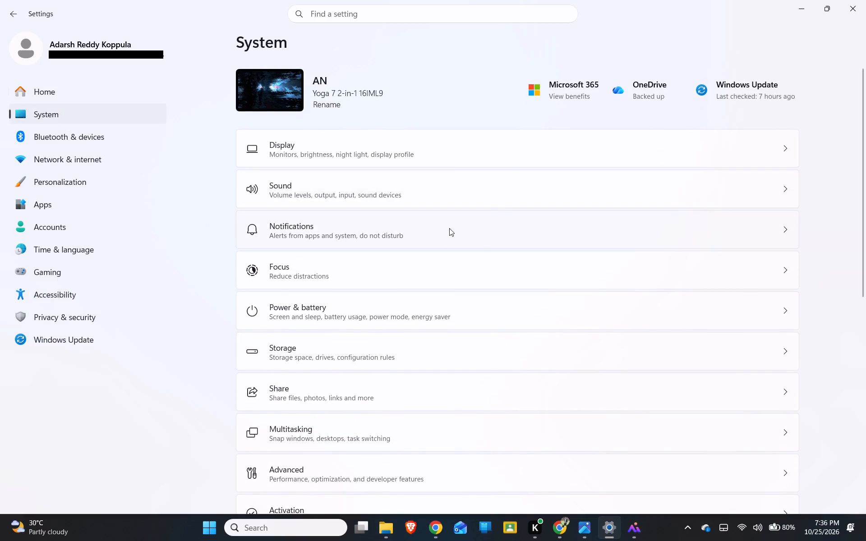
{"action": "left_click", "coordinate": [430, 158]}
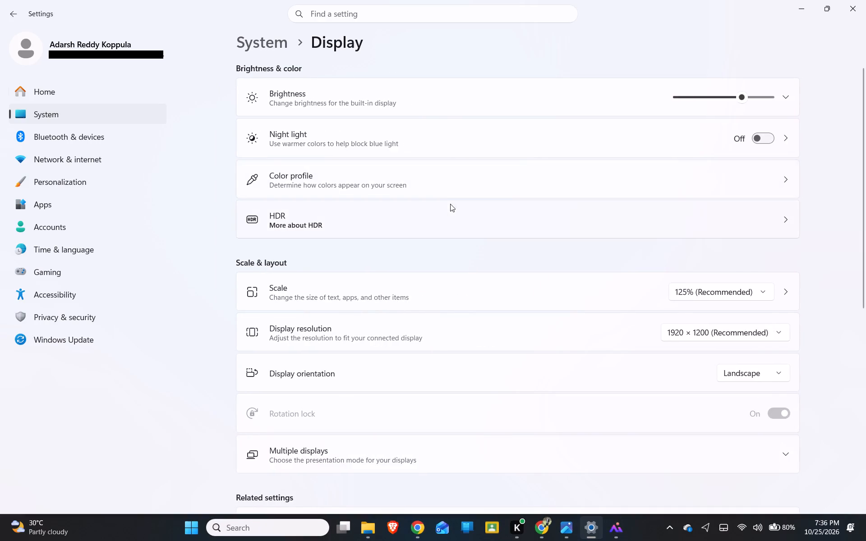
{"action": "scroll", "coordinate": [452, 207], "scroll_direction": "down", "scroll_amount": 4}
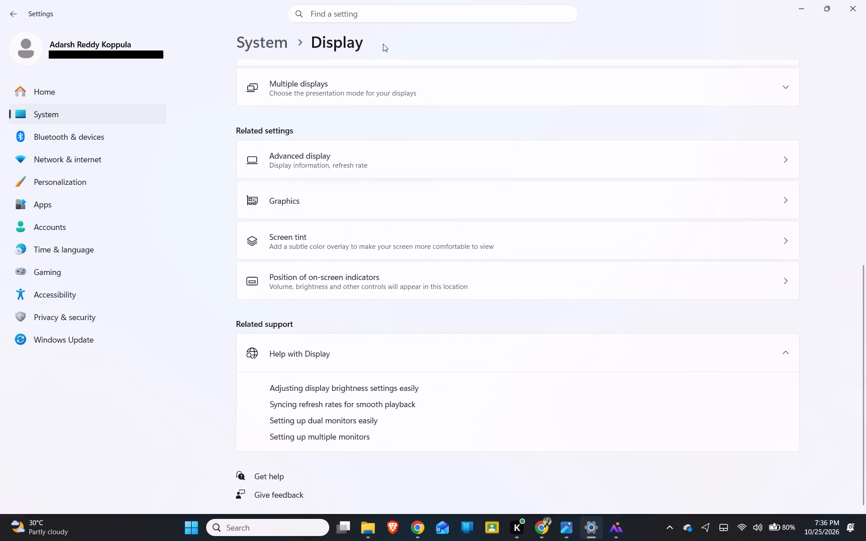
Search Settings for "dark", open the dark mode for apps result, and set the default Windows mode to Light.
{"action": "left_click", "coordinate": [372, 6]}
{"action": "type", "text": "dark"}
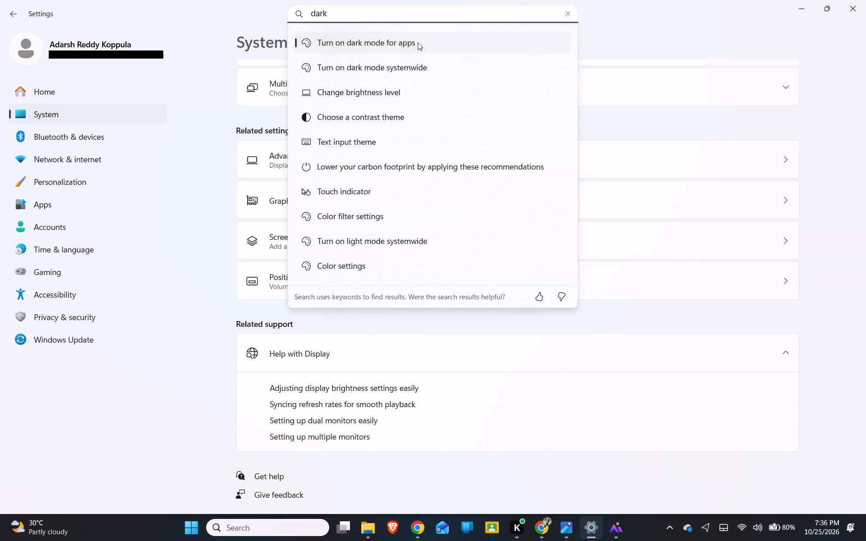
{"action": "left_click", "coordinate": [418, 42]}
{"action": "left_click", "coordinate": [744, 212]}
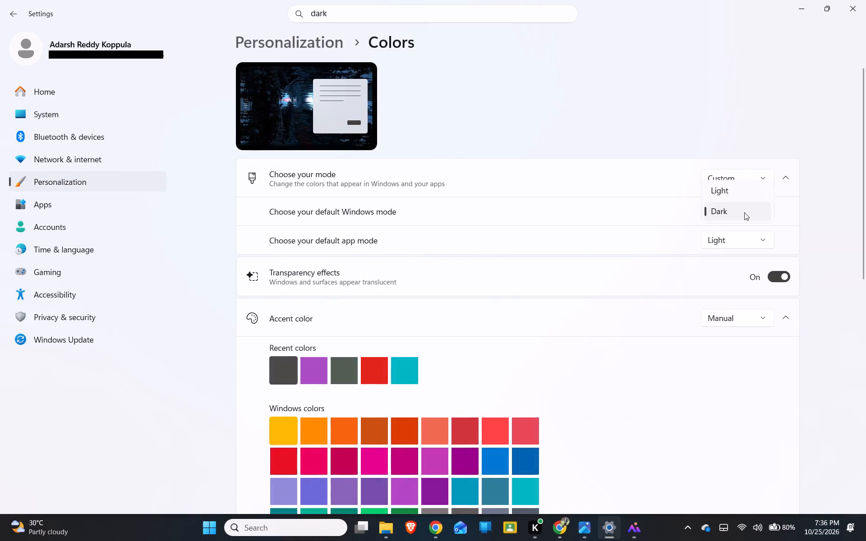
{"action": "left_click", "coordinate": [746, 189]}
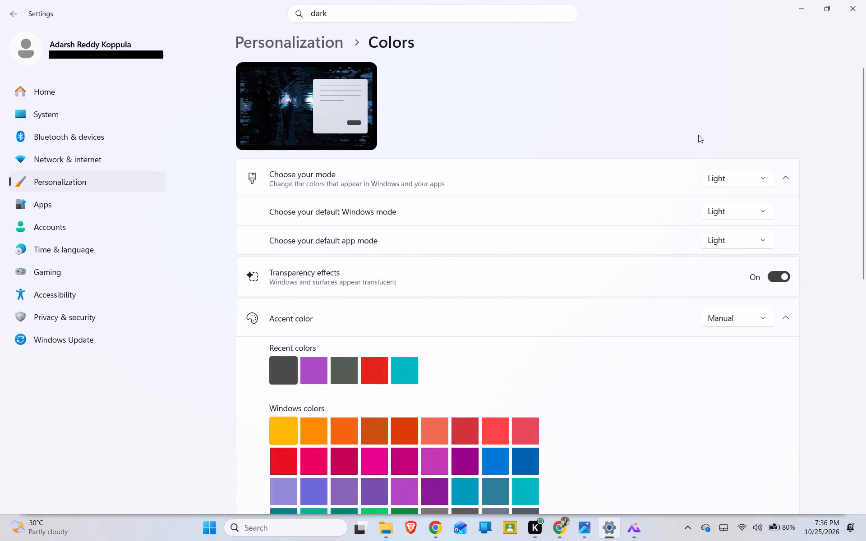
Switch to Photos to check how diagram.drawio.png displays, and close the Photos and WPS Office image viewers.
{"action": "left_click", "coordinate": [585, 522]}
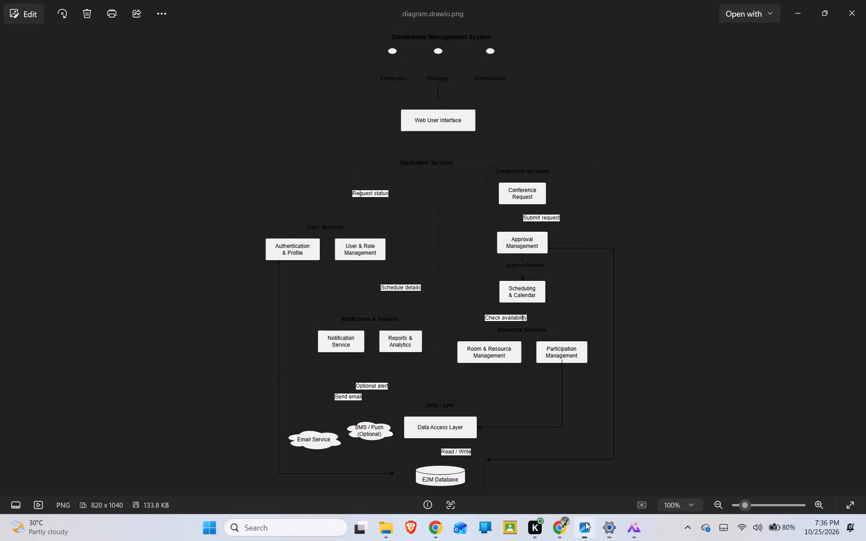
{"action": "left_click", "coordinate": [848, 2]}
{"action": "left_click", "coordinate": [806, 14]}
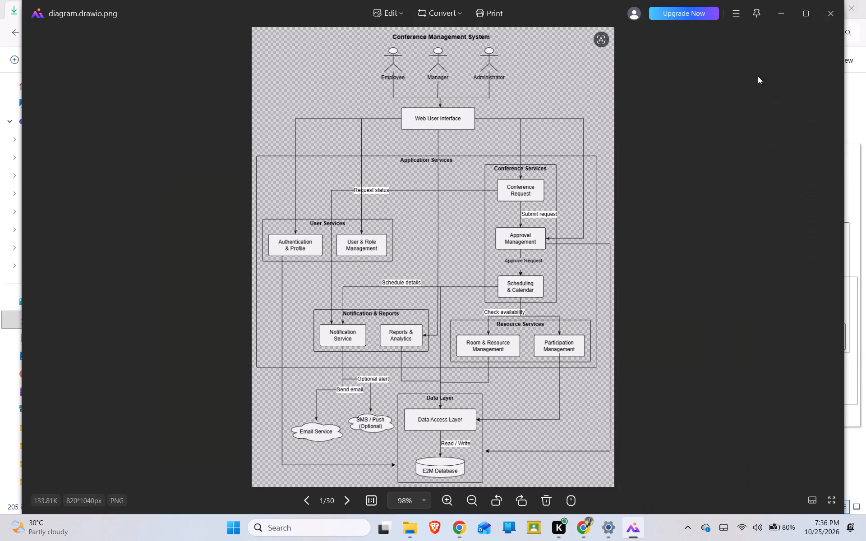
{"action": "left_click", "coordinate": [864, 0]}
{"action": "left_click", "coordinate": [831, 12]}
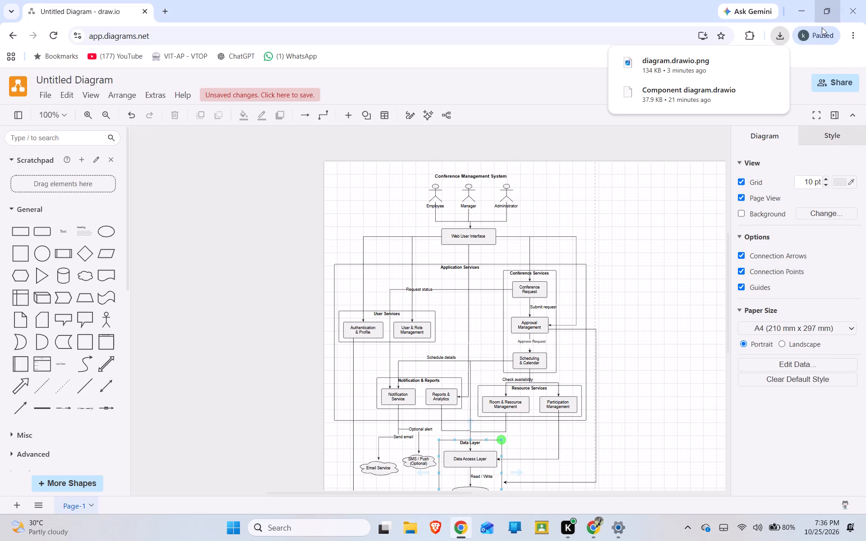
Switch to the Chrome window containing Component.drawio and examine its component diagram at several zoom levels.
{"action": "left_click", "coordinate": [412, 133]}
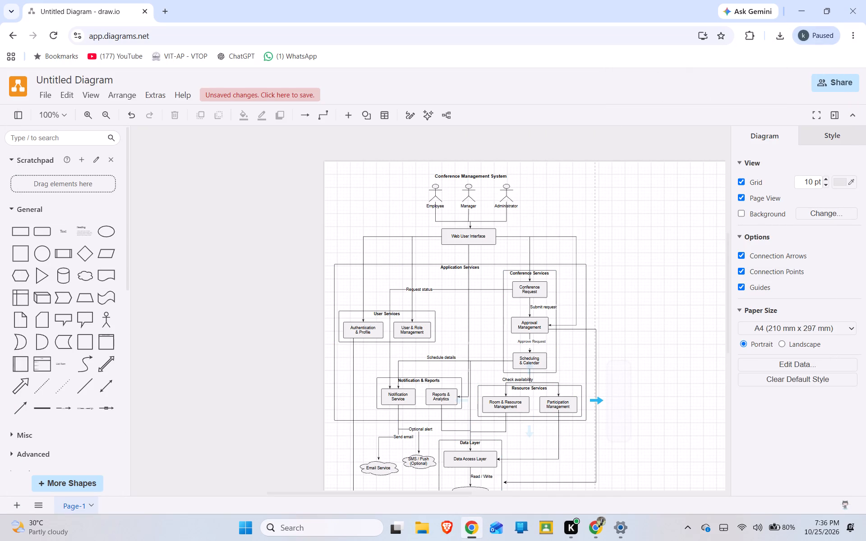
{"action": "left_click", "coordinate": [595, 530]}
{"action": "scroll", "coordinate": [387, 203], "scroll_direction": "up", "scroll_amount": 4}
{"action": "scroll", "coordinate": [387, 203], "scroll_direction": "down", "scroll_amount": 11}
{"action": "scroll", "coordinate": [434, 190], "scroll_direction": "up", "scroll_amount": 5}
{"action": "scroll", "coordinate": [233, 172], "scroll_direction": "up", "scroll_amount": 2}
{"action": "scroll", "coordinate": [233, 168], "scroll_direction": "down", "scroll_amount": 3}
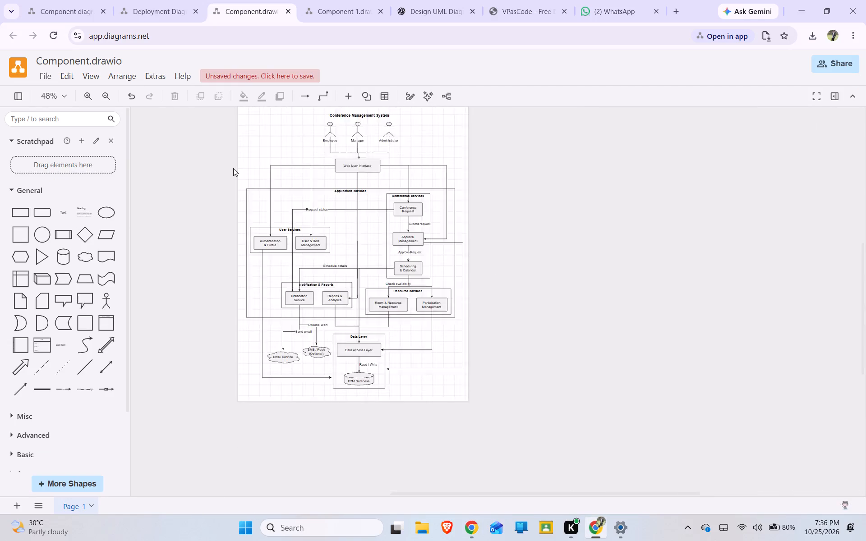
{"action": "scroll", "coordinate": [233, 168], "scroll_direction": "up", "scroll_amount": 3}
{"action": "scroll", "coordinate": [172, 139], "scroll_direction": "up", "scroll_amount": 3}
{"action": "scroll", "coordinate": [172, 139], "scroll_direction": "down", "scroll_amount": 3}
{"action": "scroll", "coordinate": [172, 139], "scroll_direction": "up", "scroll_amount": 2}
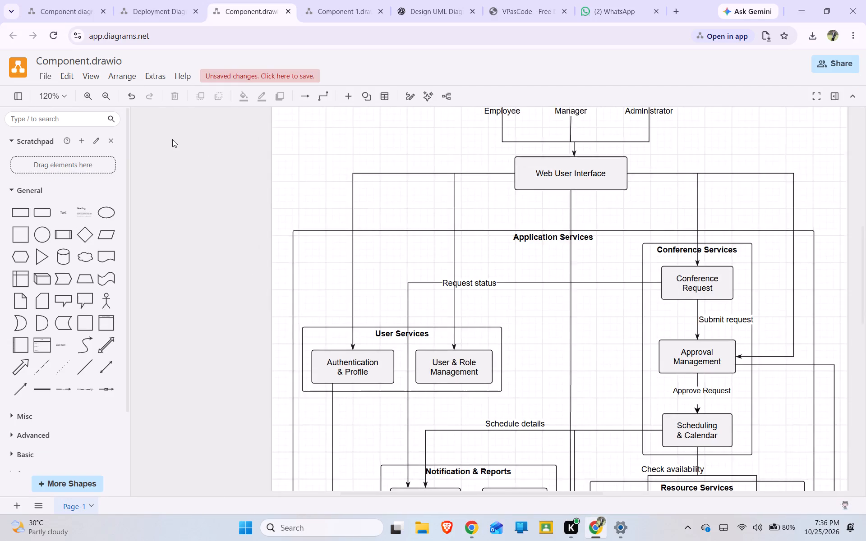
{"action": "scroll", "coordinate": [172, 139], "scroll_direction": "down", "scroll_amount": 1}
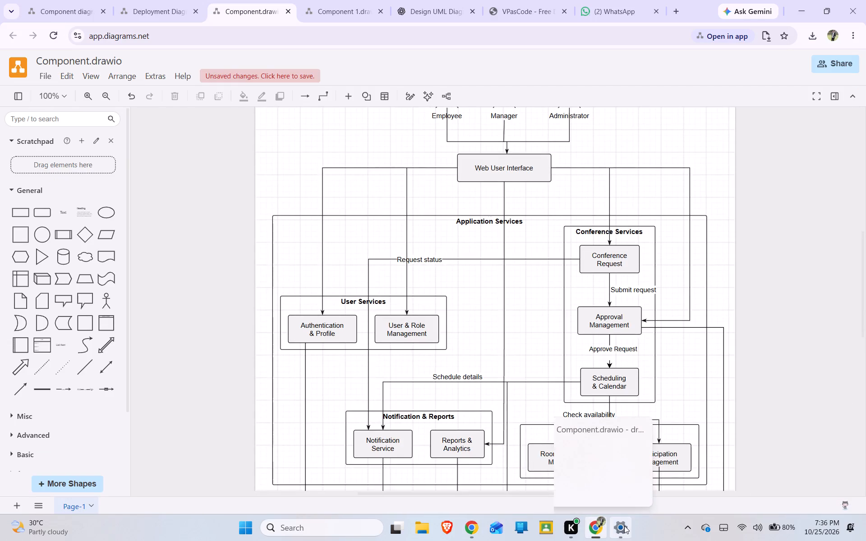
Switch to the Windows Settings window and close it.
{"action": "left_click", "coordinate": [624, 526]}
{"action": "left_click", "coordinate": [865, 0]}
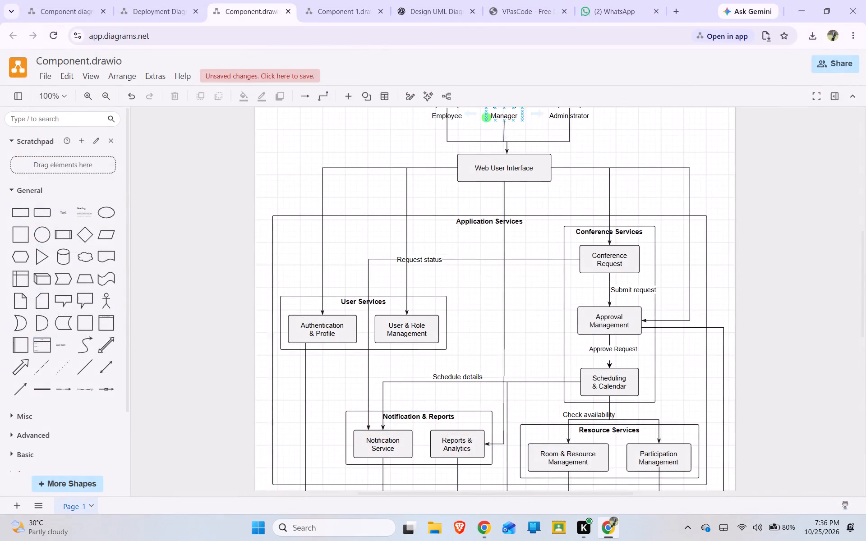
View the Design UML Diagrams chat in ChatGPT and the Deployment Diagram.drawio page in draw.io.
{"action": "left_click", "coordinate": [444, 0]}
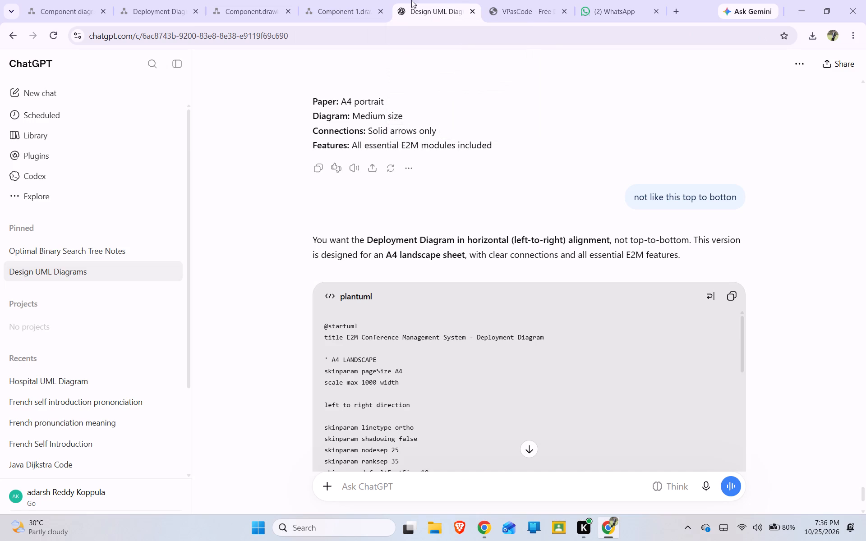
{"action": "left_click", "coordinate": [169, 0]}
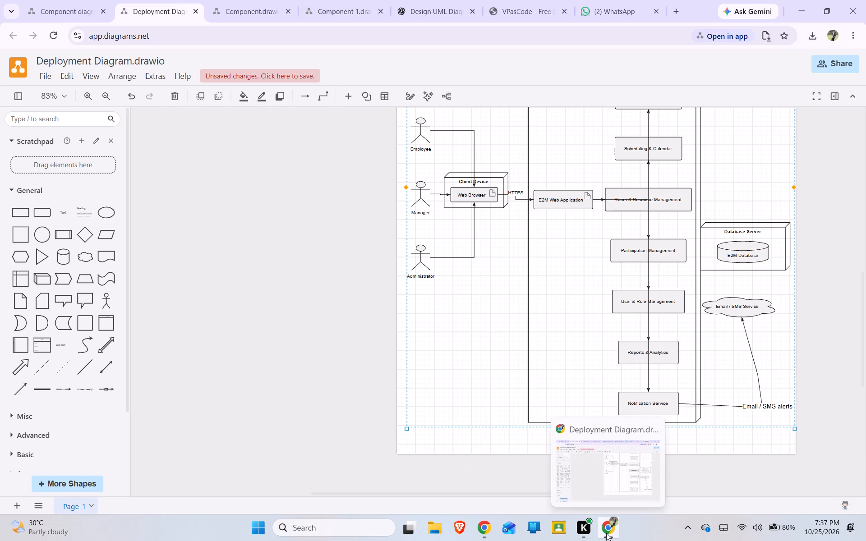
Switch to the Chrome window holding the untitled component diagram and close its page without saving, keeping a new blank page open.
{"action": "left_click", "coordinate": [480, 522]}
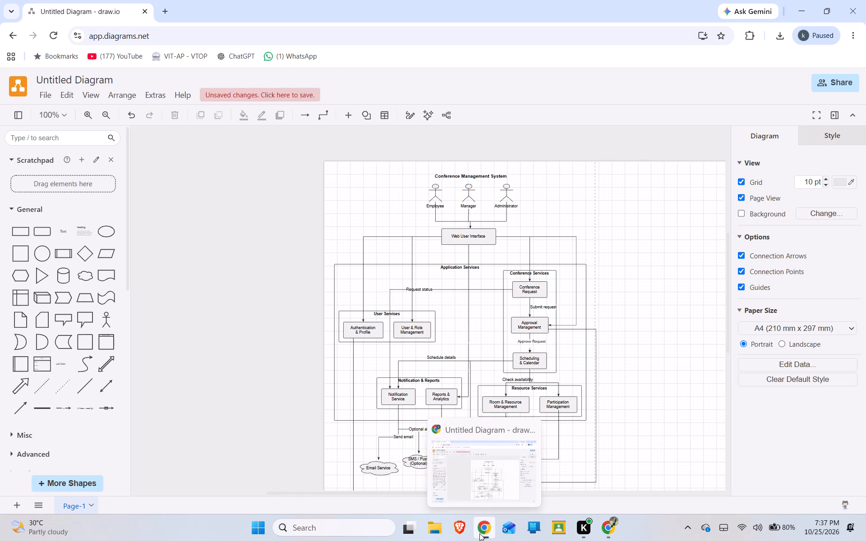
{"action": "left_click", "coordinate": [162, 13]}
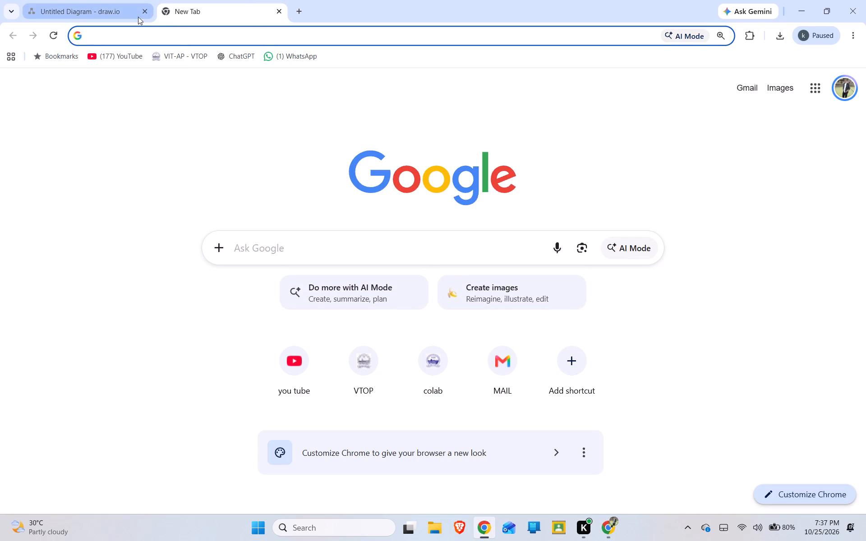
{"action": "left_click", "coordinate": [144, 12]}
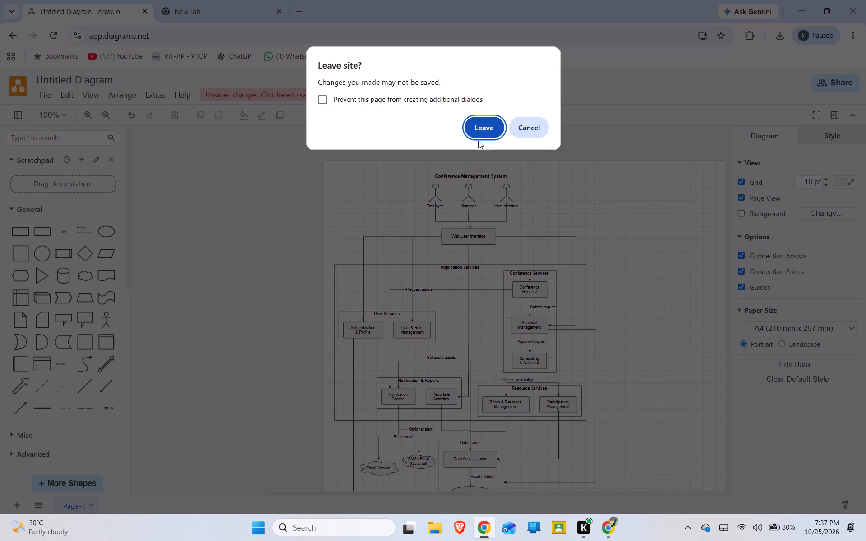
{"action": "left_click", "coordinate": [478, 141]}
{"action": "left_click", "coordinate": [478, 127]}
Search for draw io, open the editor, discard the conference system draft and dismiss the class diagram draft to get a blank diagram.
{"action": "left_click", "coordinate": [277, 258]}
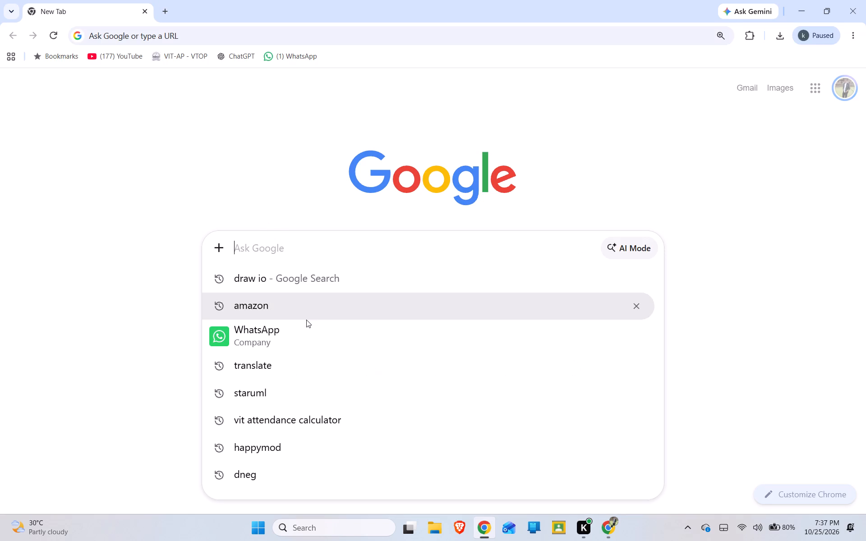
{"action": "left_click", "coordinate": [299, 271]}
{"action": "left_click", "coordinate": [193, 222]}
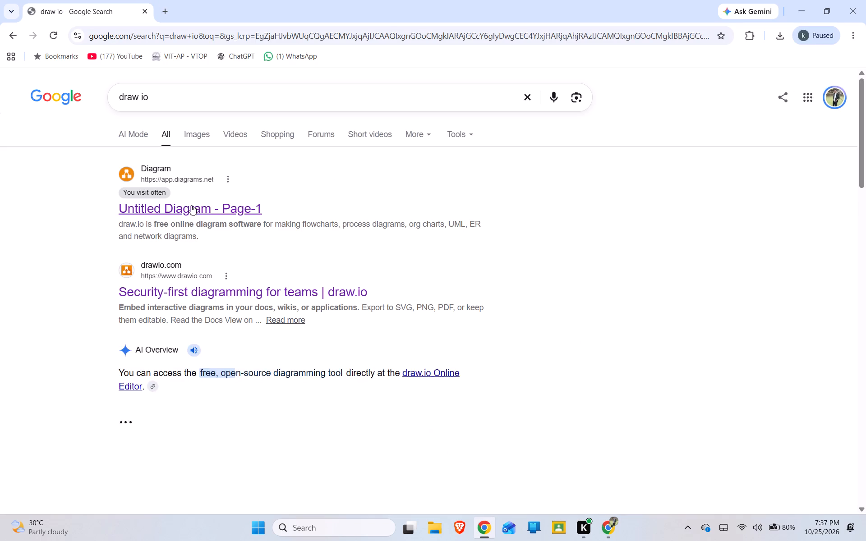
{"action": "left_click", "coordinate": [191, 205]}
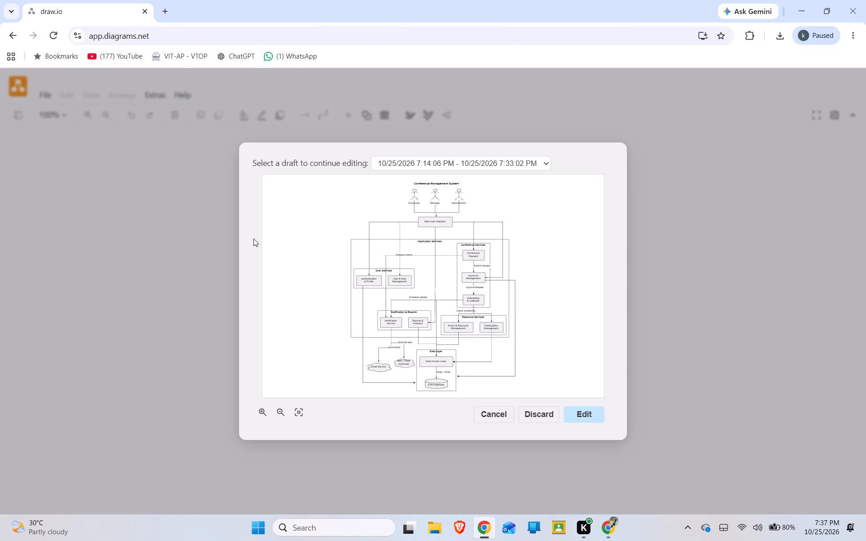
{"action": "left_click", "coordinate": [532, 414]}
{"action": "left_click", "coordinate": [420, 300]}
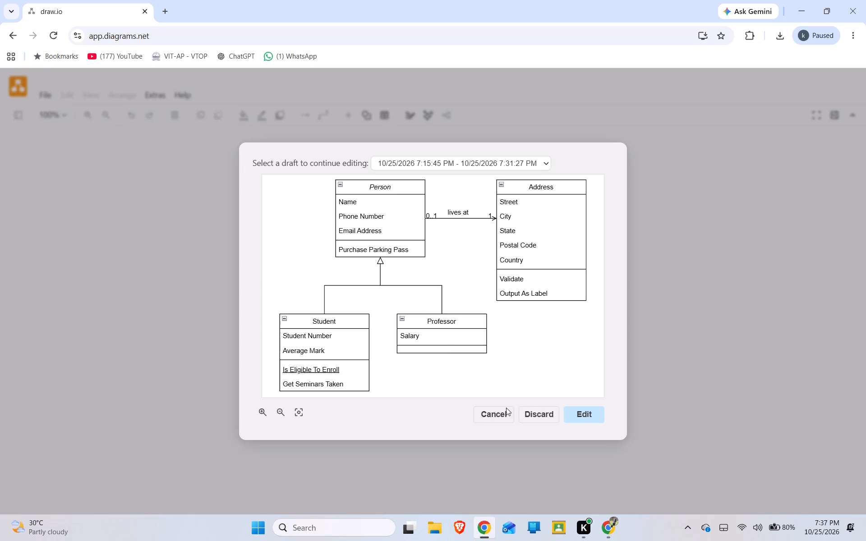
{"action": "left_click", "coordinate": [506, 412]}
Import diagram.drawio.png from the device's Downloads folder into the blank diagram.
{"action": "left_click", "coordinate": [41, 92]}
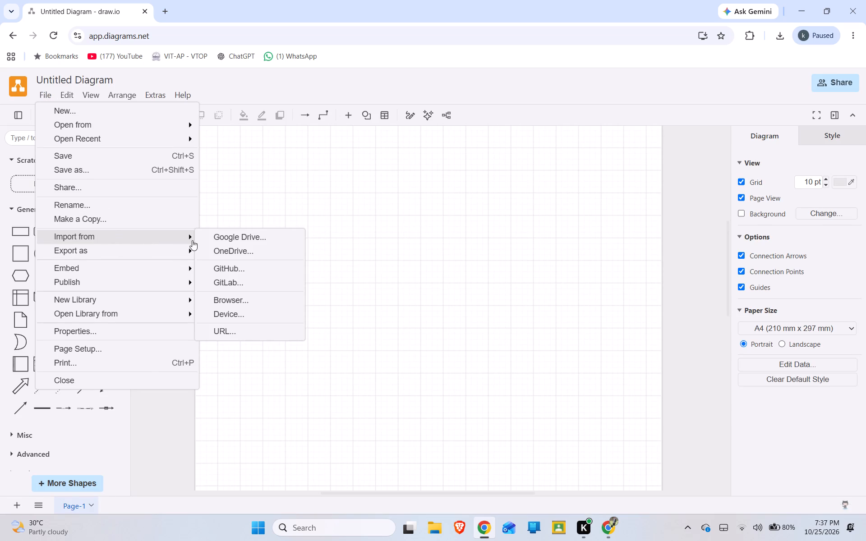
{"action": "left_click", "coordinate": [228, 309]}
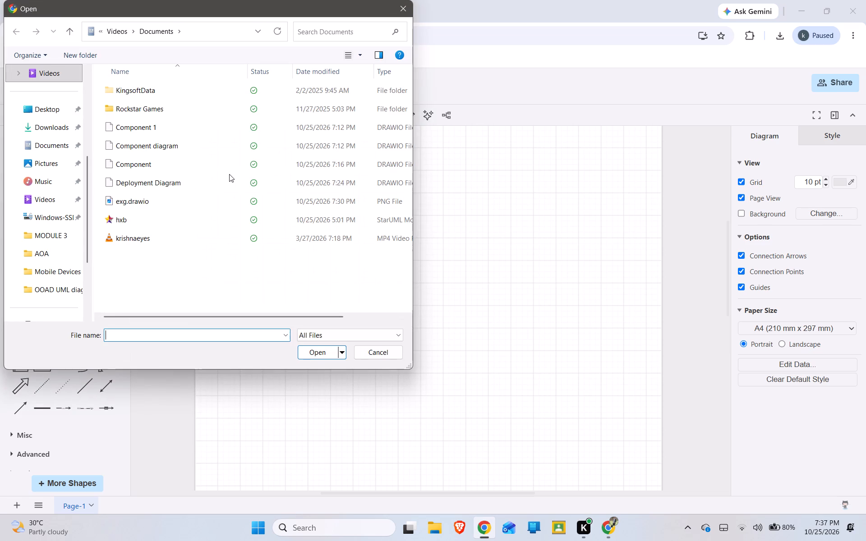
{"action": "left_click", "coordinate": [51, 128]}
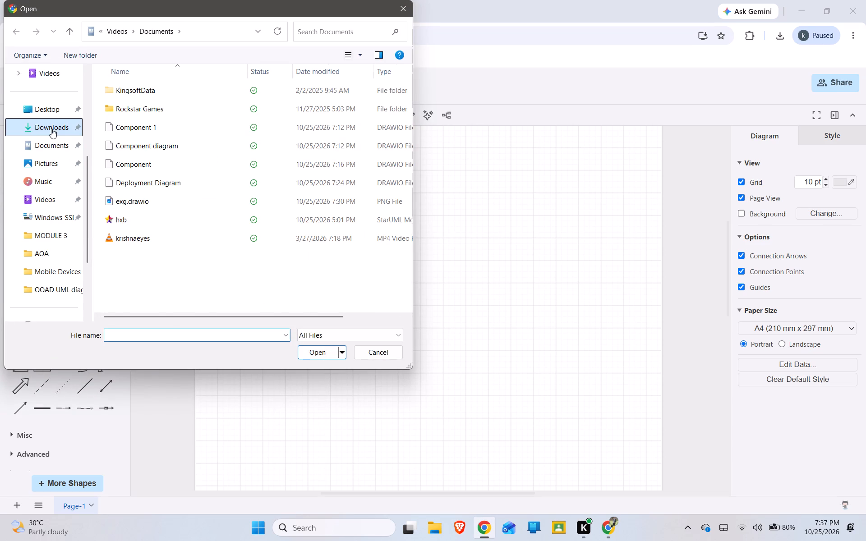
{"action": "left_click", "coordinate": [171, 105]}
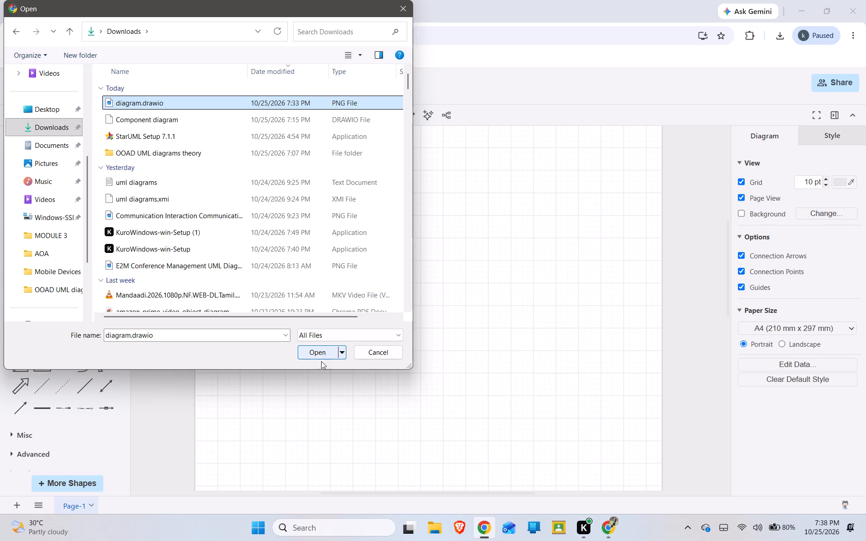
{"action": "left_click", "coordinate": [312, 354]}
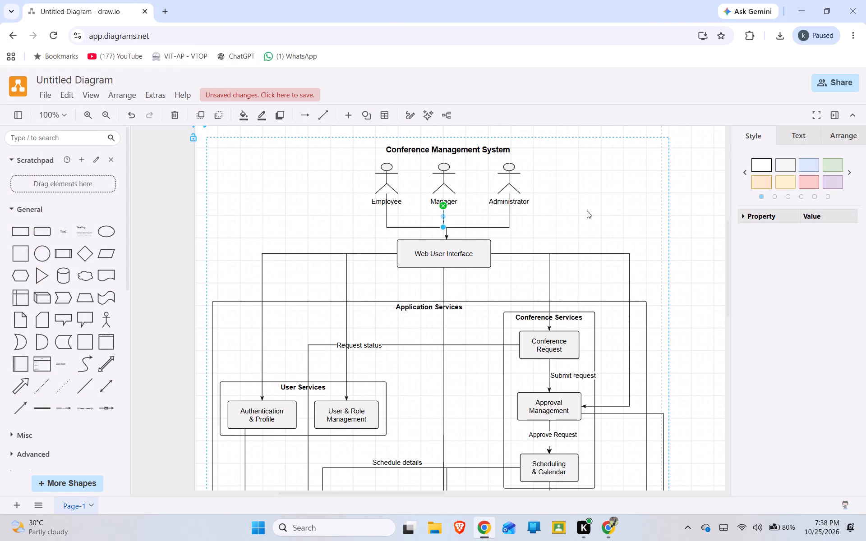
Examine the imported Conference Management System diagram at several zoom levels.
{"action": "left_click", "coordinate": [601, 200]}
{"action": "scroll", "coordinate": [480, 256], "scroll_direction": "down", "scroll_amount": 9}
{"action": "scroll", "coordinate": [518, 325], "scroll_direction": "up", "scroll_amount": 5}
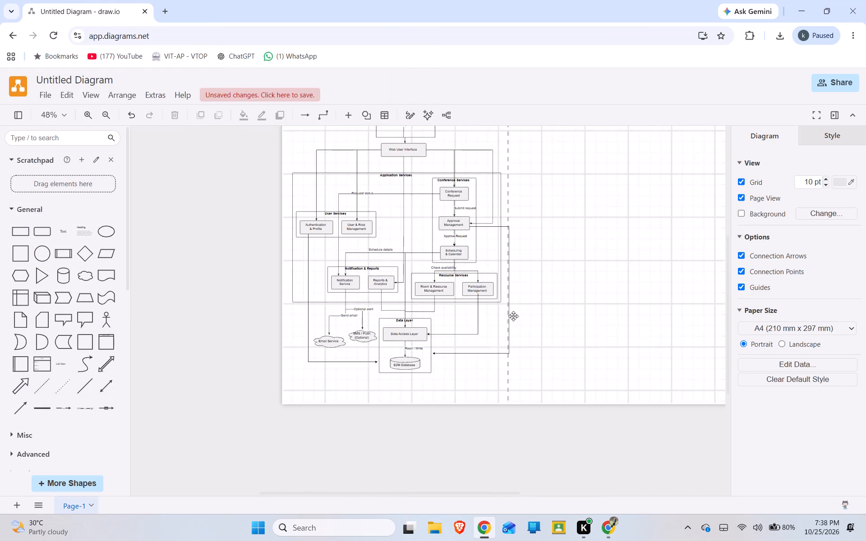
{"action": "scroll", "coordinate": [438, 245], "scroll_direction": "up", "scroll_amount": 2}
{"action": "scroll", "coordinate": [438, 243], "scroll_direction": "down", "scroll_amount": 5}
{"action": "scroll", "coordinate": [293, 179], "scroll_direction": "up", "scroll_amount": 4}
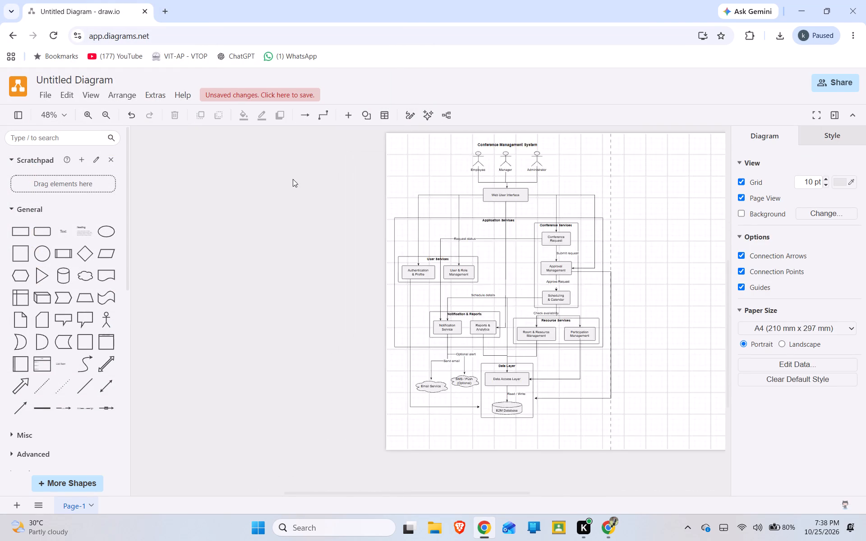
{"action": "scroll", "coordinate": [391, 151], "scroll_direction": "down", "scroll_amount": 2}
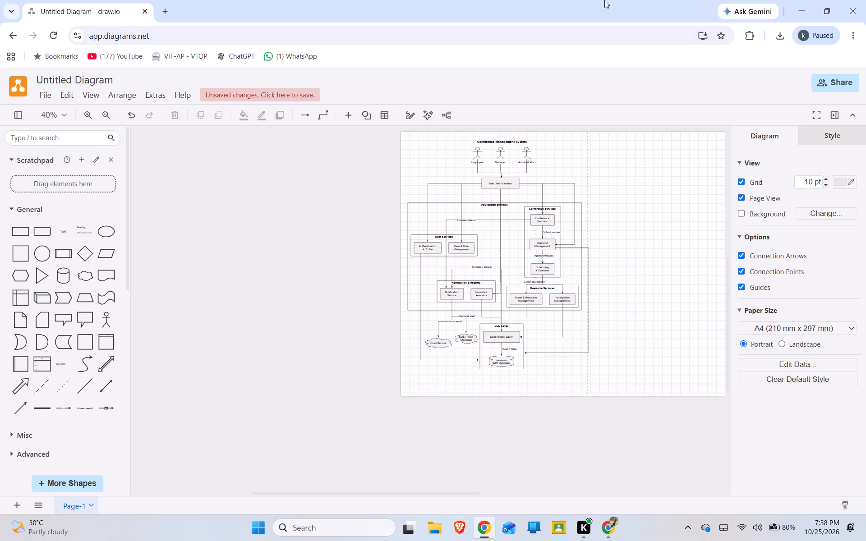
Close the Chrome window with the imported diagram without saving it.
{"action": "left_click", "coordinate": [865, 0]}
{"action": "left_click", "coordinate": [489, 112]}
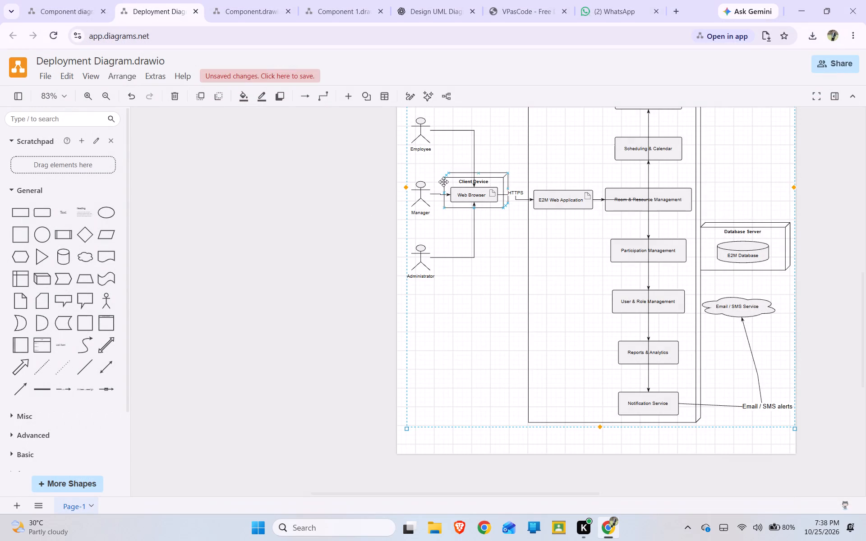
Undo the last four connector edits in the deployment diagram.
{"action": "left_click", "coordinate": [260, 266]}
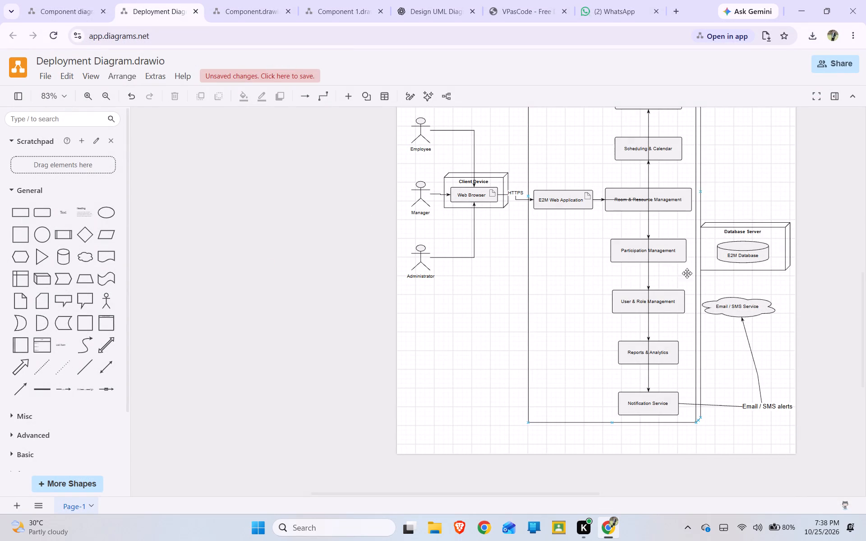
{"action": "scroll", "coordinate": [760, 185], "scroll_direction": "down", "scroll_amount": 3}
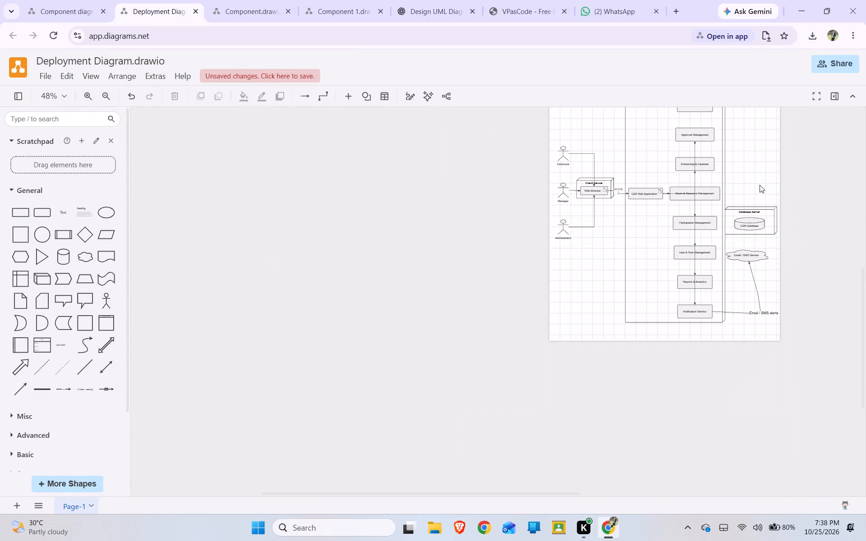
{"action": "scroll", "coordinate": [666, 179], "scroll_direction": "up", "scroll_amount": 3}
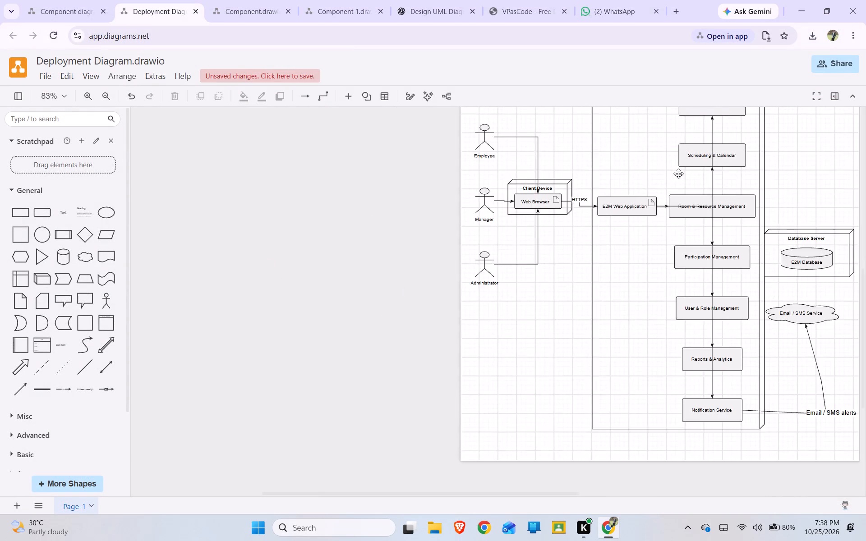
{"action": "scroll", "coordinate": [678, 174], "scroll_direction": "up", "scroll_amount": 3}
{"action": "key", "text": "ctrl+z"}
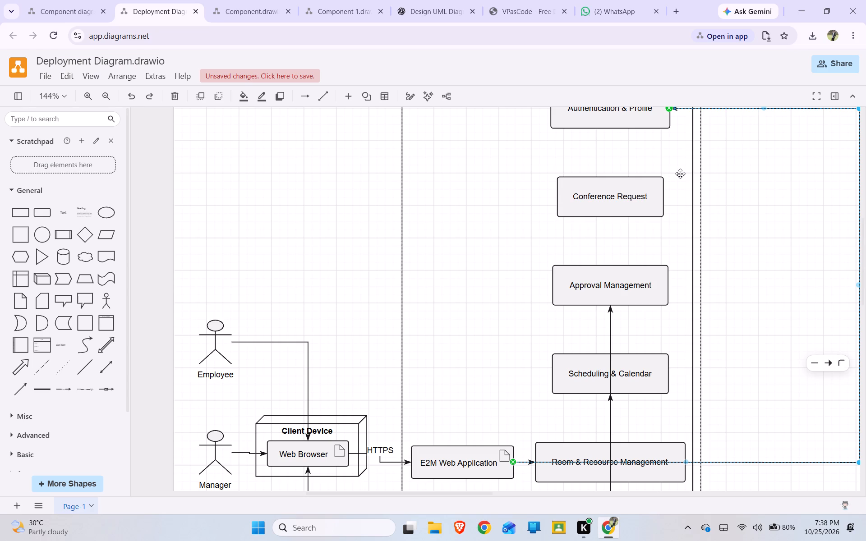
{"action": "key", "text": "ctrl+z"}
{"action": "key", "text": "ctrl+z"}
{"action": "key", "text": "ctrl+z"}
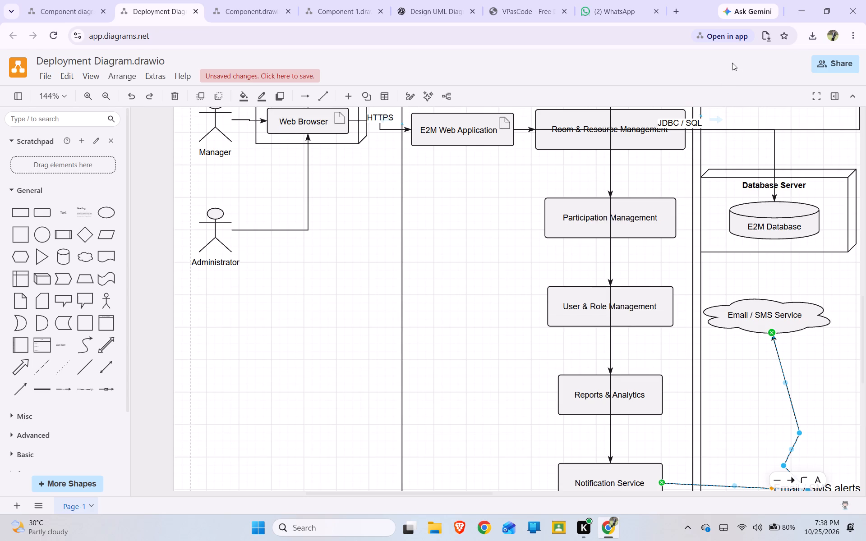
Examine the deployment diagram's layout and connectors at several zoom levels.
{"action": "scroll", "coordinate": [499, 192], "scroll_direction": "down", "scroll_amount": 3}
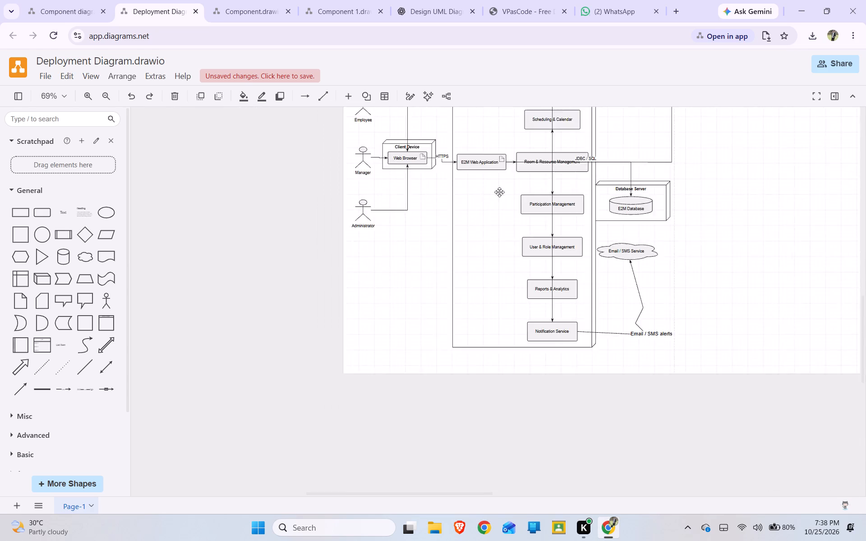
{"action": "scroll", "coordinate": [499, 192], "scroll_direction": "down", "scroll_amount": 4}
{"action": "scroll", "coordinate": [579, 136], "scroll_direction": "down", "scroll_amount": 3}
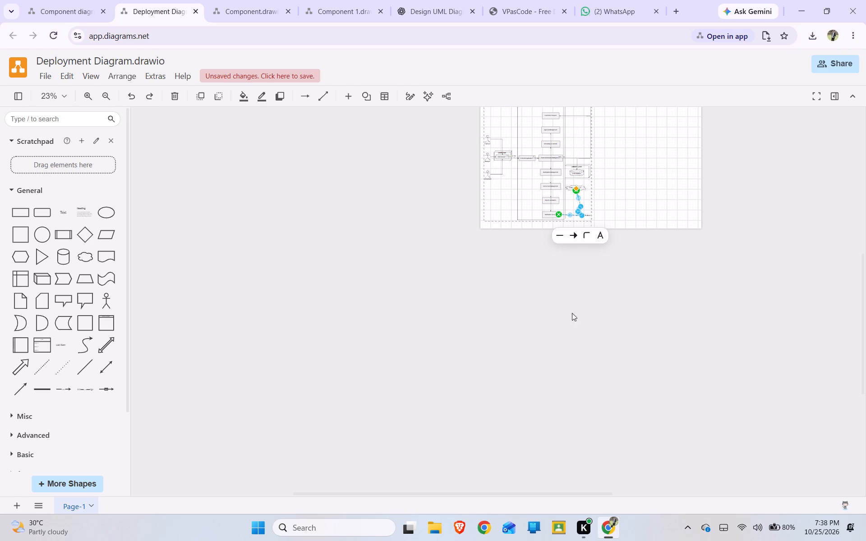
{"action": "left_click", "coordinate": [543, 345]}
{"action": "scroll", "coordinate": [659, 181], "scroll_direction": "up", "scroll_amount": 4}
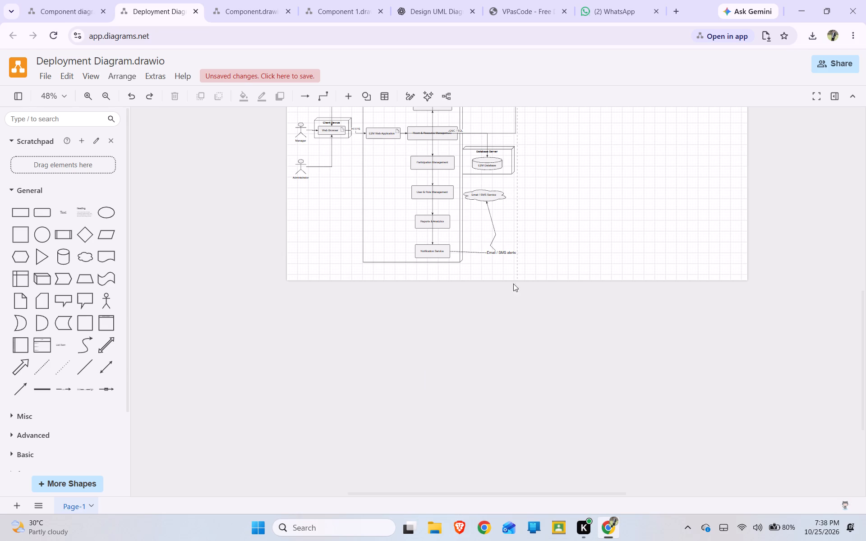
{"action": "scroll", "coordinate": [526, 254], "scroll_direction": "up", "scroll_amount": 4}
{"action": "scroll", "coordinate": [526, 254], "scroll_direction": "down", "scroll_amount": 9}
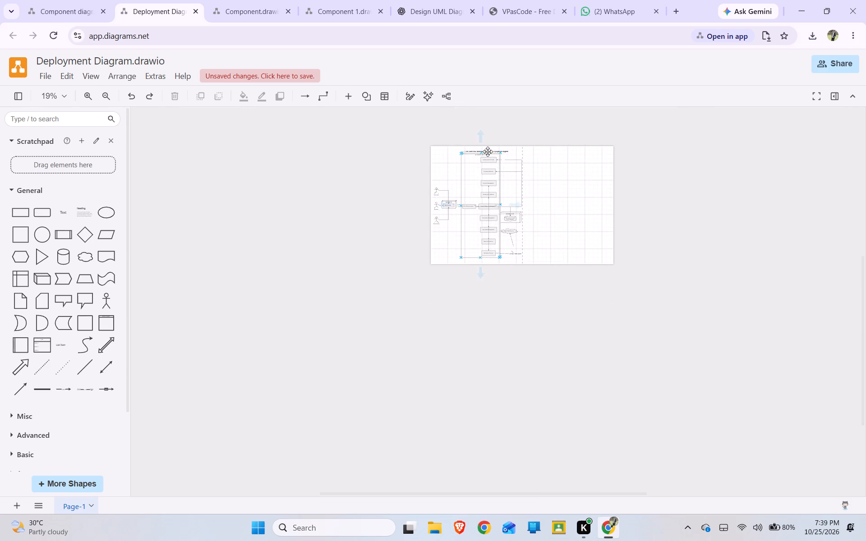
{"action": "scroll", "coordinate": [495, 138], "scroll_direction": "up", "scroll_amount": 4}
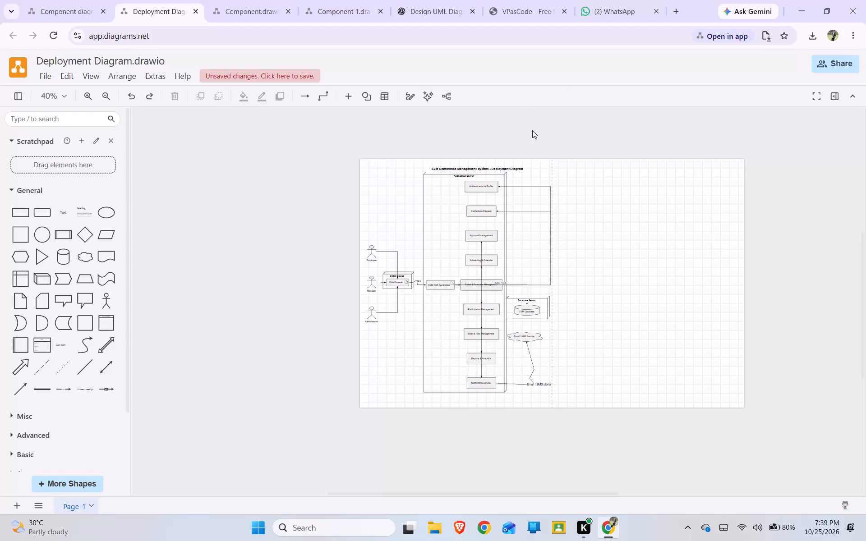
Switch to Component diagram.drawio and close the new-diagram template dialog without creating anything.
{"action": "left_click", "coordinate": [58, 0]}
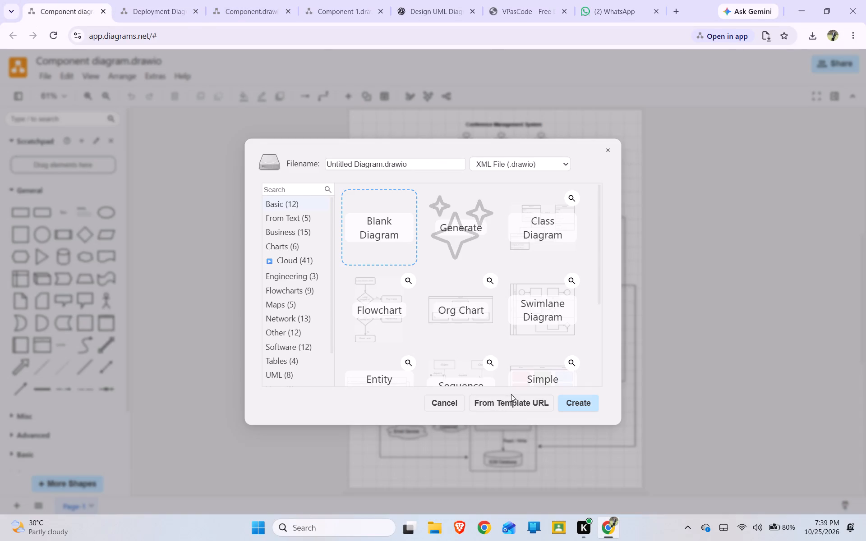
{"action": "left_click", "coordinate": [610, 143]}
{"action": "left_click", "coordinate": [610, 146]}
Close the Component.drawio and Component 1.drawio pages without saving, and return to Component diagram.drawio.
{"action": "left_click", "coordinate": [281, 11]}
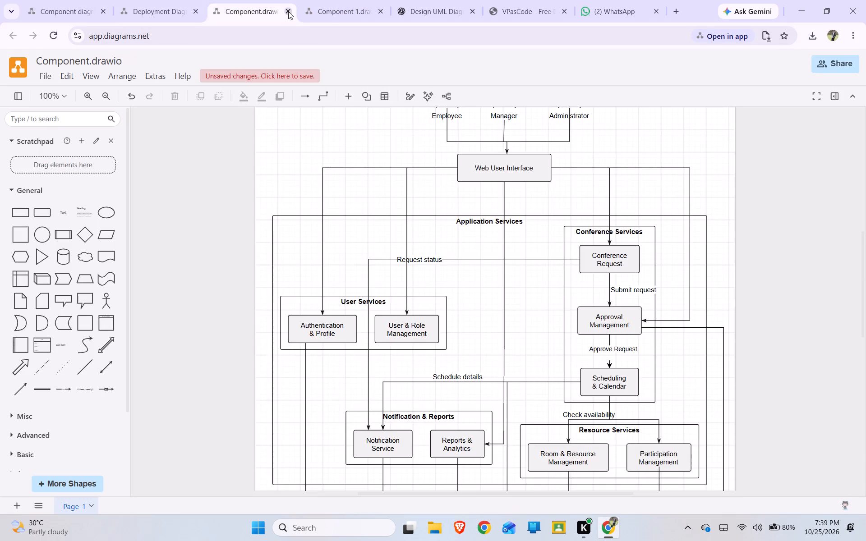
{"action": "left_click", "coordinate": [289, 11]}
{"action": "left_click", "coordinate": [474, 108]}
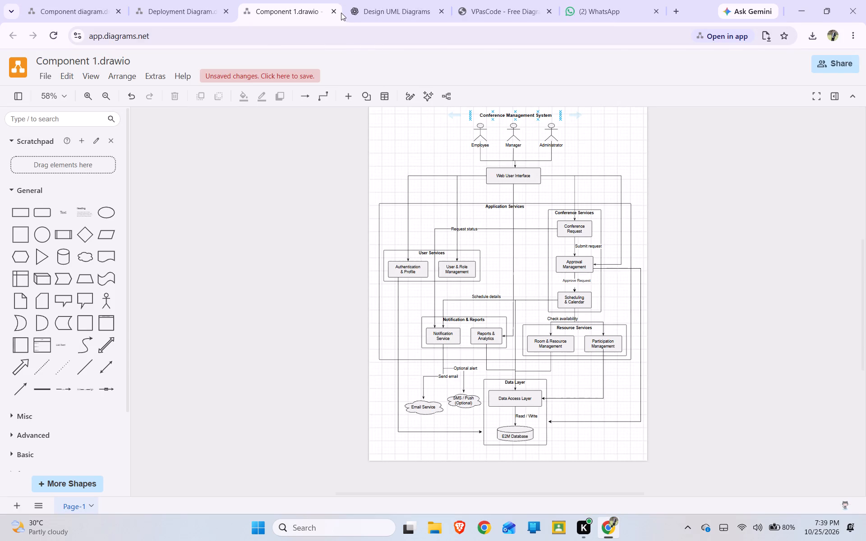
{"action": "left_click", "coordinate": [332, 11]}
{"action": "left_click", "coordinate": [490, 119]}
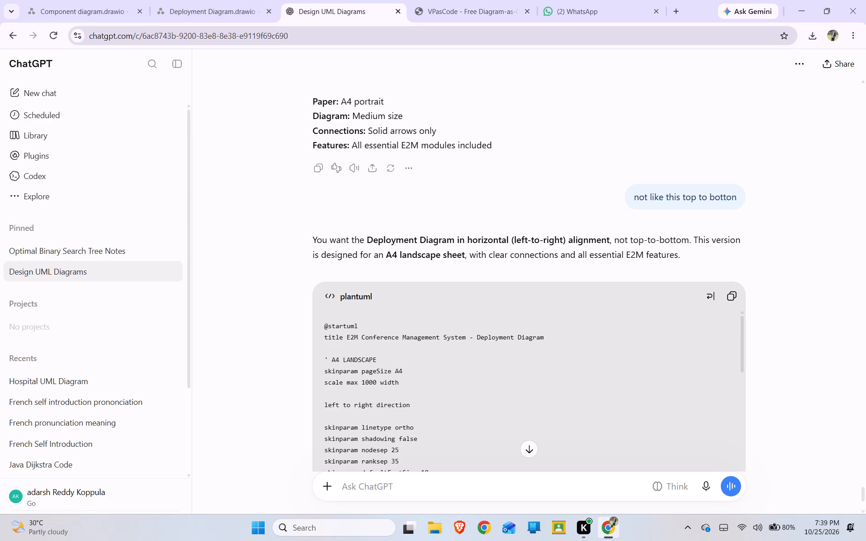
{"action": "left_click", "coordinate": [102, 0]}
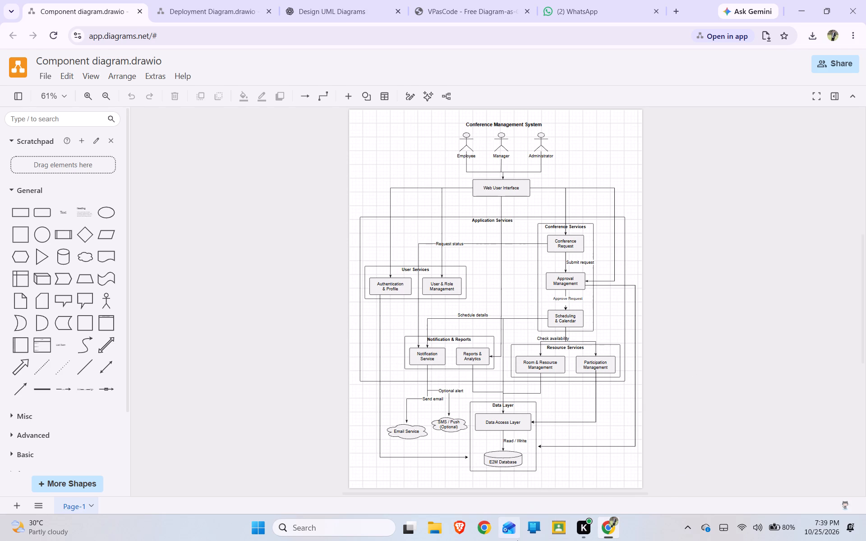
Switch to File Explorer and look at the Downloads folder and the recent diagram.drawio image, and close the image viewer.
{"action": "left_click", "coordinate": [436, 540]}
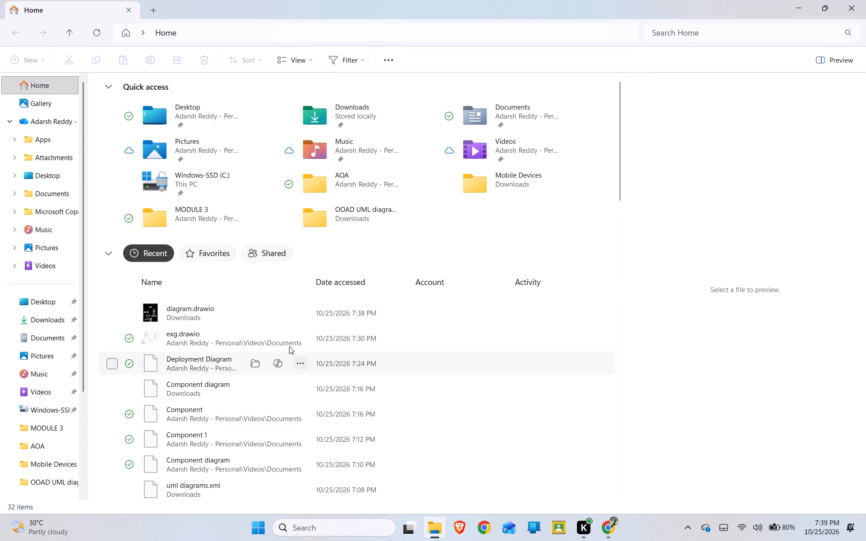
{"action": "left_click", "coordinate": [55, 322]}
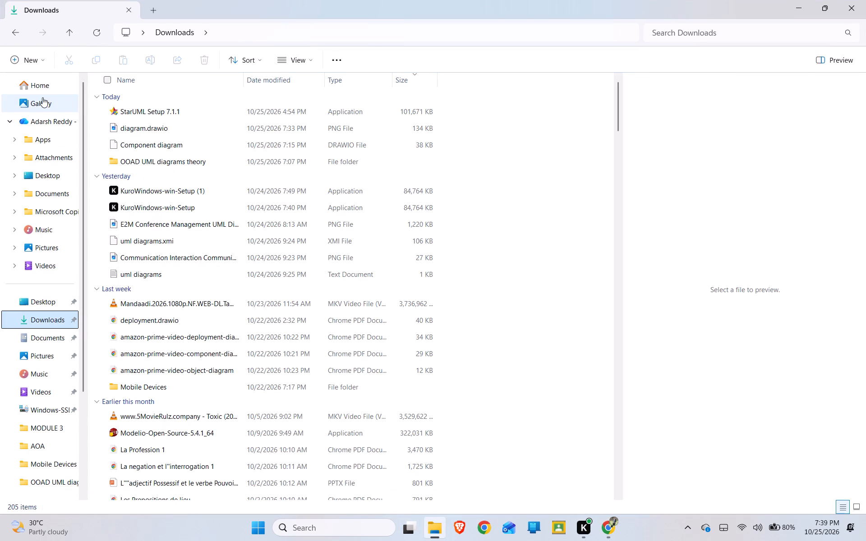
{"action": "left_click", "coordinate": [22, 86]}
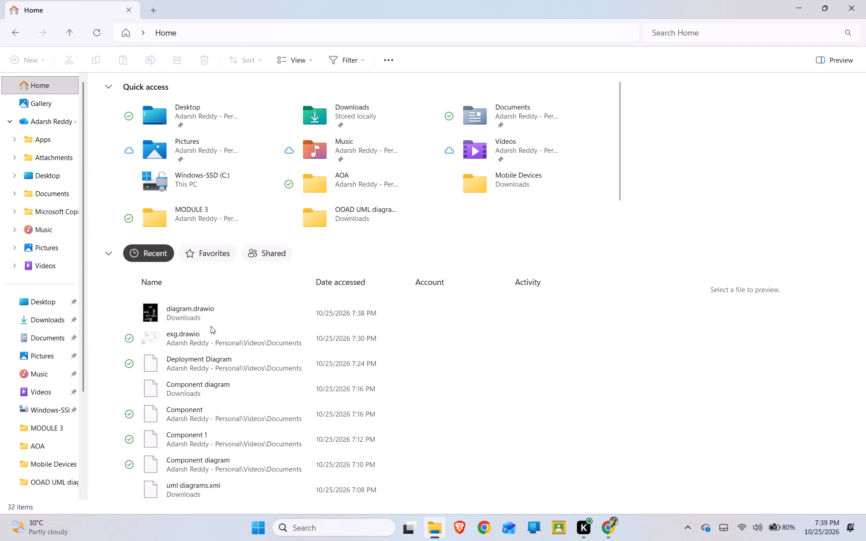
{"action": "double_click", "coordinate": [210, 313]}
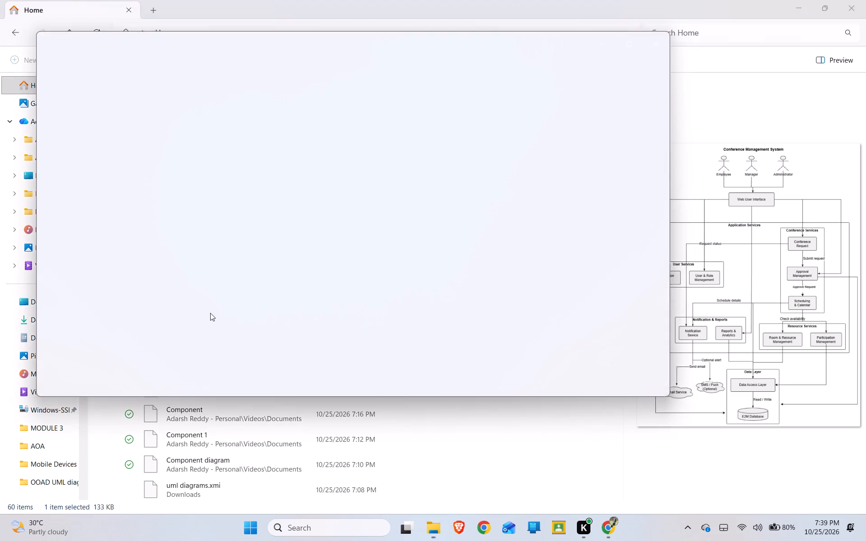
{"action": "left_click", "coordinate": [656, 43]}
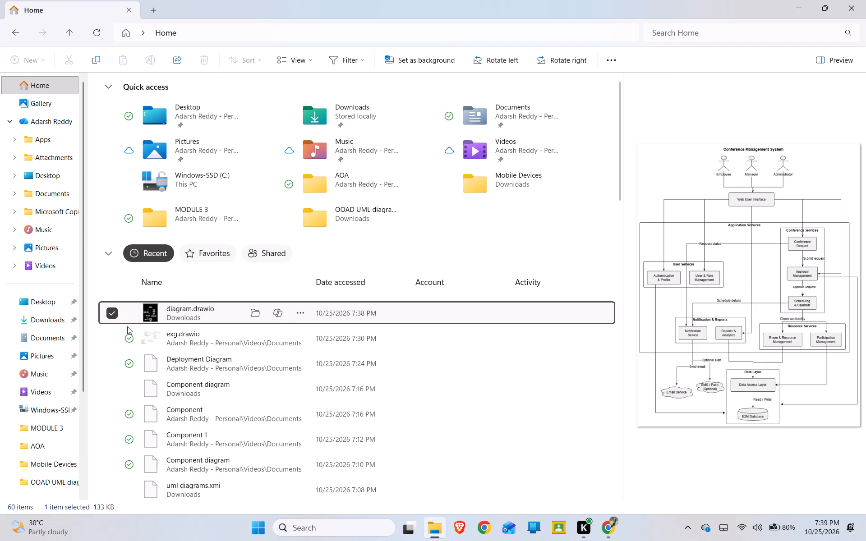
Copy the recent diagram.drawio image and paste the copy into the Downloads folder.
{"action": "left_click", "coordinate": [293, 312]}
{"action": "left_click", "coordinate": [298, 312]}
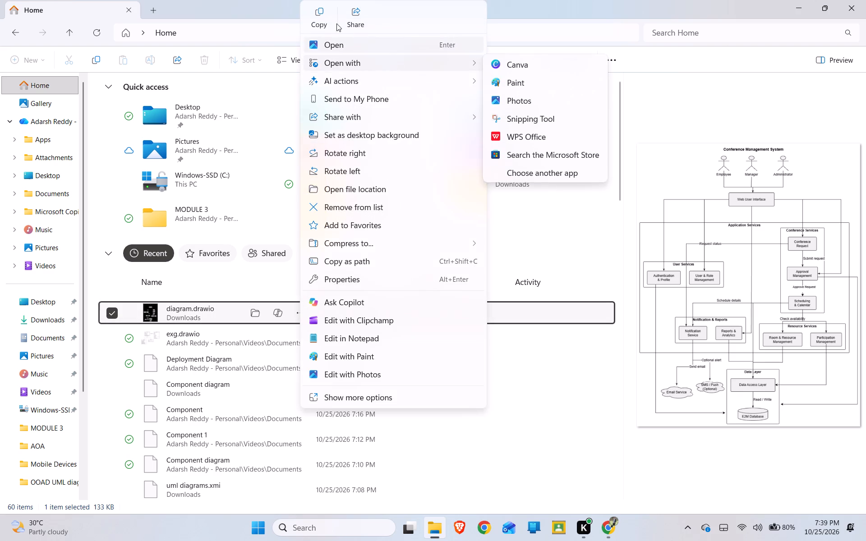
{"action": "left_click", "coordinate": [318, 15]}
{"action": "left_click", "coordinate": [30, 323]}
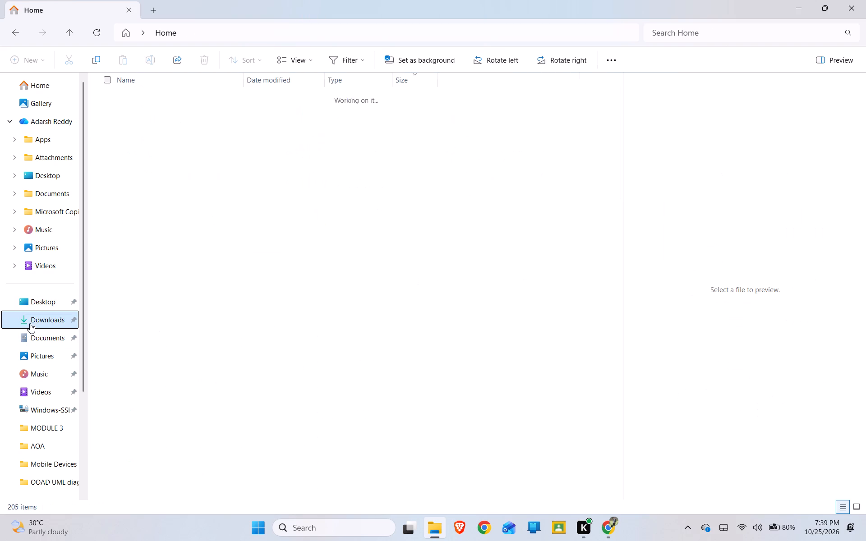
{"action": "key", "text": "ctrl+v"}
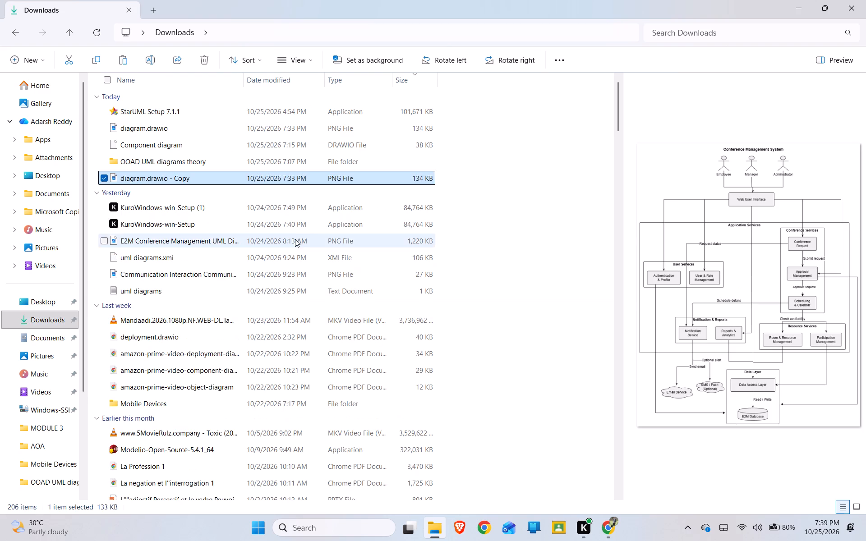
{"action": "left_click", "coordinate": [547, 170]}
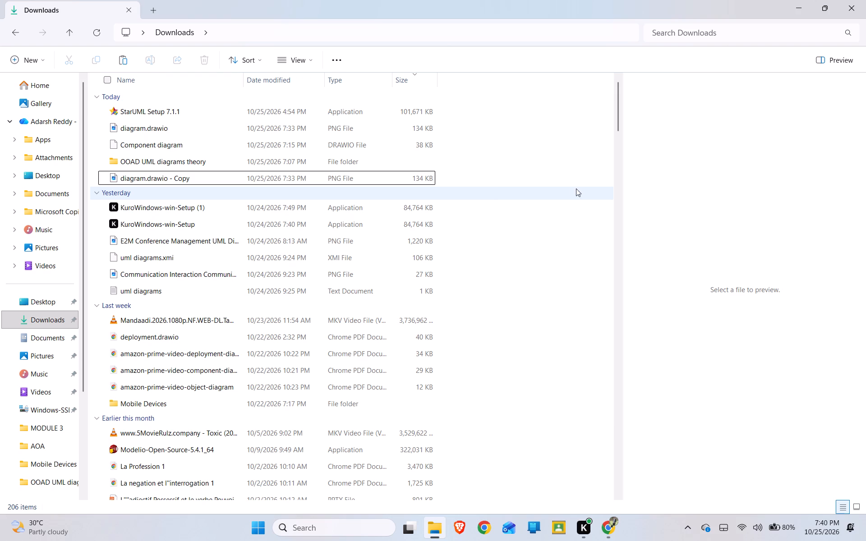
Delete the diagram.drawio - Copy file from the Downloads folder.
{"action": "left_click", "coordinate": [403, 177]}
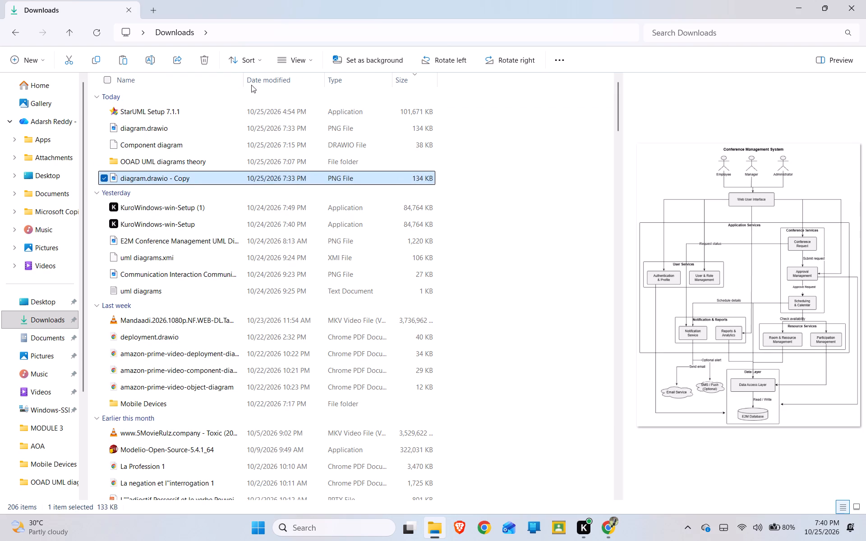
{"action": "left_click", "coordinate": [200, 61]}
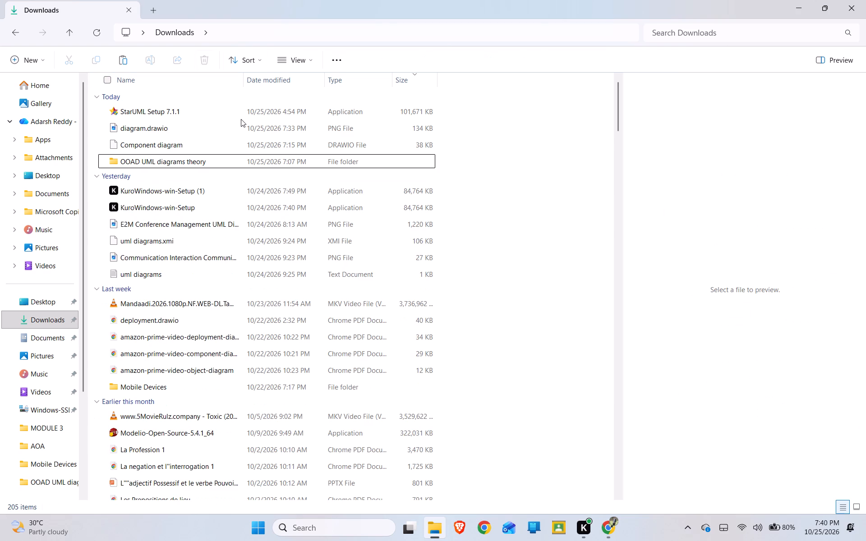
Delete the diagram.drawio image and the Component diagram draw.io file from the Downloads folder.
{"action": "left_click", "coordinate": [240, 132]}
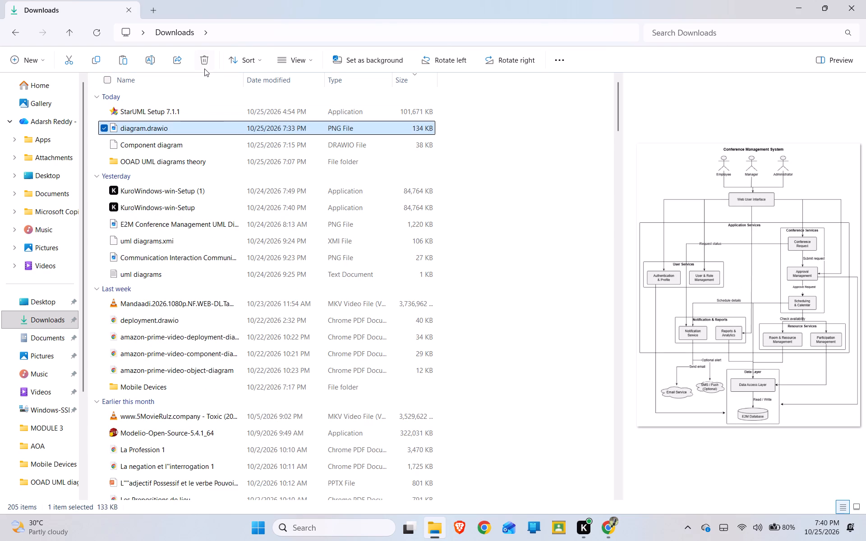
{"action": "left_click", "coordinate": [204, 66]}
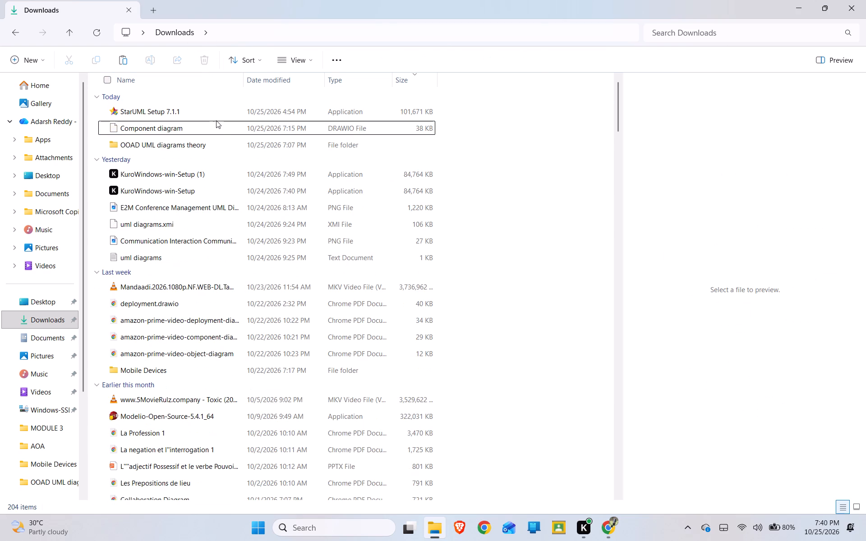
{"action": "left_click", "coordinate": [218, 130]}
{"action": "left_click", "coordinate": [204, 59]}
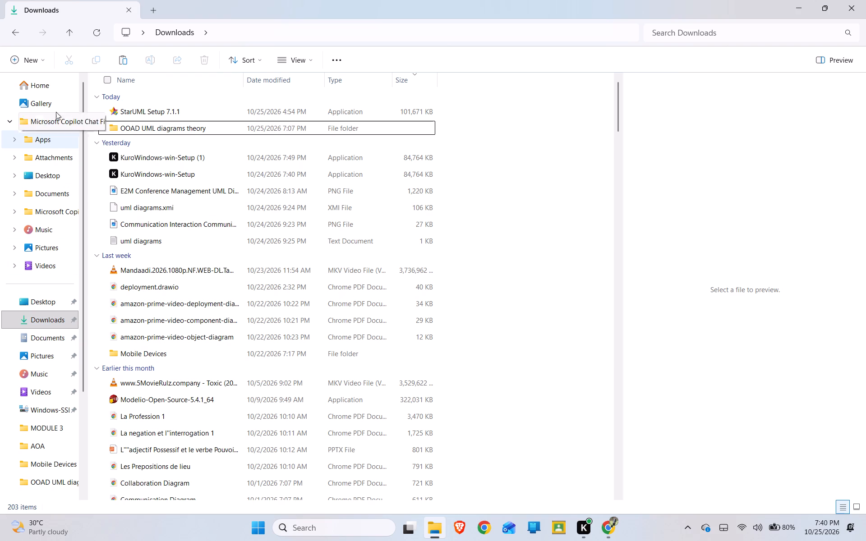
Examine the Component diagram image.drawio picture in the OOAD UML diagrams theory folder, and close the viewer.
{"action": "double_click", "coordinate": [145, 132]}
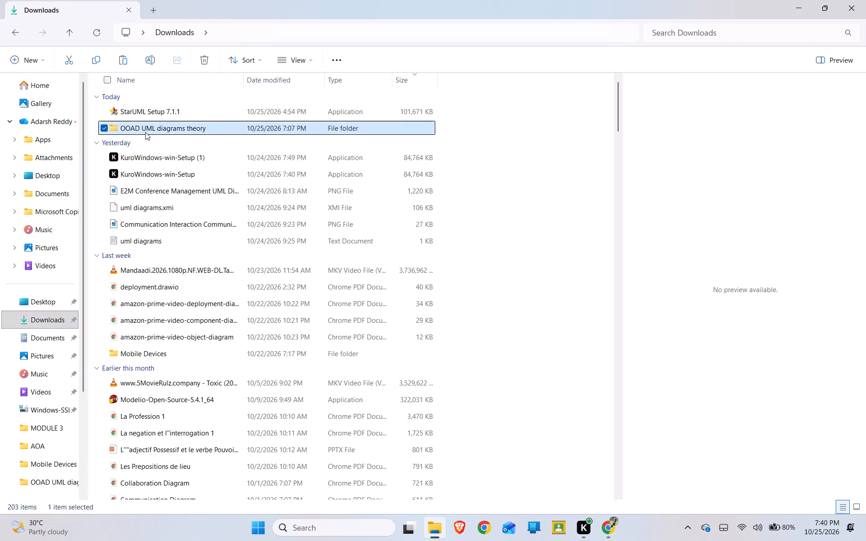
{"action": "double_click", "coordinate": [231, 116]}
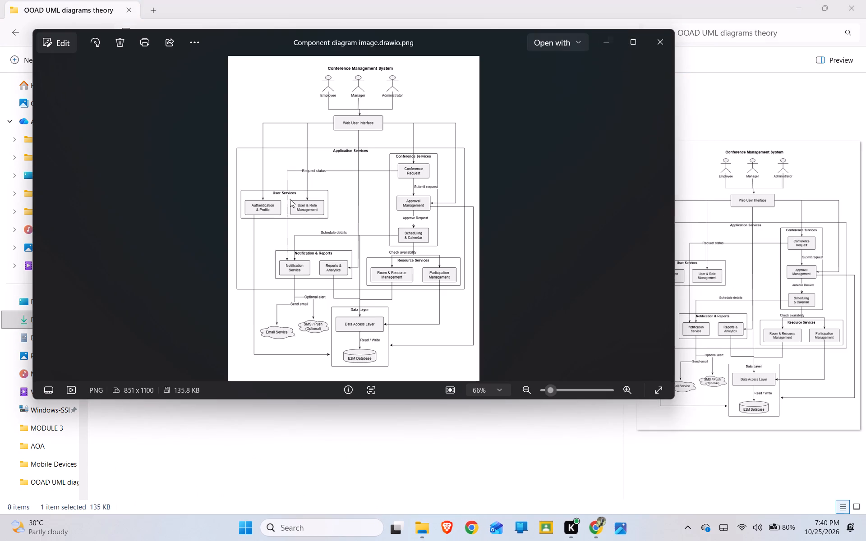
{"action": "scroll", "coordinate": [409, 224], "scroll_direction": "up", "scroll_amount": 4}
{"action": "scroll", "coordinate": [410, 223], "scroll_direction": "down", "scroll_amount": 3}
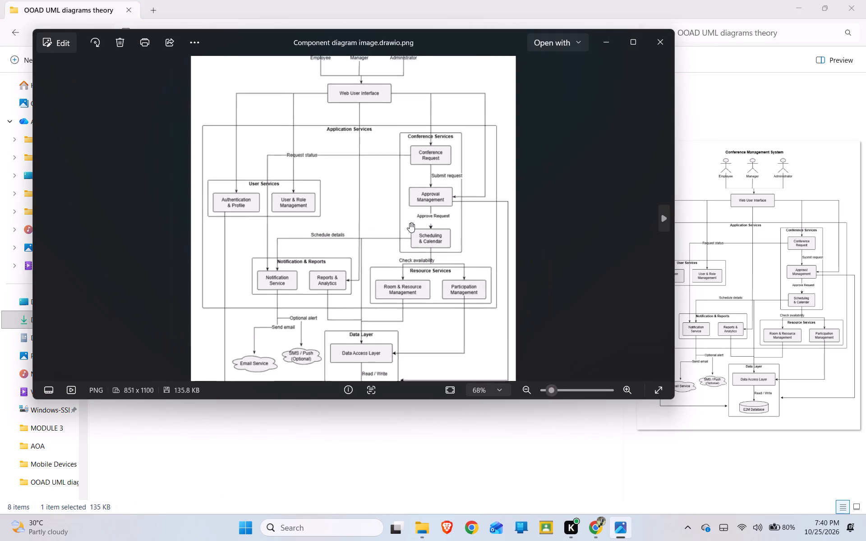
{"action": "scroll", "coordinate": [410, 223], "scroll_direction": "down", "scroll_amount": 4}
{"action": "left_click", "coordinate": [654, 33]}
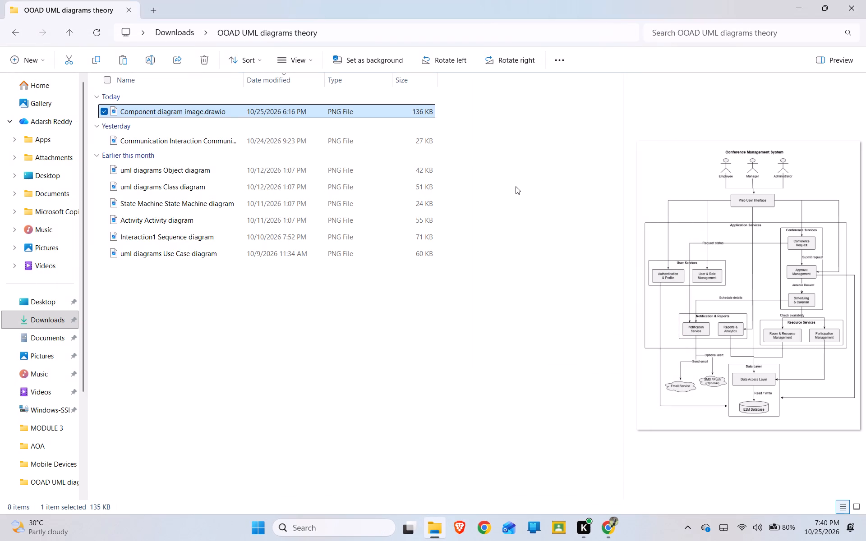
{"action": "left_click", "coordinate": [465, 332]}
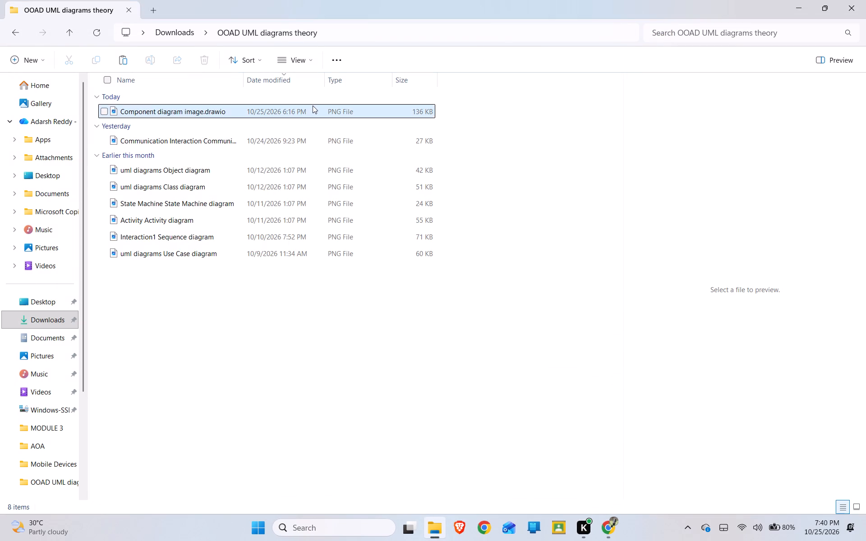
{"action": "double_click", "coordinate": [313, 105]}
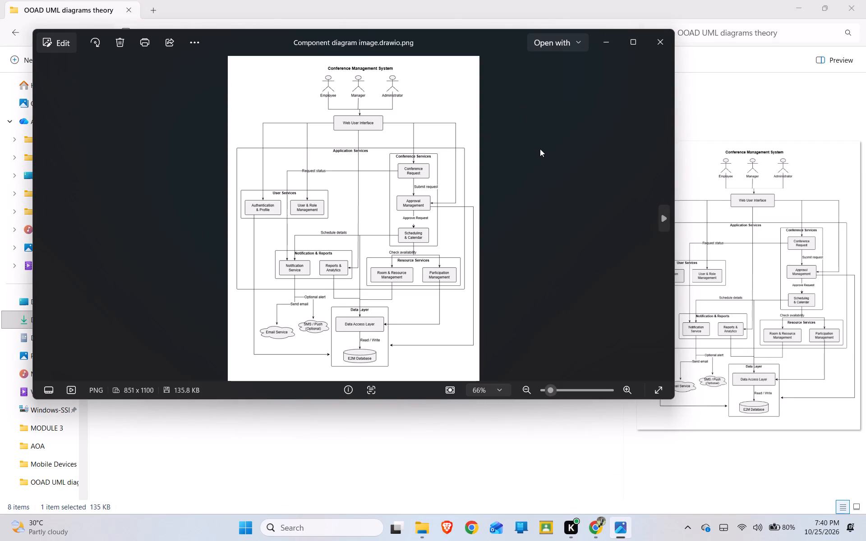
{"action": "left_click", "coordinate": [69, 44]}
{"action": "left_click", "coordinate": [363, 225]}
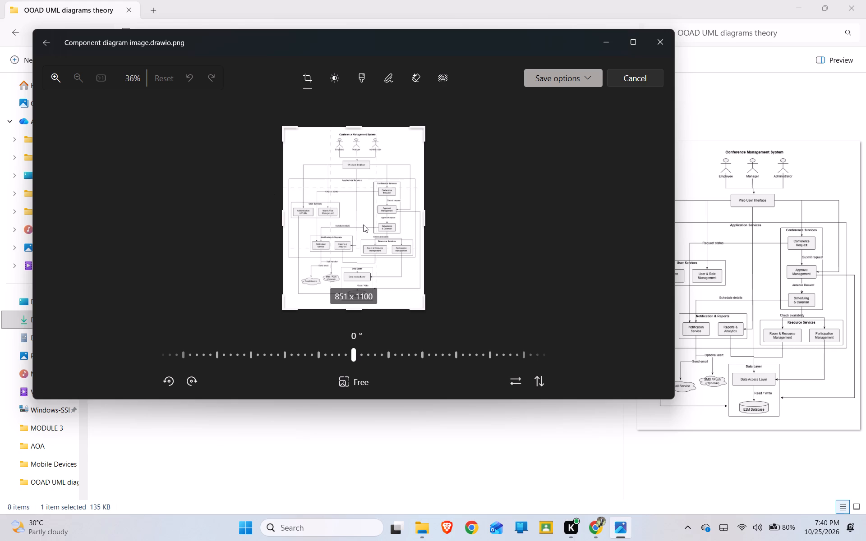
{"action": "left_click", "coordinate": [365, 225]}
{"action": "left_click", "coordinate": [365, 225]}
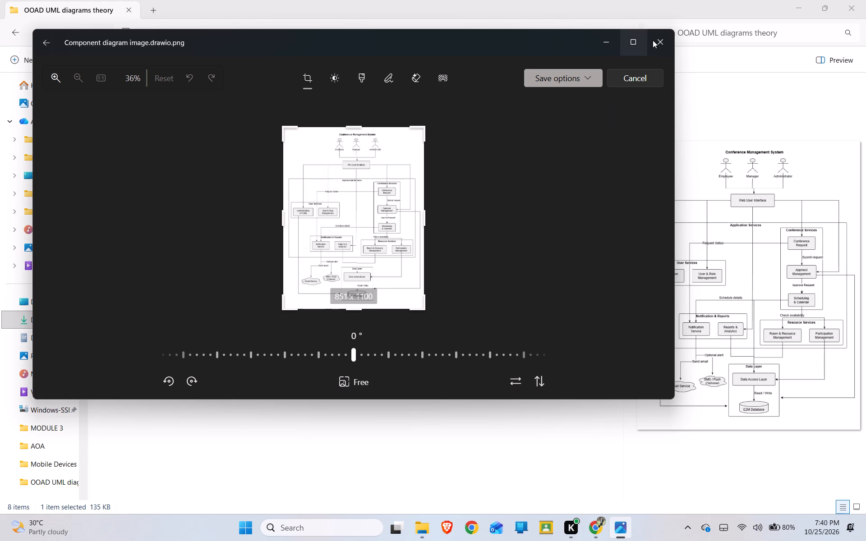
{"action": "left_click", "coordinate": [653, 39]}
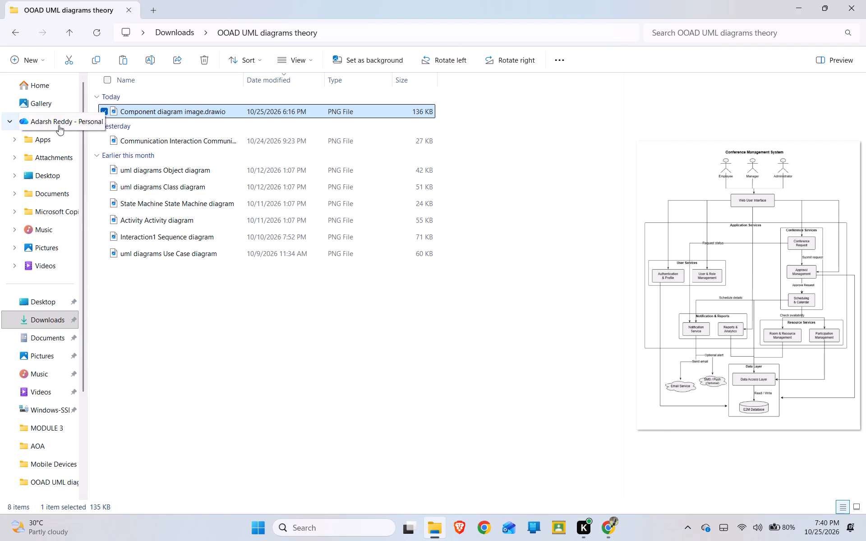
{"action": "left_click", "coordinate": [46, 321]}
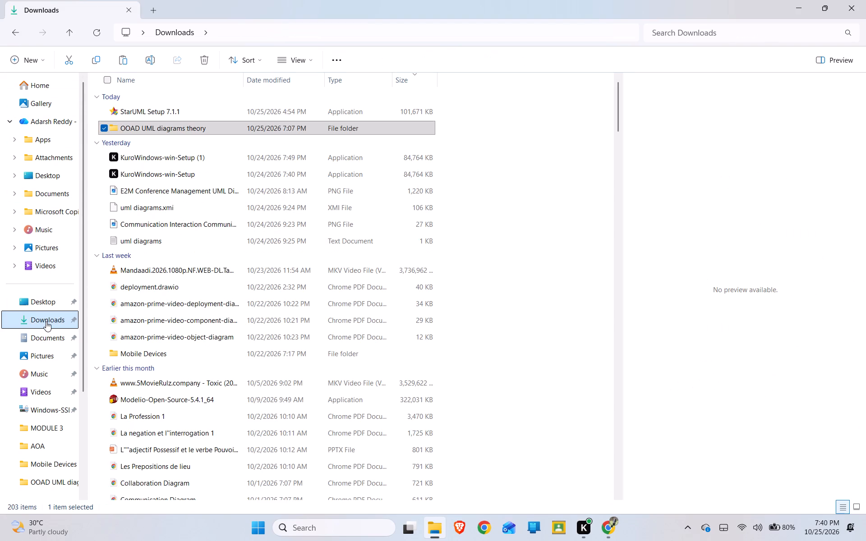
Switch to Chrome and save Component diagram.drawio, overwriting the externally modified file.
{"action": "left_click", "coordinate": [612, 527]}
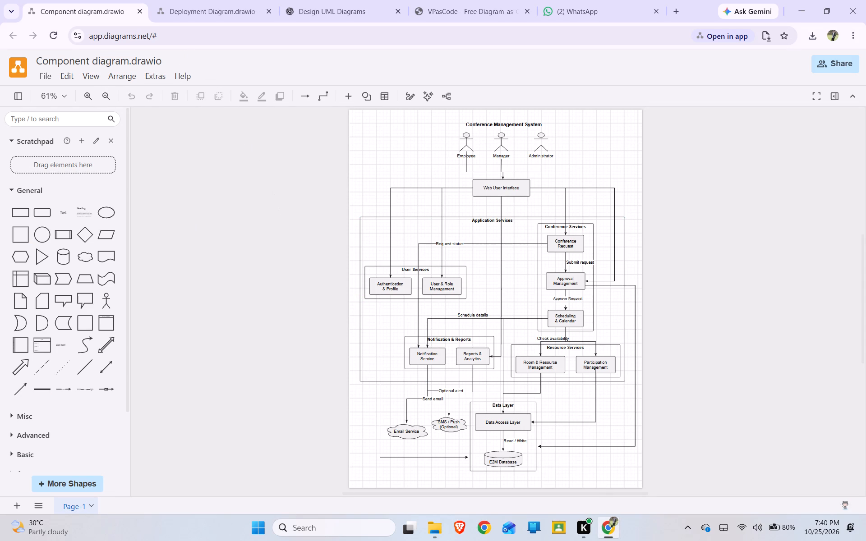
{"action": "left_click", "coordinate": [45, 75]}
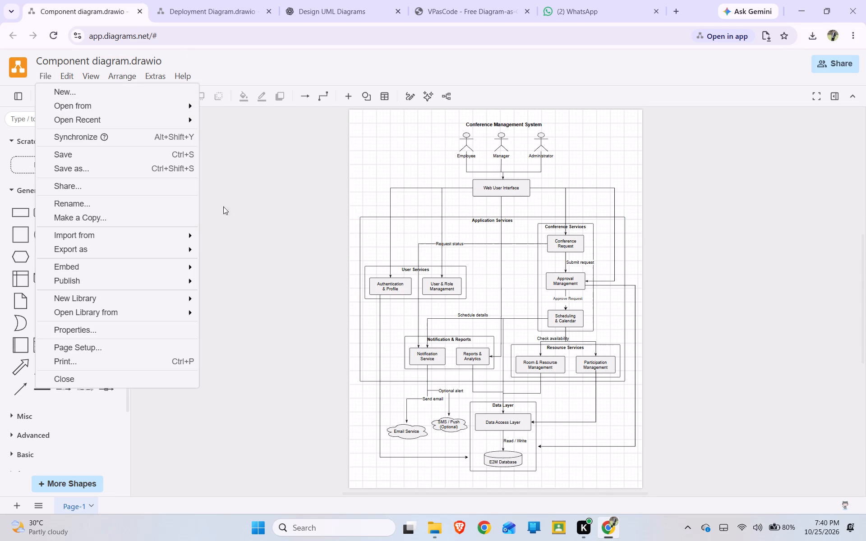
{"action": "left_click", "coordinate": [278, 235]}
{"action": "key", "text": "ctrl+s"}
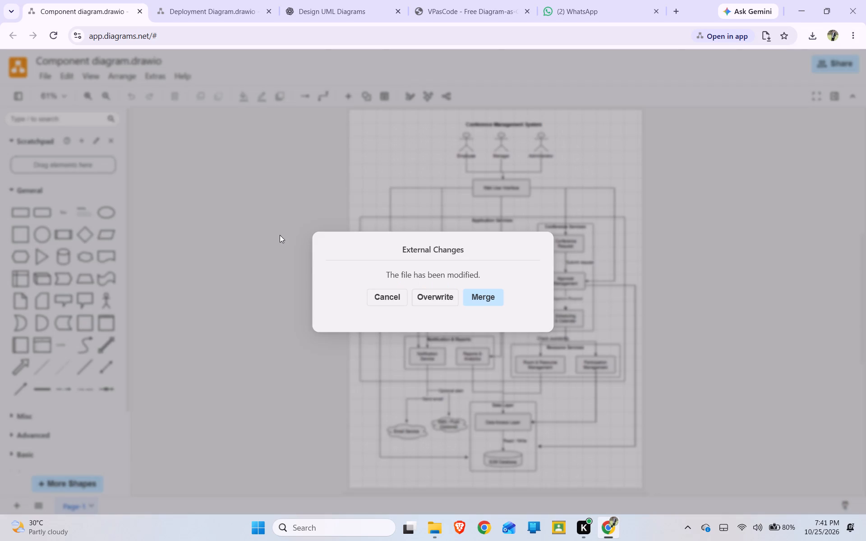
{"action": "left_click", "coordinate": [445, 295]}
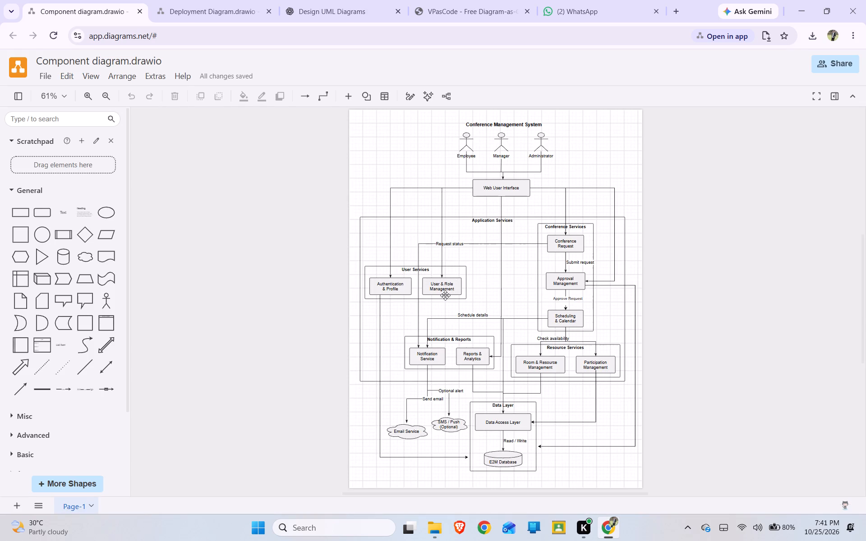
Switch to File Explorer and check the Downloads folder for the saved component diagram.
{"action": "left_click", "coordinate": [439, 536]}
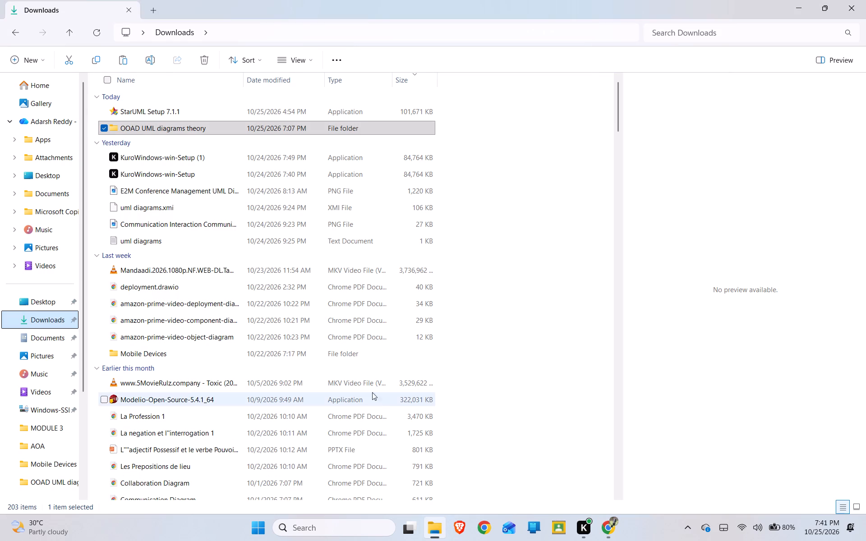
{"action": "left_click", "coordinate": [508, 219]}
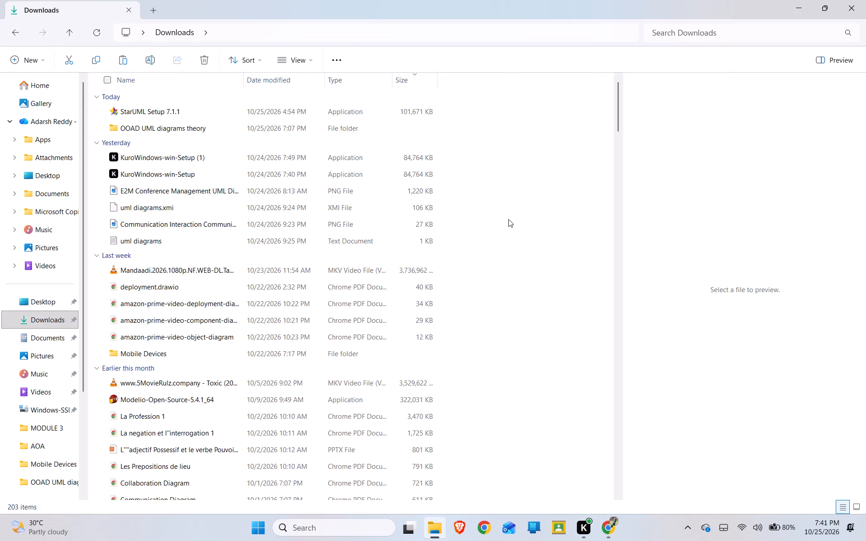
{"action": "left_click", "coordinate": [57, 325]}
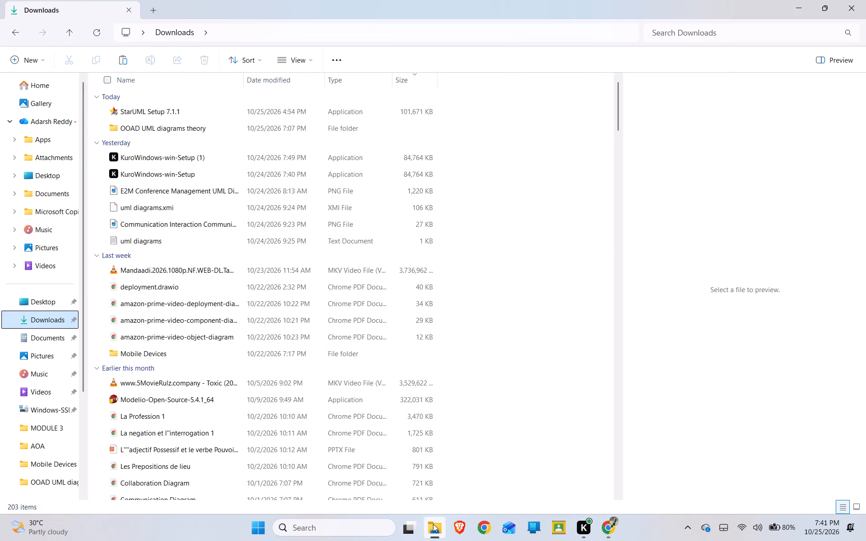
Switch to Chrome and save the component diagram as an XML file named Component diagram in the Downloads folder.
{"action": "left_click", "coordinate": [612, 540]}
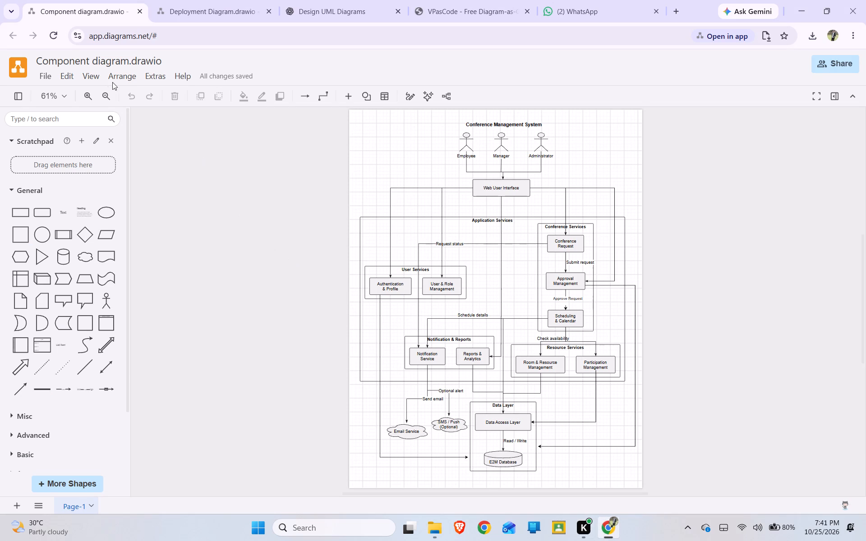
{"action": "left_click", "coordinate": [46, 70]}
{"action": "left_click", "coordinate": [116, 168]}
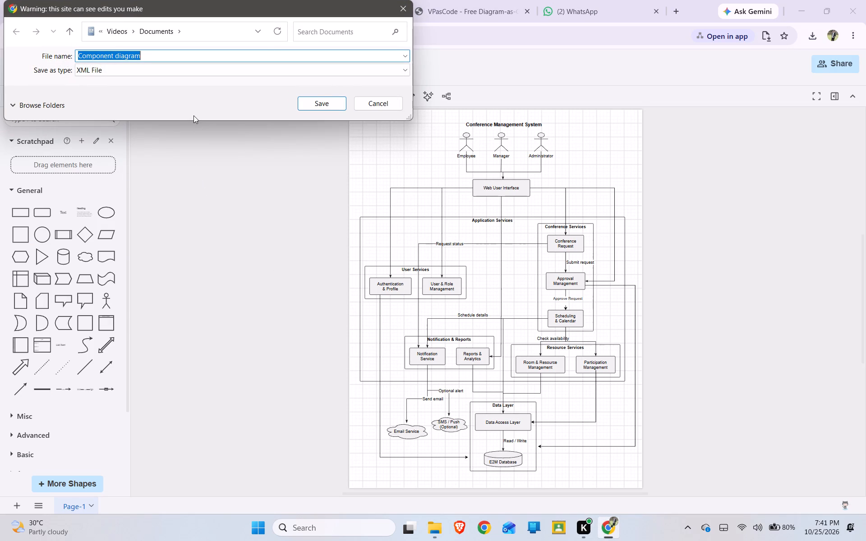
{"action": "left_click", "coordinate": [401, 73]}
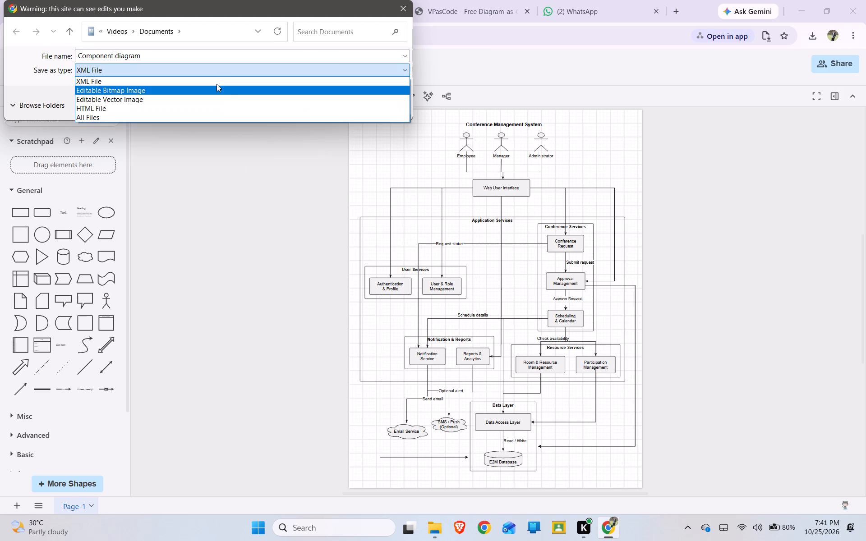
{"action": "left_click", "coordinate": [213, 79]}
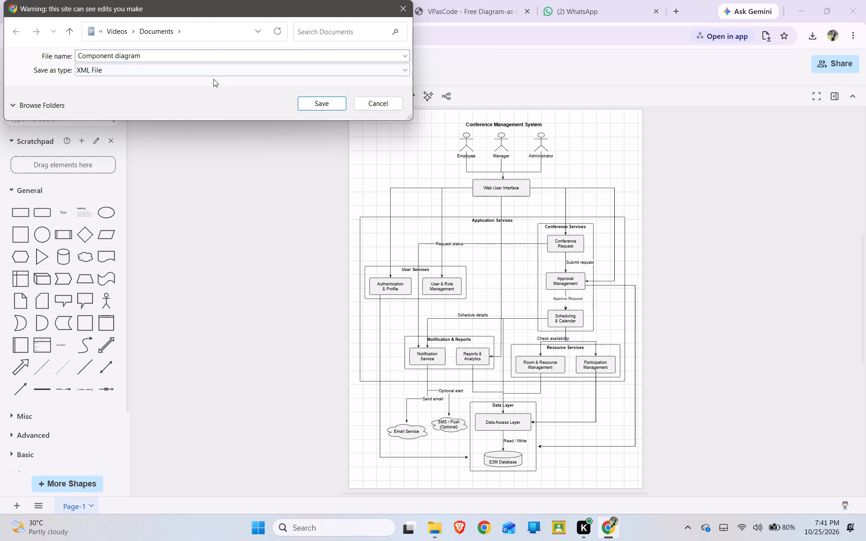
{"action": "left_click", "coordinate": [31, 103]}
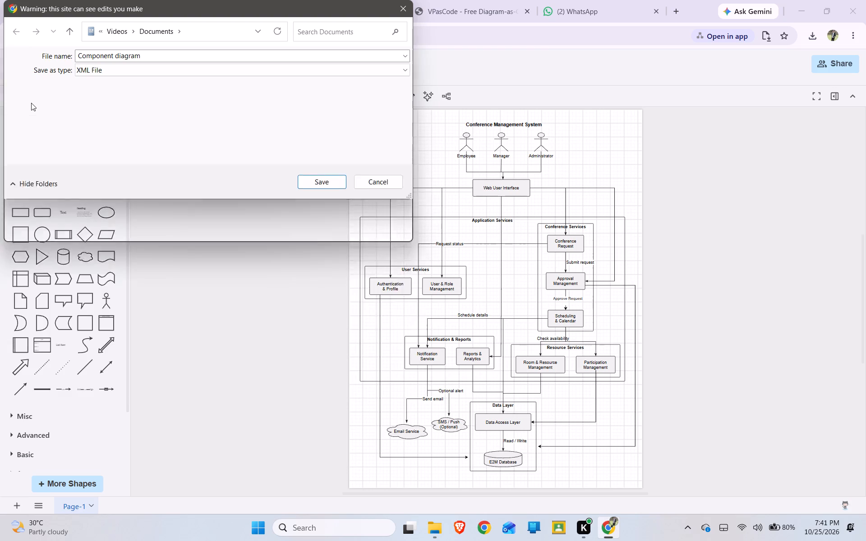
{"action": "left_click", "coordinate": [54, 132]}
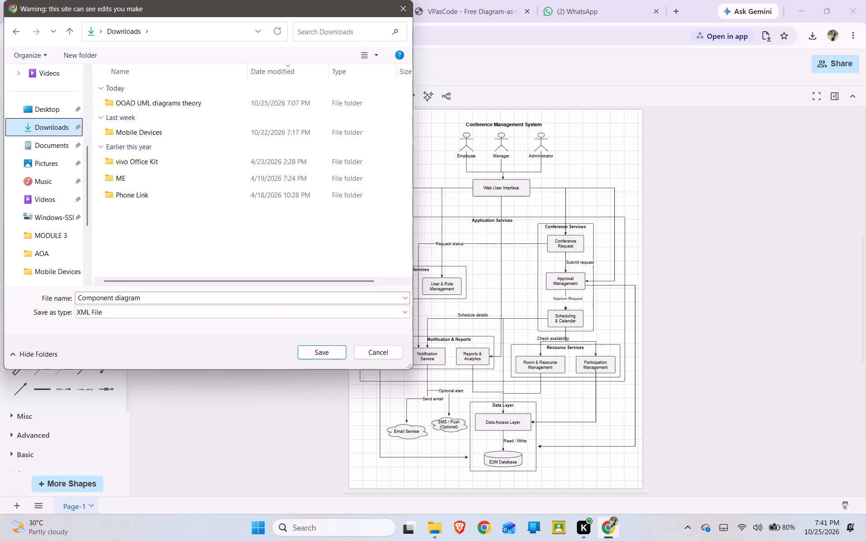
{"action": "double_click", "coordinate": [190, 99]}
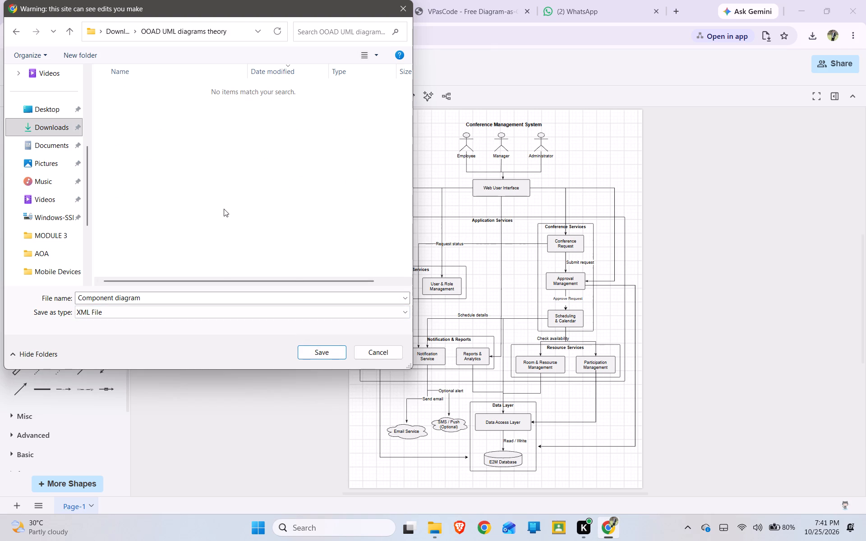
{"action": "left_click", "coordinate": [175, 162]}
{"action": "double_click", "coordinate": [46, 129]}
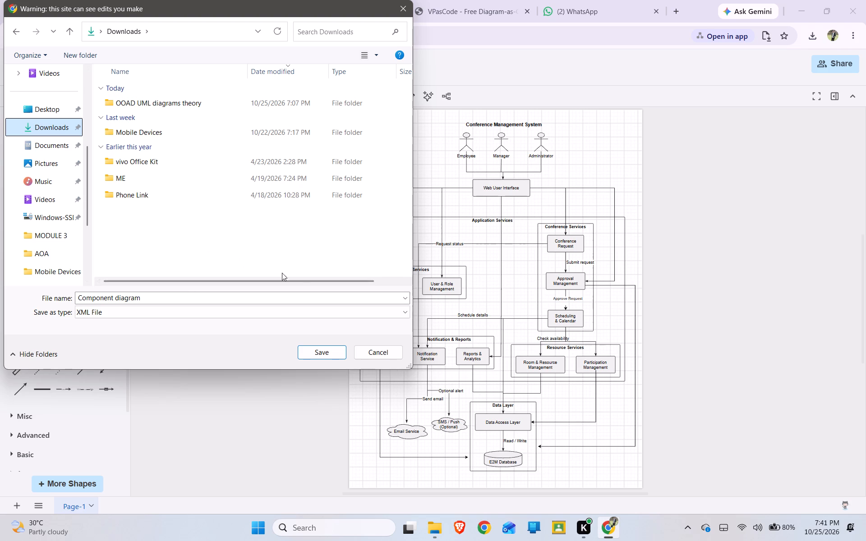
{"action": "left_click", "coordinate": [323, 348]}
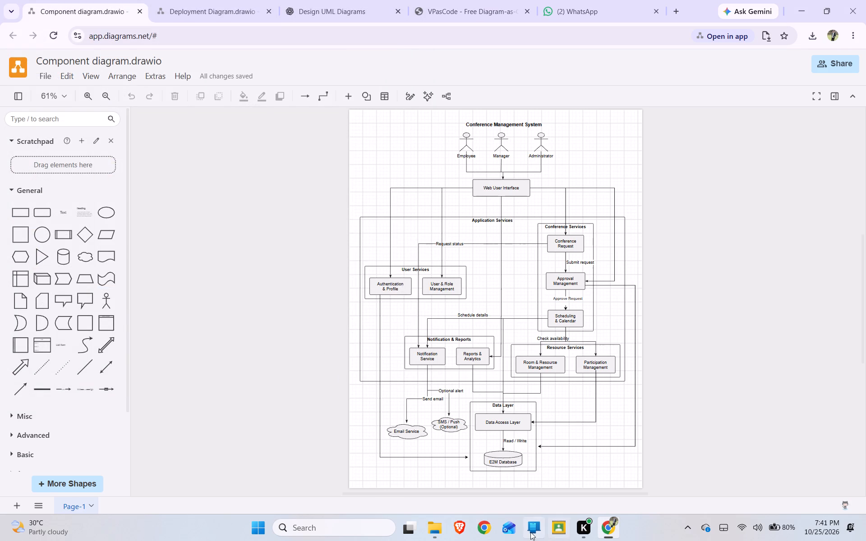
Open a separate Chrome window with the Person 1 profile and load draw.io in it.
{"action": "left_click", "coordinate": [483, 524]}
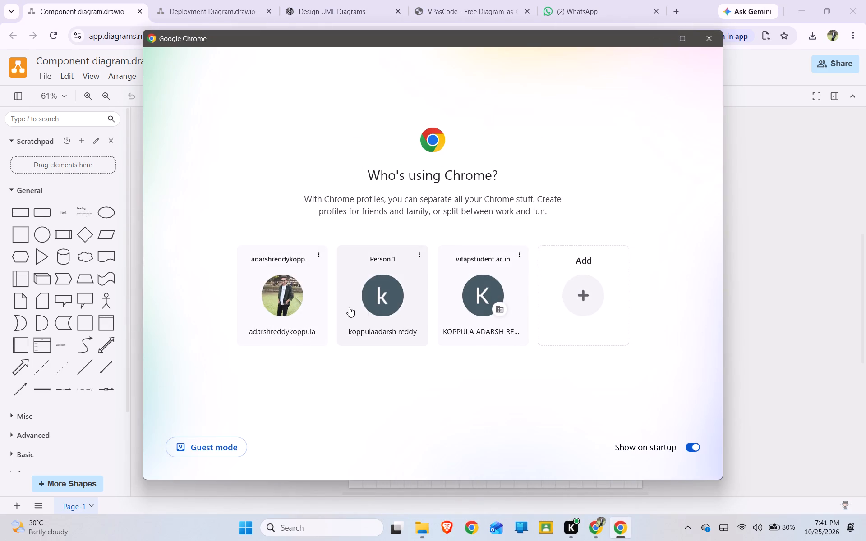
{"action": "left_click", "coordinate": [349, 307]}
{"action": "left_click", "coordinate": [278, 251]}
{"action": "left_click", "coordinate": [277, 280]}
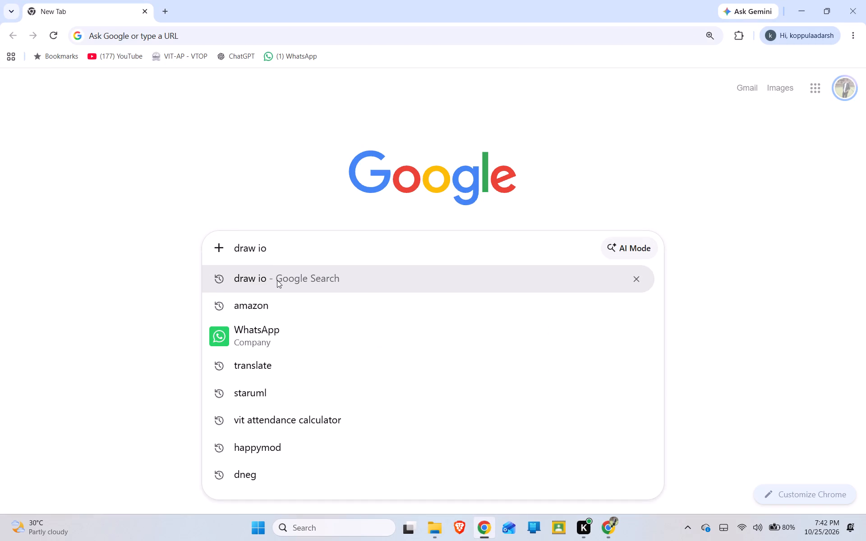
{"action": "left_click", "coordinate": [214, 218]}
{"action": "left_click", "coordinate": [213, 209]}
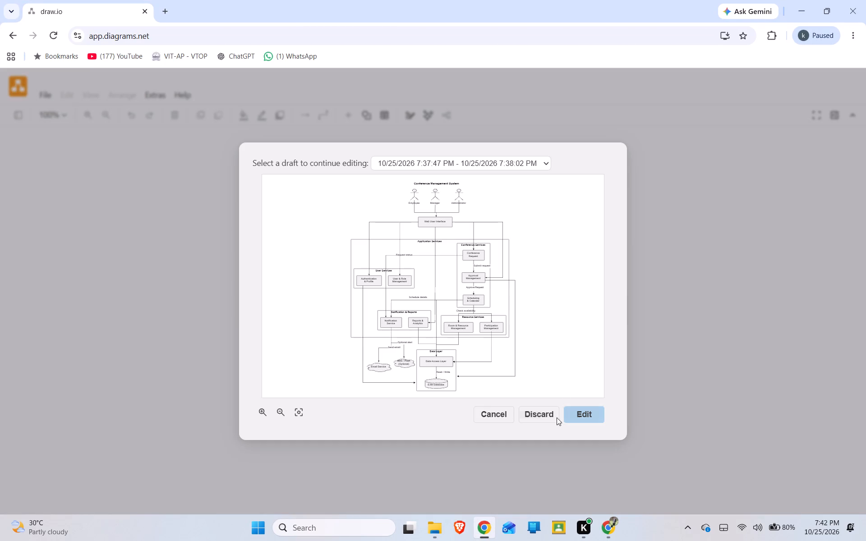
Discard the first two draw.io drafts and dismiss the remaining one to reach a blank diagram.
{"action": "left_click", "coordinate": [541, 416]}
{"action": "left_click", "coordinate": [423, 305]}
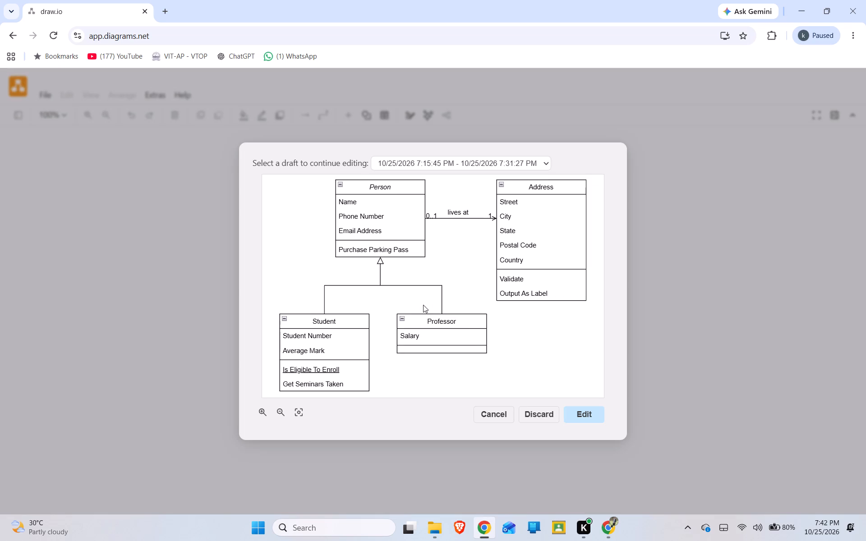
{"action": "left_click", "coordinate": [543, 410]}
{"action": "left_click", "coordinate": [428, 307]}
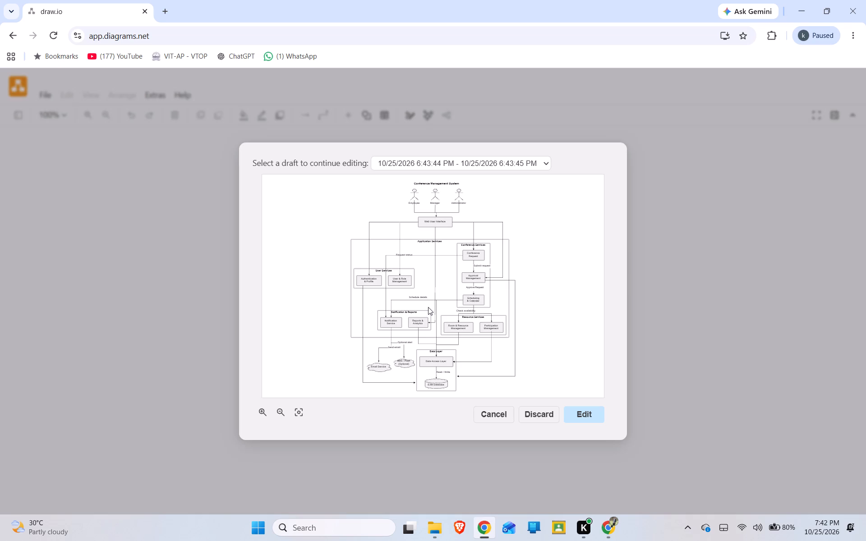
{"action": "left_click", "coordinate": [507, 406]}
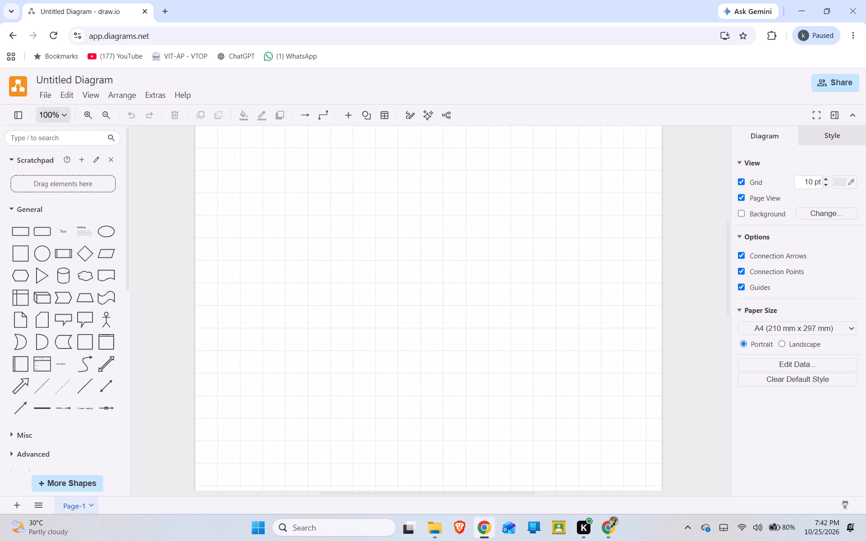
Import the Component diagram file from the device's Downloads folder into the blank diagram to check its contents.
{"action": "left_click", "coordinate": [57, 96]}
{"action": "left_click", "coordinate": [41, 96]}
{"action": "left_click", "coordinate": [41, 96]}
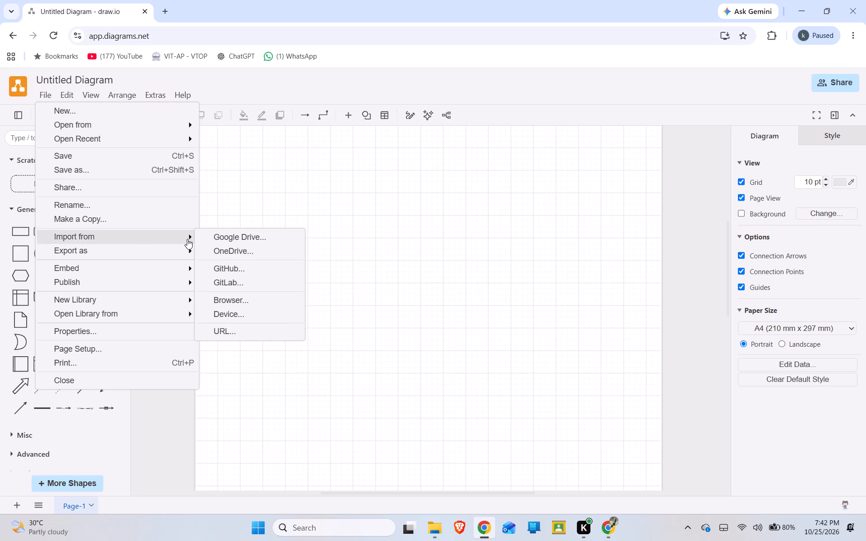
{"action": "left_click", "coordinate": [238, 317]}
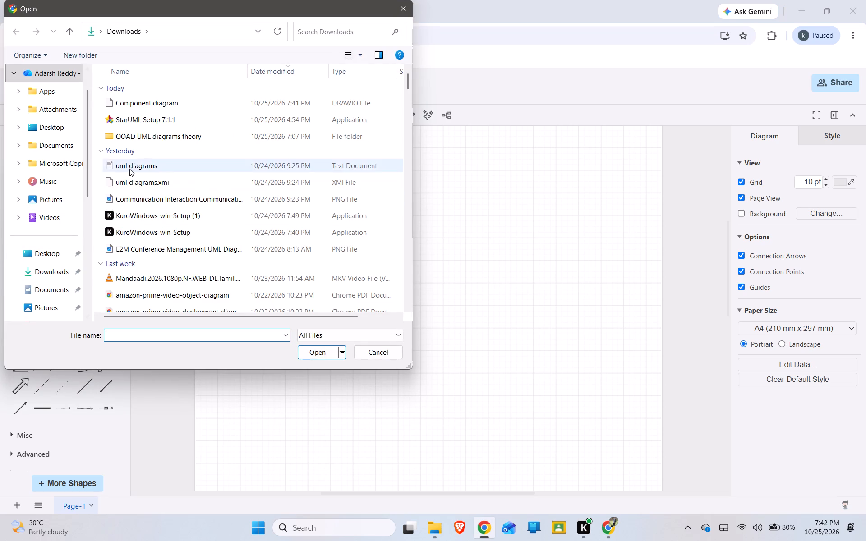
{"action": "left_click", "coordinate": [159, 93]}
{"action": "left_click", "coordinate": [171, 109]}
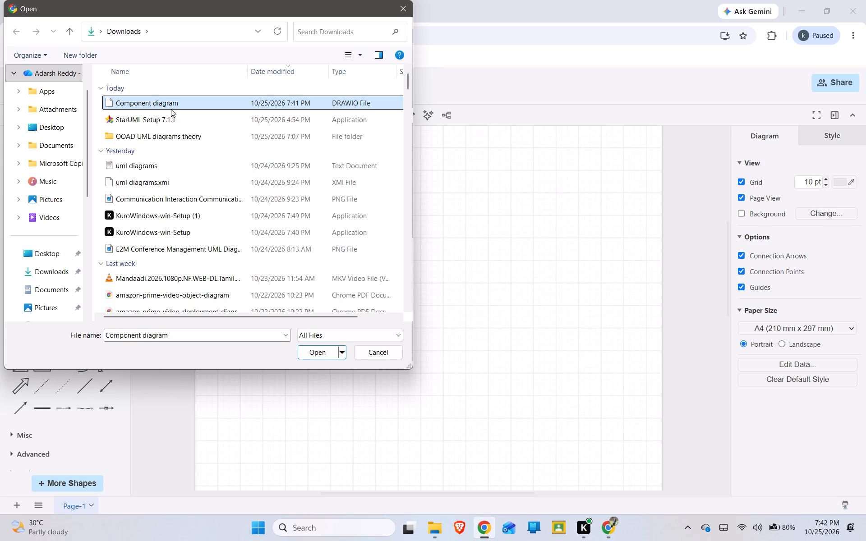
{"action": "left_click", "coordinate": [210, 104]}
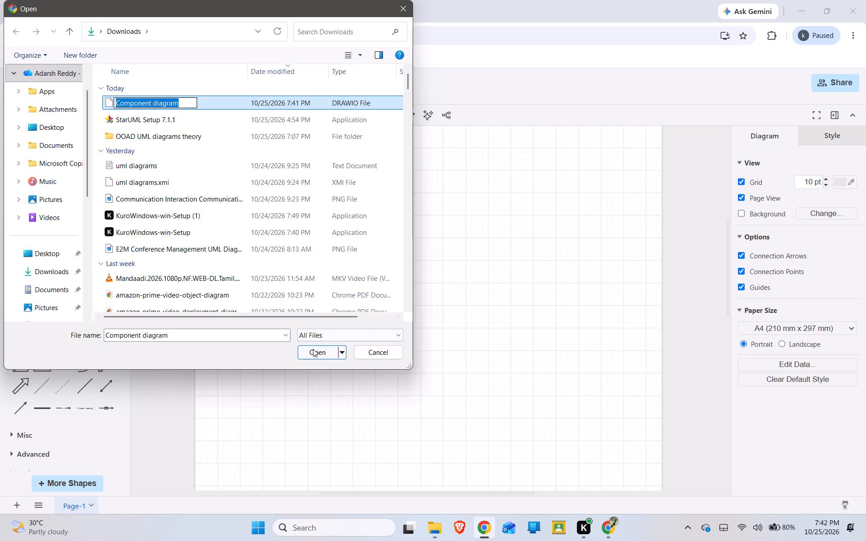
{"action": "left_click", "coordinate": [288, 102]}
{"action": "left_click", "coordinate": [310, 349]}
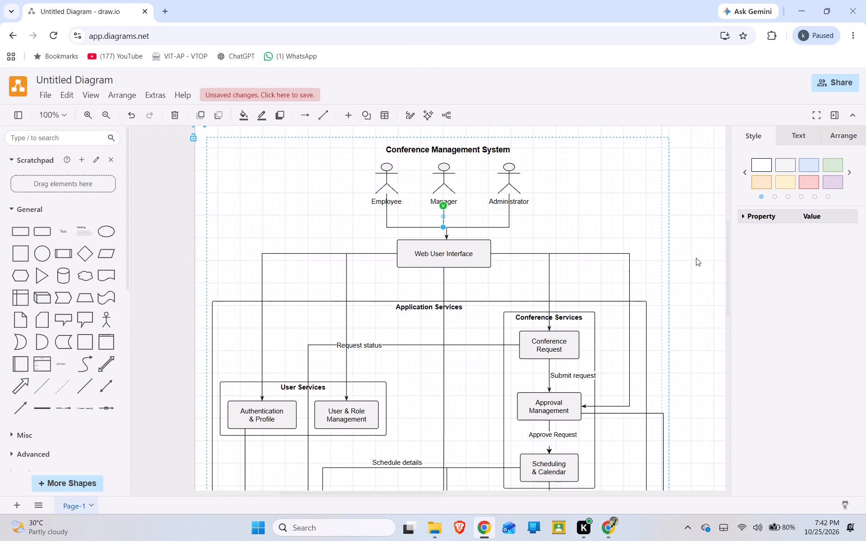
{"action": "left_click", "coordinate": [696, 258]}
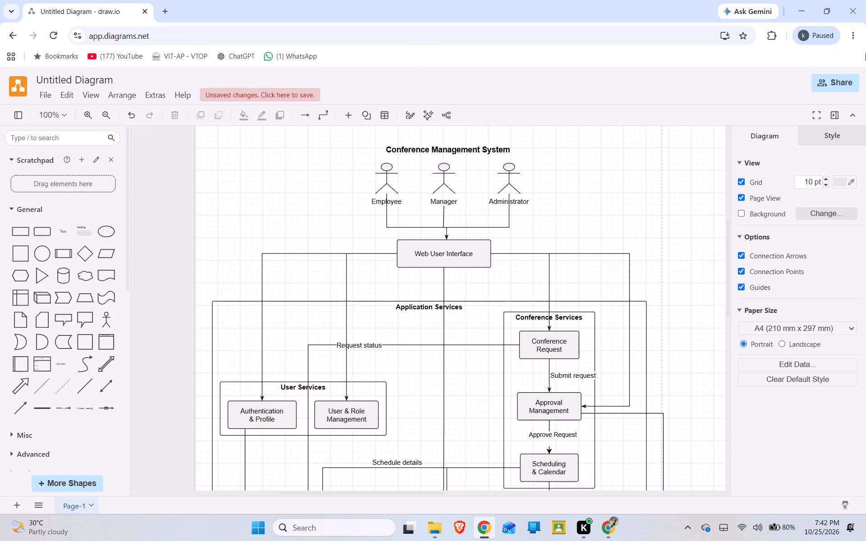
Close the Chrome window holding the imported Untitled Diagram and leave without saving it.
{"action": "left_click", "coordinate": [846, 14]}
{"action": "left_click", "coordinate": [484, 107]}
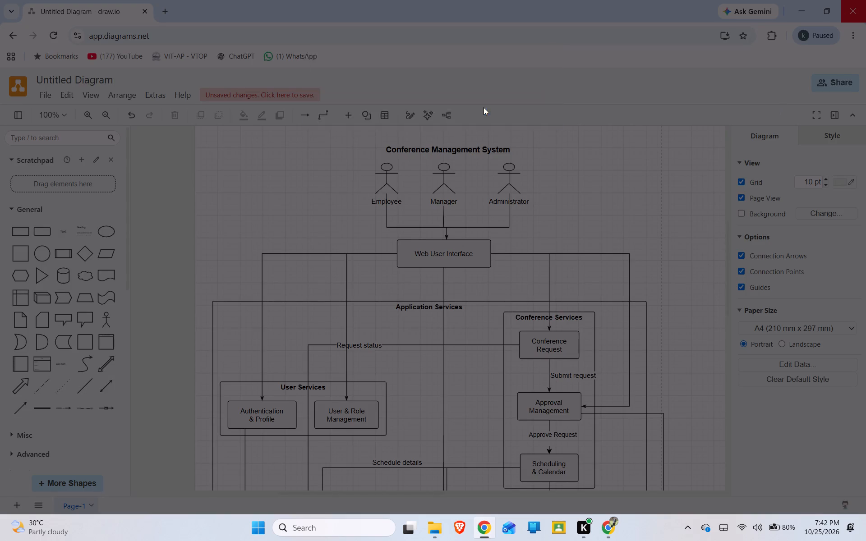
{"action": "left_click", "coordinate": [187, 204]}
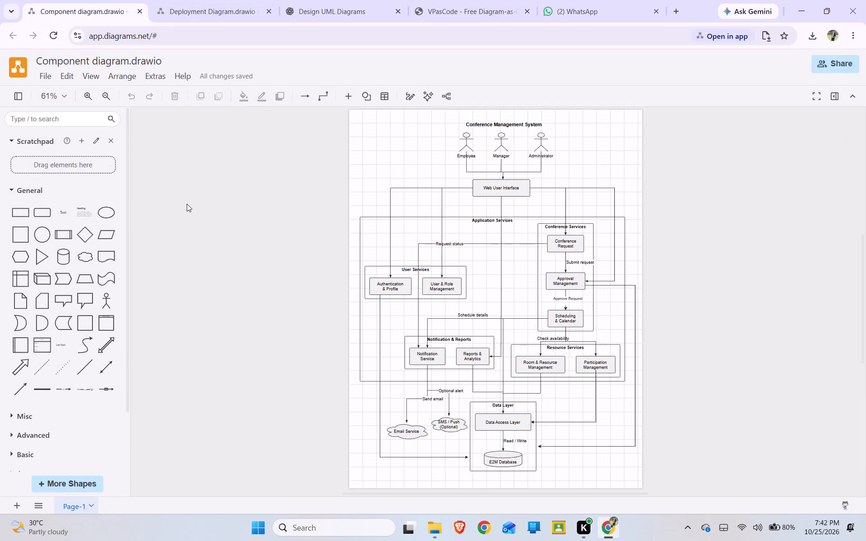
Return to the draw.io Chrome window and examine the Deployment Diagram's layout in fullscreen view.
{"action": "left_click", "coordinate": [611, 532]}
{"action": "left_click", "coordinate": [610, 524]}
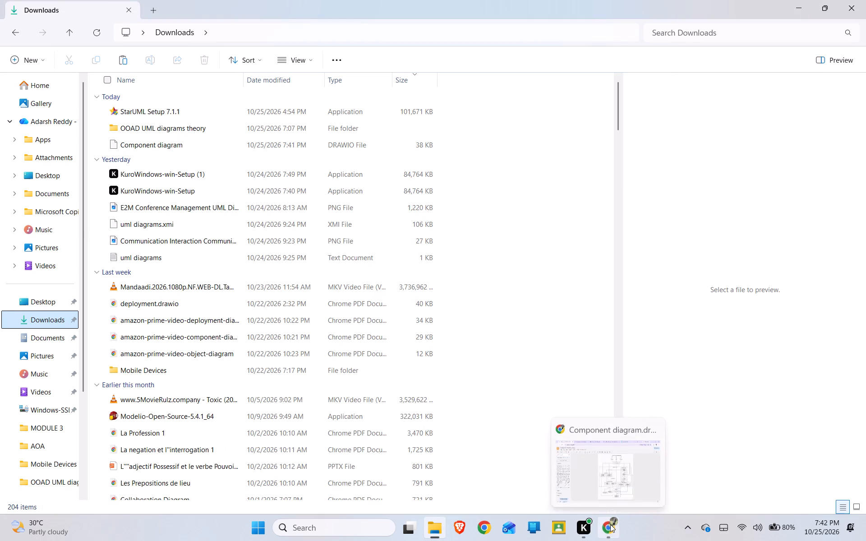
{"action": "left_click", "coordinate": [206, 5]}
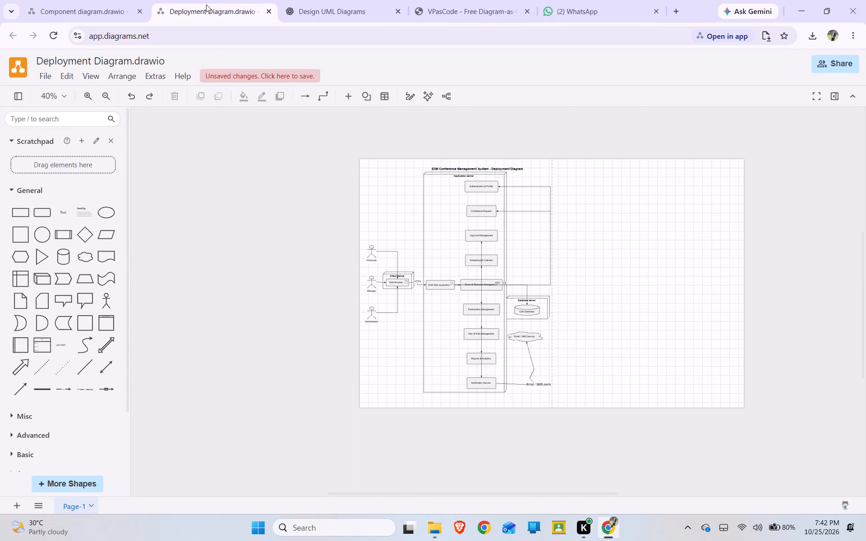
{"action": "scroll", "coordinate": [360, 238], "scroll_direction": "up", "scroll_amount": 3}
{"action": "scroll", "coordinate": [421, 223], "scroll_direction": "up", "scroll_amount": 3}
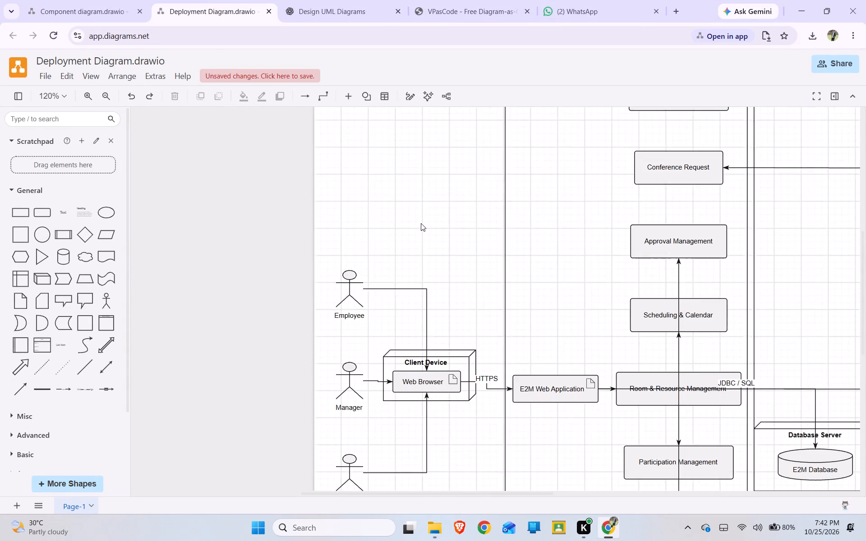
{"action": "scroll", "coordinate": [571, 311], "scroll_direction": "down", "scroll_amount": 3}
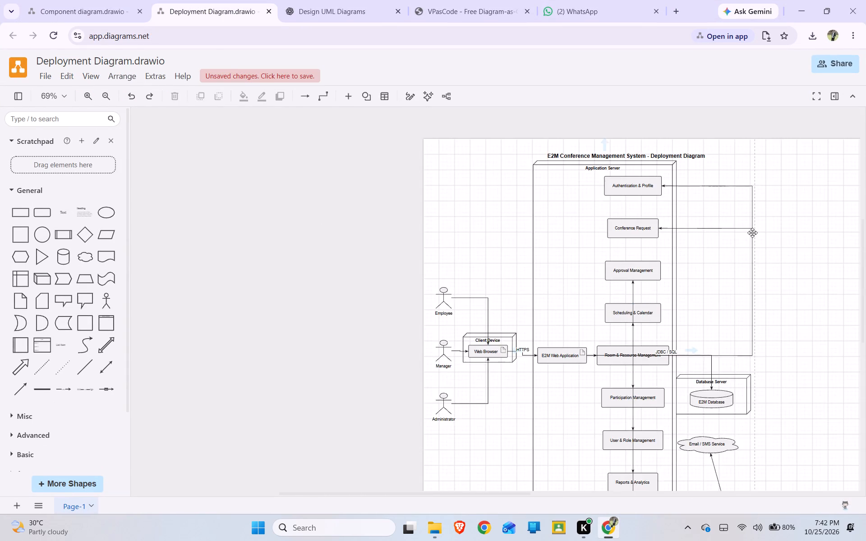
{"action": "scroll", "coordinate": [754, 231], "scroll_direction": "up", "scroll_amount": 2}
{"action": "left_click", "coordinate": [820, 97]}
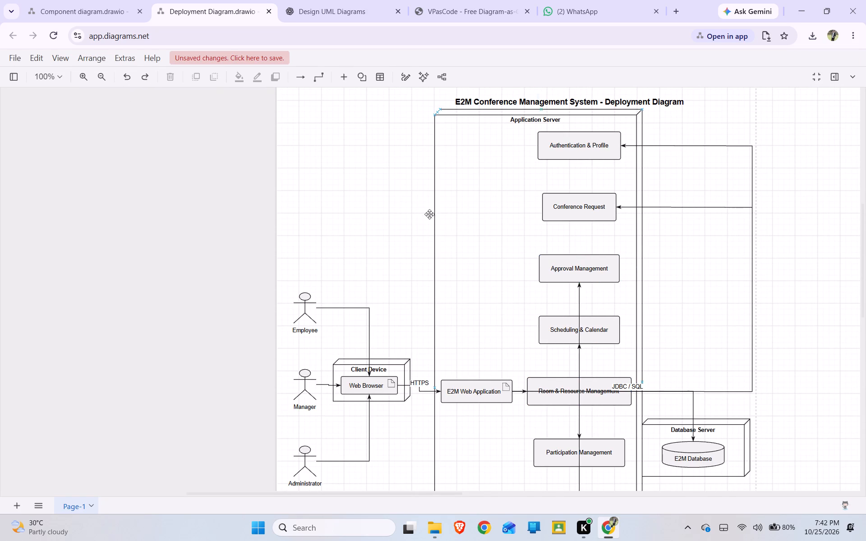
Undo the latest rerouting changes to the Email / SMS alerts connector in the Deployment Diagram.
{"action": "key", "text": "ctrl+z"}
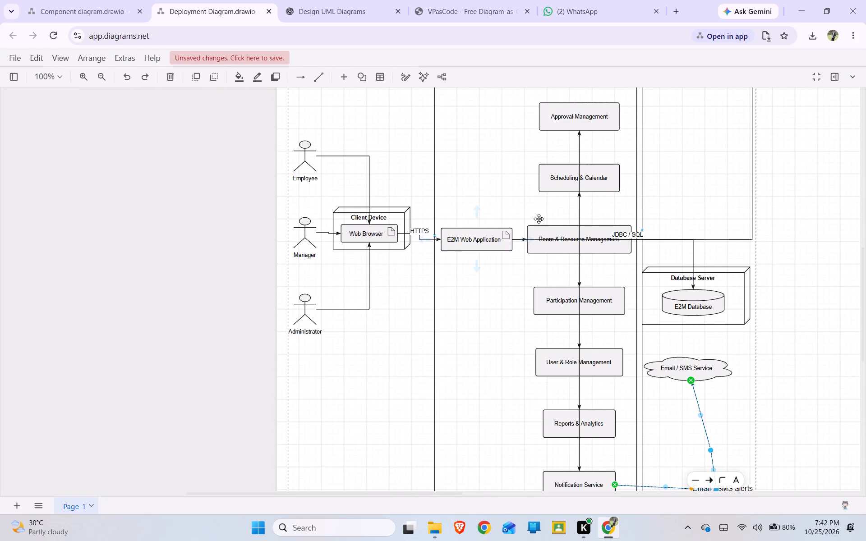
{"action": "scroll", "coordinate": [526, 201], "scroll_direction": "up", "scroll_amount": 2}
{"action": "key", "text": "ctrl+z"}
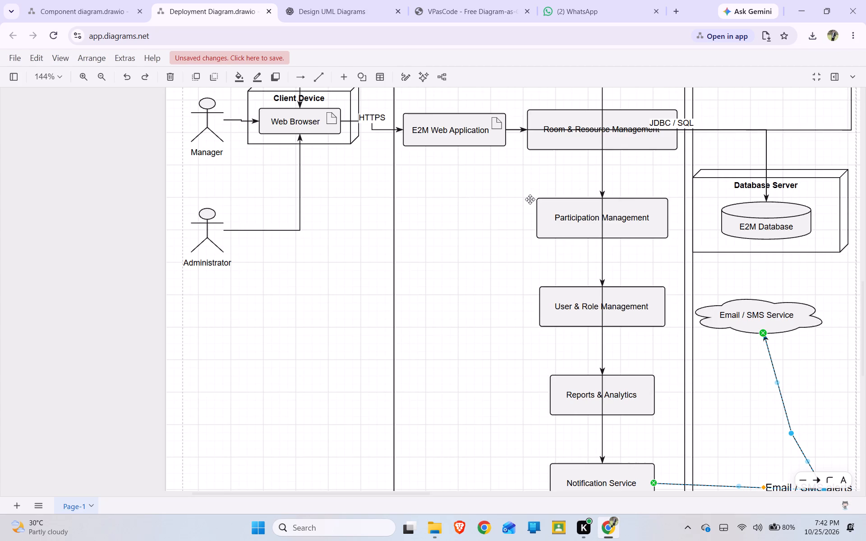
{"action": "key", "text": "ctrl+z"}
{"action": "key", "text": "ctrl+z"}
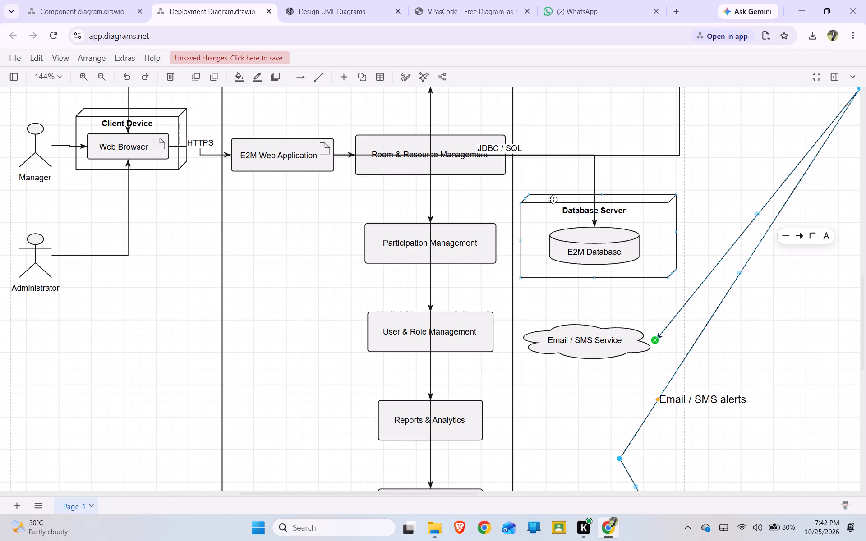
{"action": "key", "text": "ctrl+z"}
{"action": "scroll", "coordinate": [553, 199], "scroll_direction": "up", "scroll_amount": 6, "text": "ctrl"}
{"action": "scroll", "coordinate": [554, 199], "scroll_direction": "down", "scroll_amount": 15}
{"action": "scroll", "coordinate": [579, 104], "scroll_direction": "up", "scroll_amount": 6}
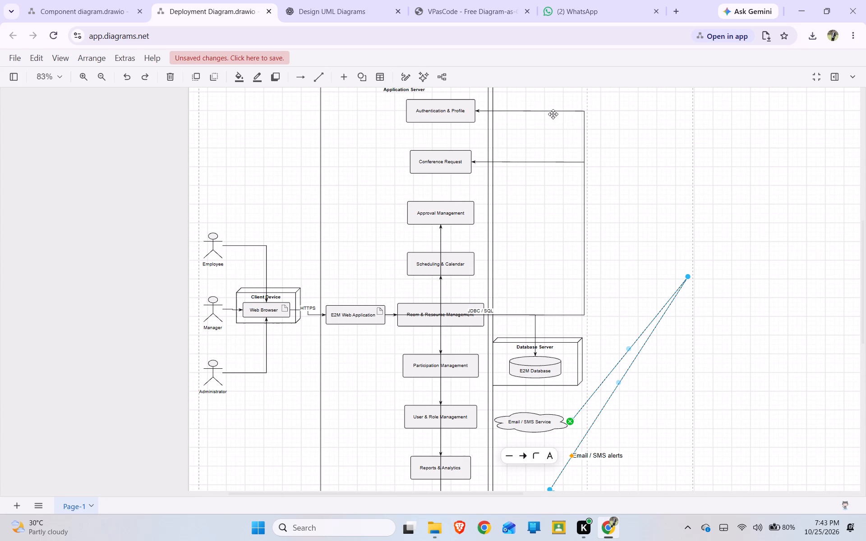
Undo all manual layout edits of the Deployment Diagram, restore the originally inserted diagram, and delete all its shapes from the page.
{"action": "key", "text": "ctrl+z"}
{"action": "key", "text": "ctrl+z"}
{"action": "key", "text": "ctrl+z"}
{"action": "key", "text": "ctrl+z"}
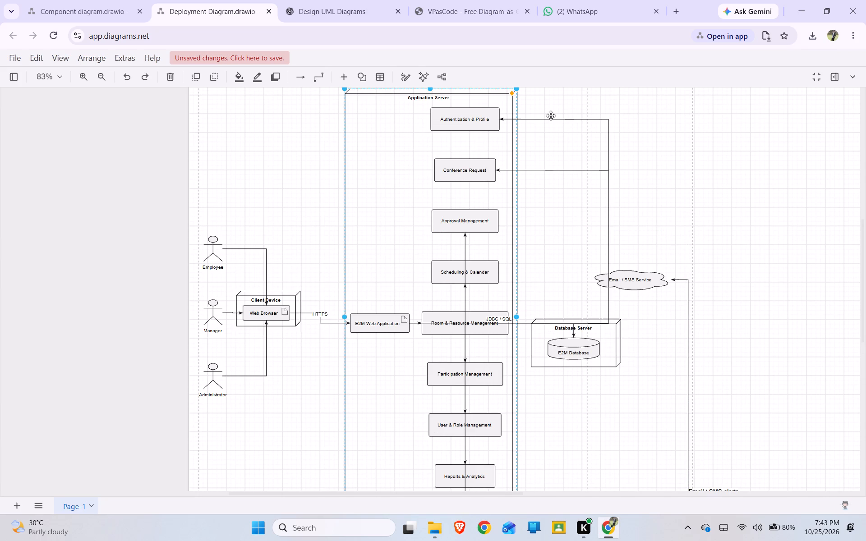
{"action": "key", "text": "ctrl+z"}
{"action": "key", "text": "ctrl+z"}
{"action": "key", "text": "ctrl+z"}
{"action": "key", "text": "ctrl+z"}
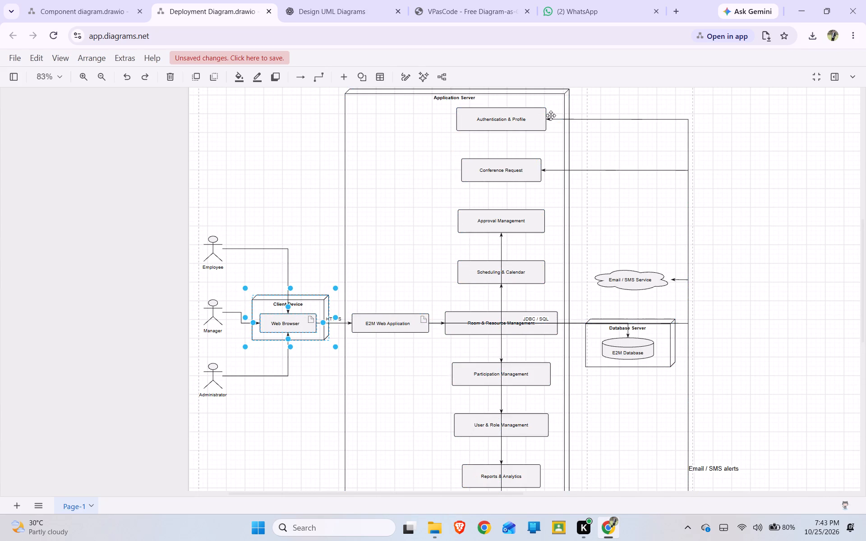
{"action": "key", "text": "ctrl+z"}
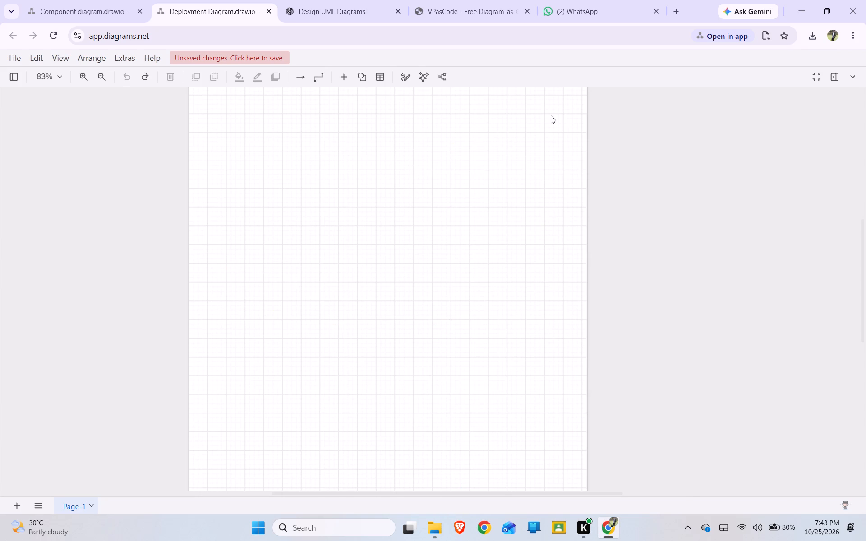
{"action": "key", "text": "ctrl+y"}
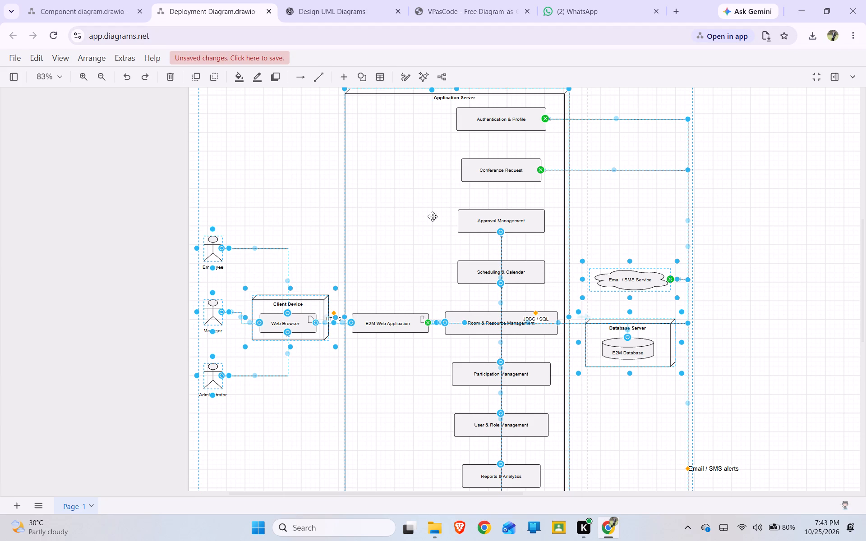
{"action": "key", "text": "Delete"}
Start an advanced PlantUML insertion on the empty page and clear the sample code from its editor.
{"action": "left_click", "coordinate": [99, 57]}
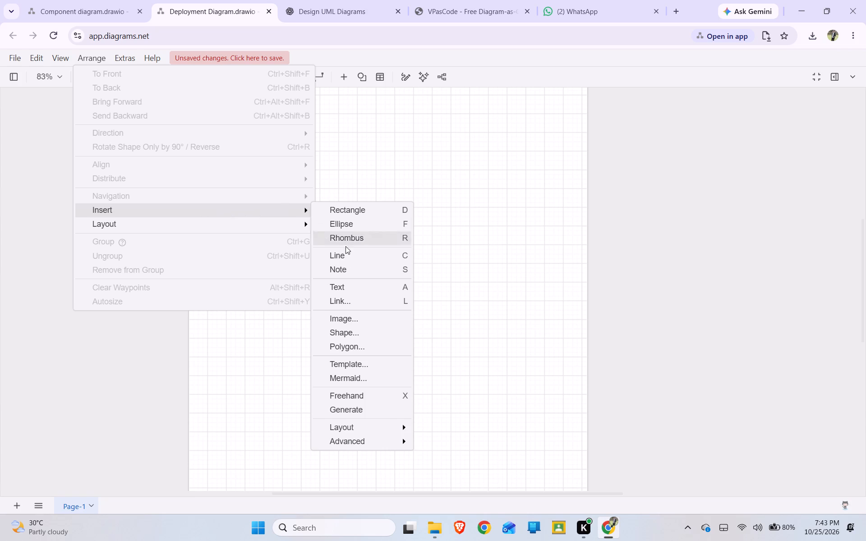
{"action": "left_click", "coordinate": [391, 439]}
{"action": "left_click", "coordinate": [439, 454]}
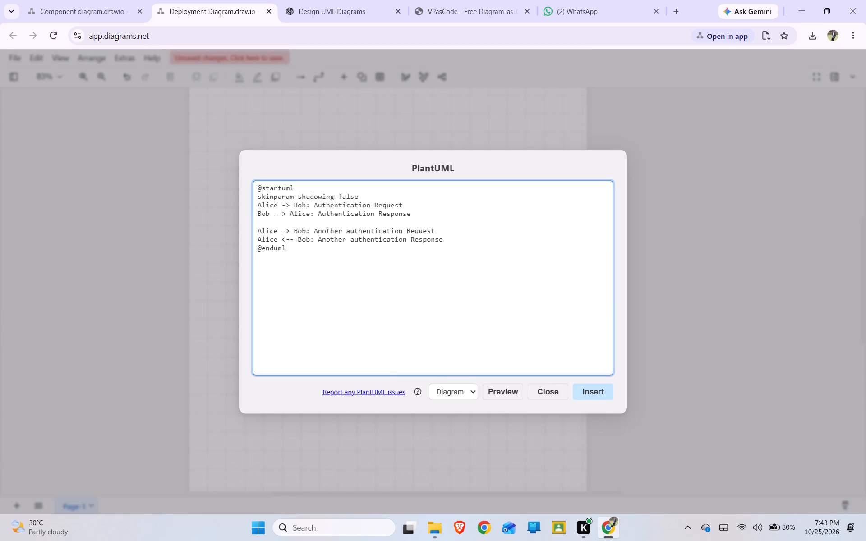
{"action": "left_click", "coordinate": [433, 329]}
{"action": "key", "text": "ctrl+a"}
{"action": "key", "text": "BackSpace"}
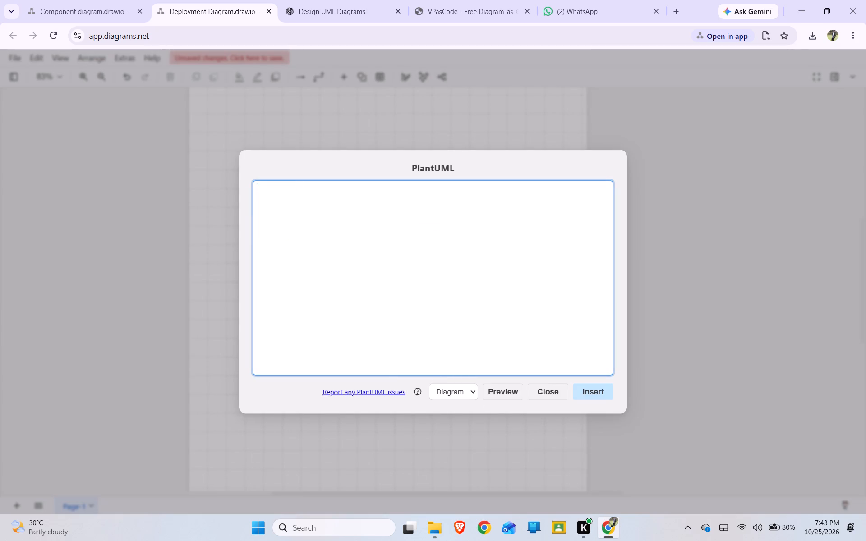
{"action": "key", "text": "ctrl+v"}
{"action": "key", "text": "ctrl+v"}
Copy the complete deployment diagram code from VPasCode and insert it as a PlantUML diagram in the draw.io Deployment Diagram.
{"action": "left_click", "coordinate": [484, 0]}
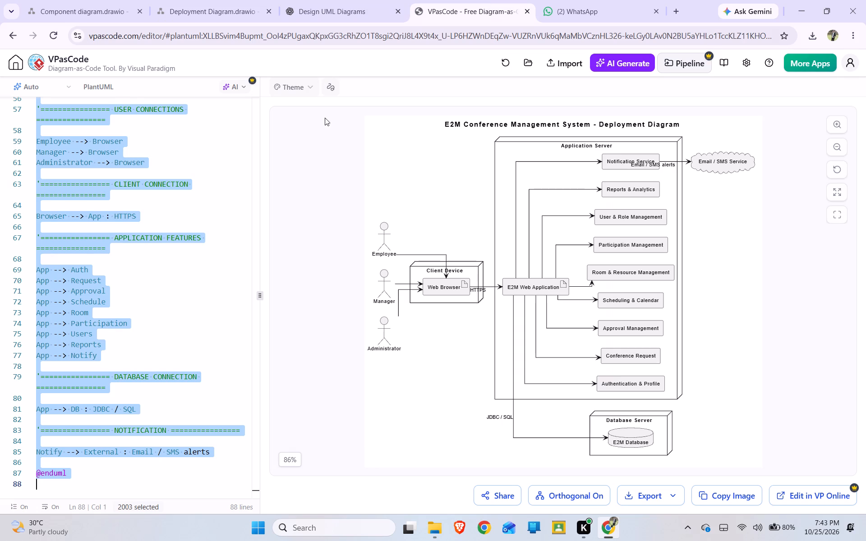
{"action": "left_click", "coordinate": [154, 282]}
{"action": "left_click", "coordinate": [154, 282]}
{"action": "key", "text": "ctrl+a"}
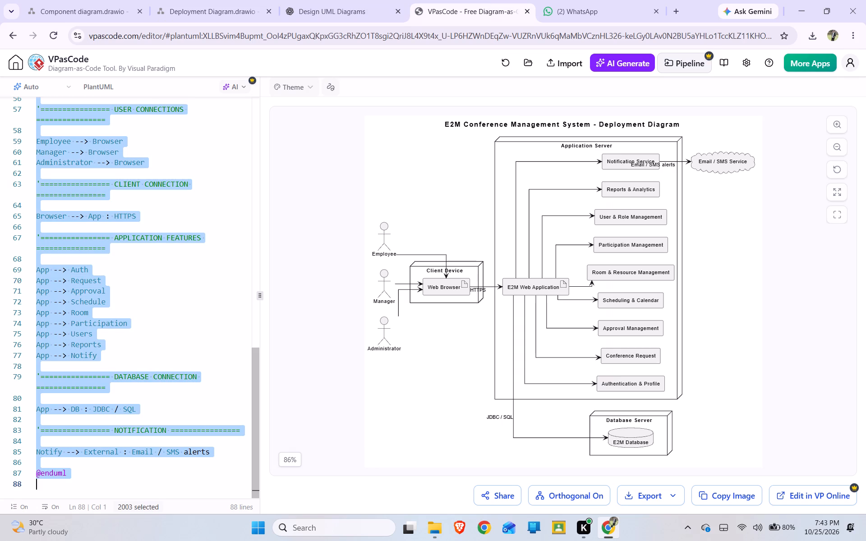
{"action": "key", "text": "ctrl+c"}
{"action": "left_click", "coordinate": [183, 0]}
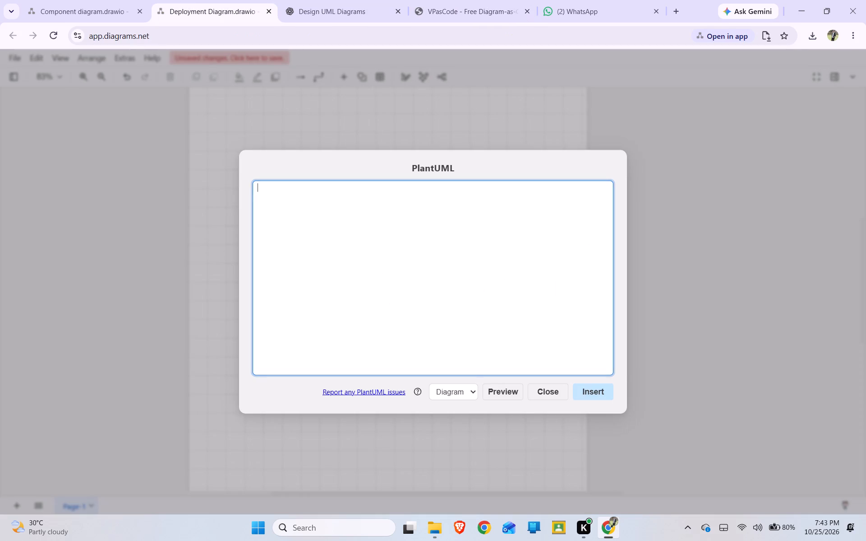
{"action": "key", "text": "ctrl+v"}
{"action": "left_click", "coordinate": [604, 393]}
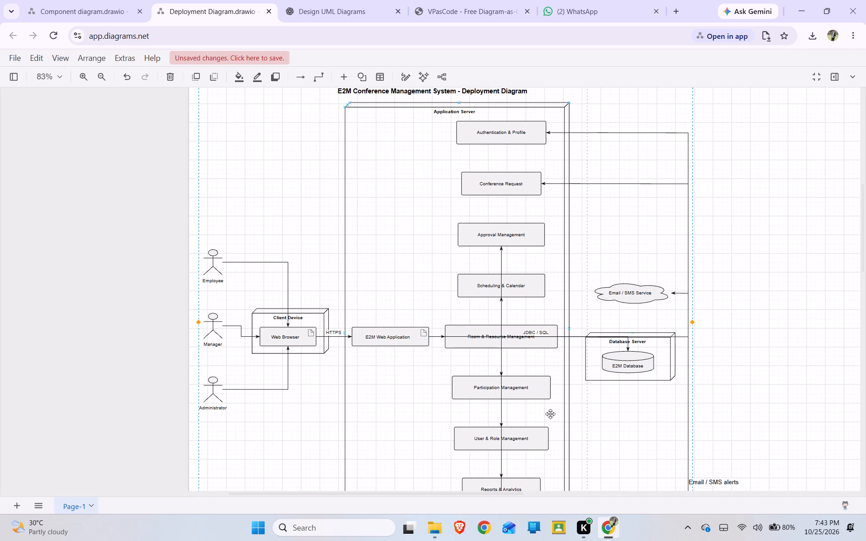
Reroute the E2M Web Application connectors to Approval Management and Scheduling & Calendar so they leave its top and enter each module's left side.
{"action": "left_click", "coordinate": [504, 264]}
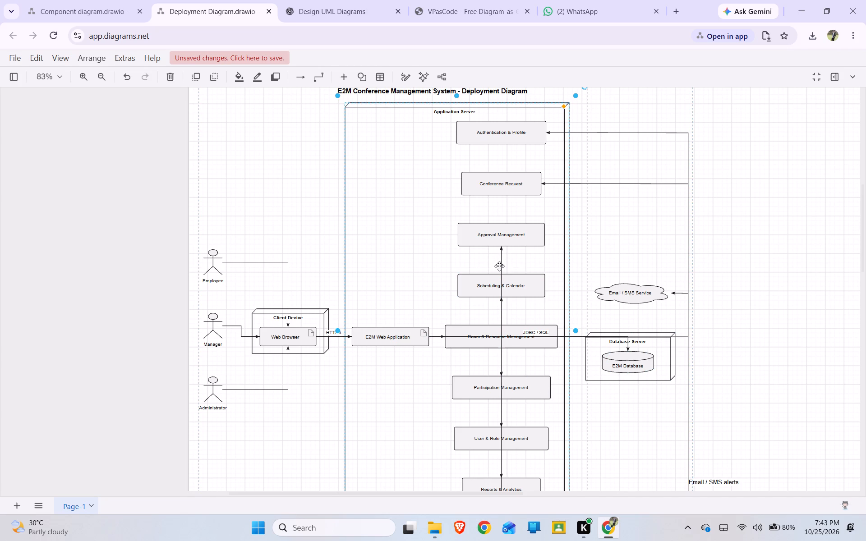
{"action": "left_click", "coordinate": [502, 267]}
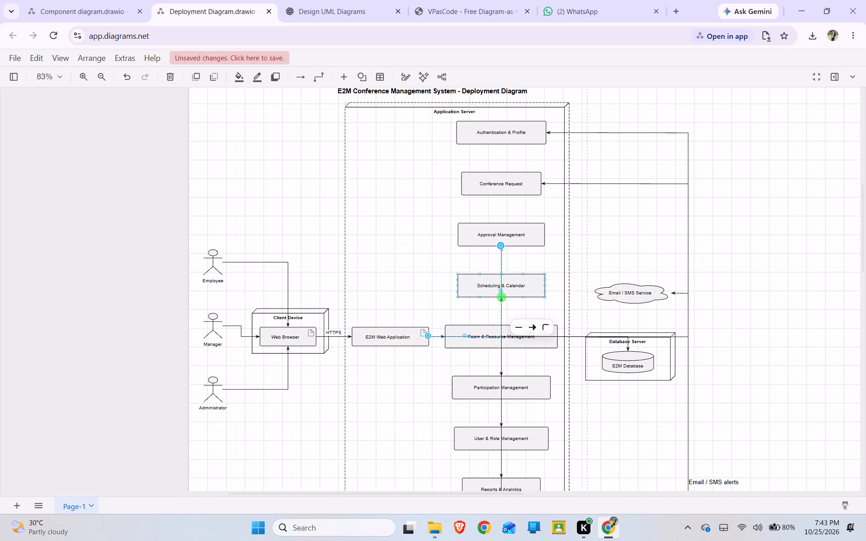
{"action": "left_click_drag", "start_coordinate": [500, 289], "coordinate": [408, 289]}
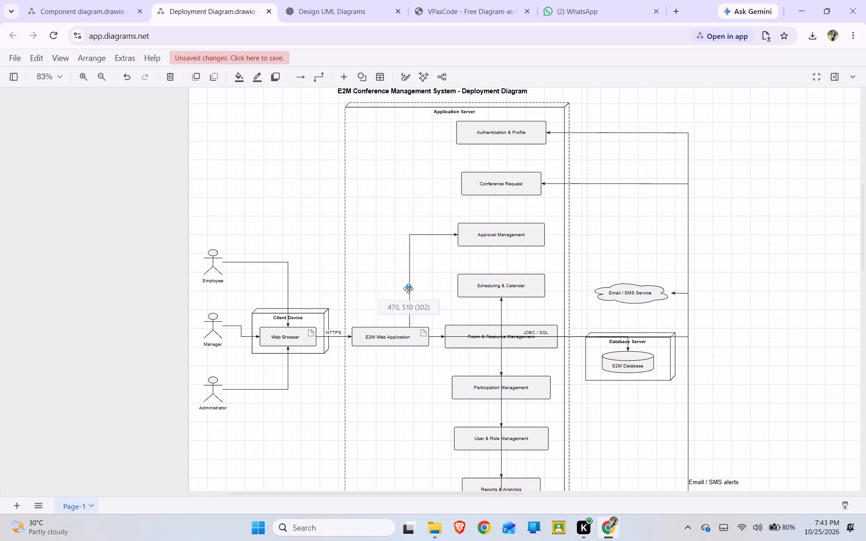
{"action": "left_click_drag", "start_coordinate": [408, 289], "coordinate": [401, 289]}
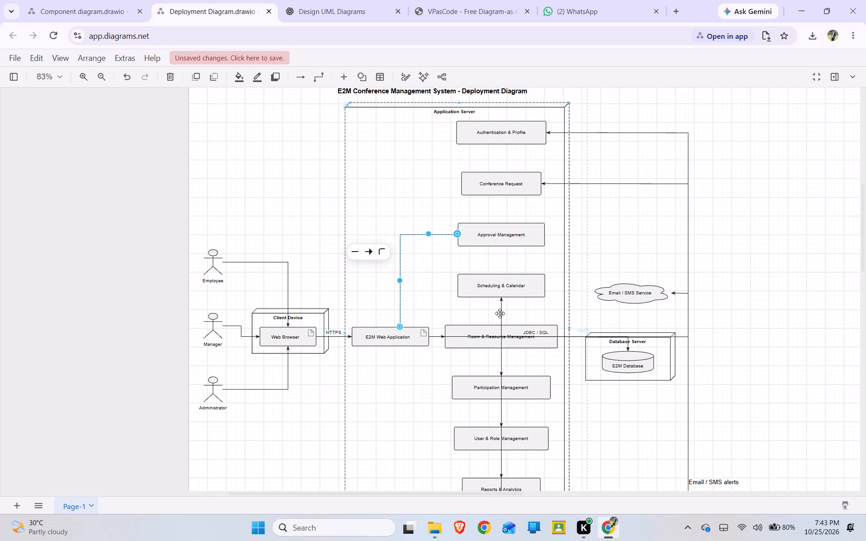
{"action": "left_click", "coordinate": [500, 313]}
{"action": "left_click_drag", "start_coordinate": [499, 315], "coordinate": [433, 303]}
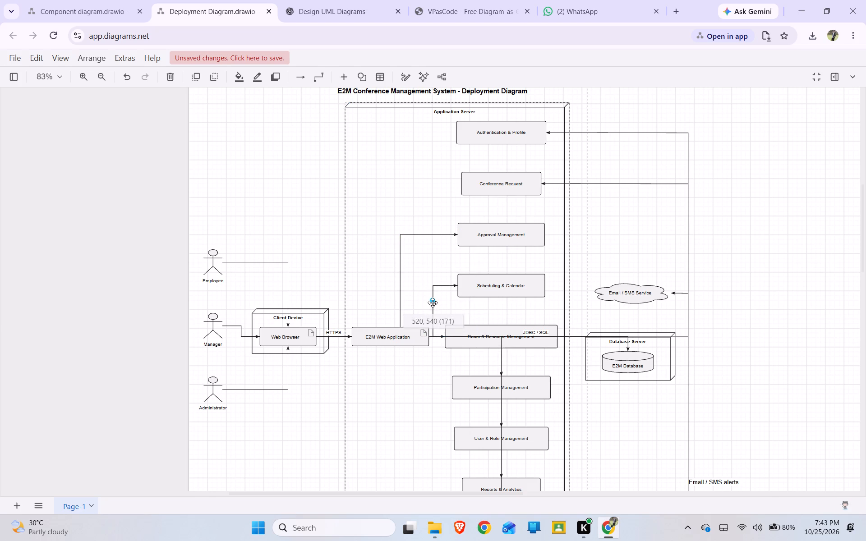
{"action": "left_click_drag", "start_coordinate": [433, 303], "coordinate": [415, 300]}
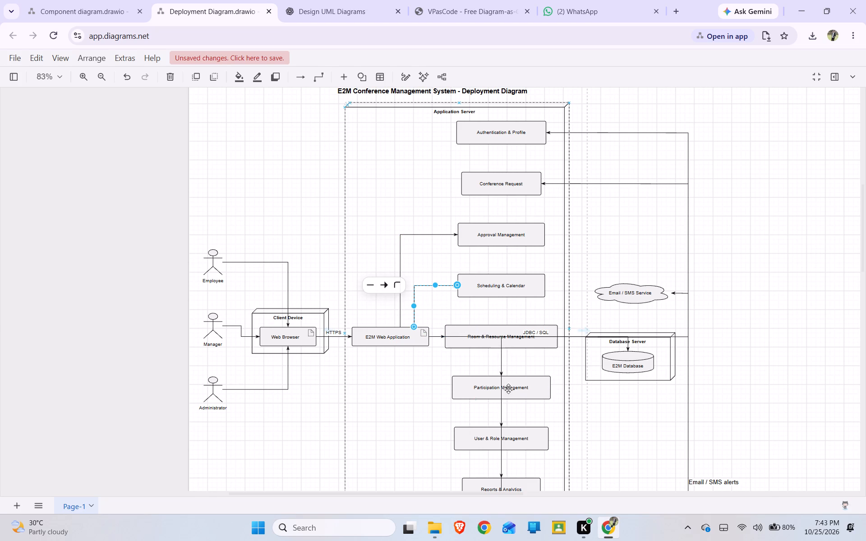
Reroute the E2M Web Application connector to Notification Service so it runs down left of the module column.
{"action": "left_click", "coordinate": [500, 362]}
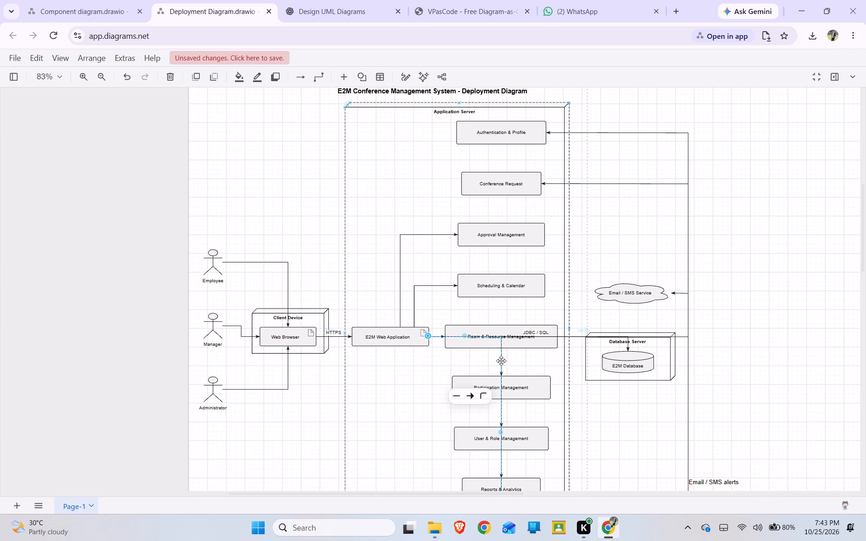
{"action": "left_click", "coordinate": [500, 361]}
{"action": "left_click_drag", "start_coordinate": [498, 430], "coordinate": [492, 429]}
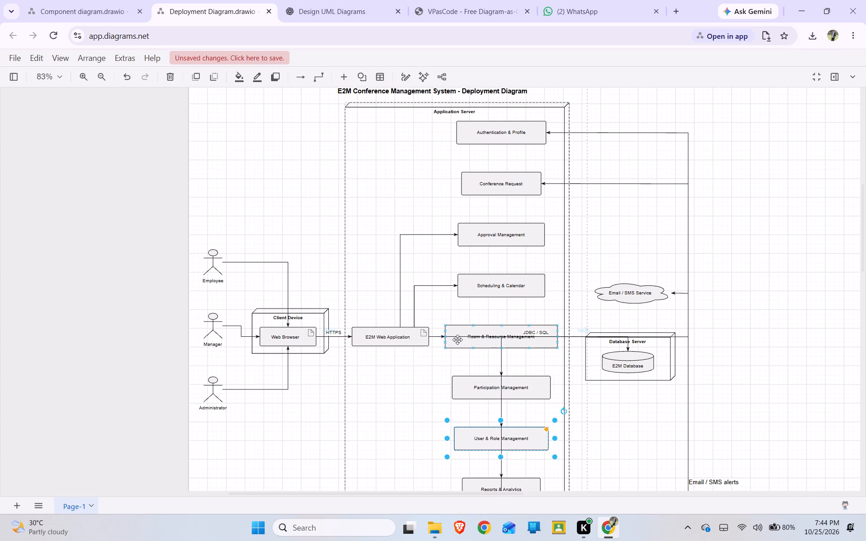
{"action": "left_click", "coordinate": [457, 338]}
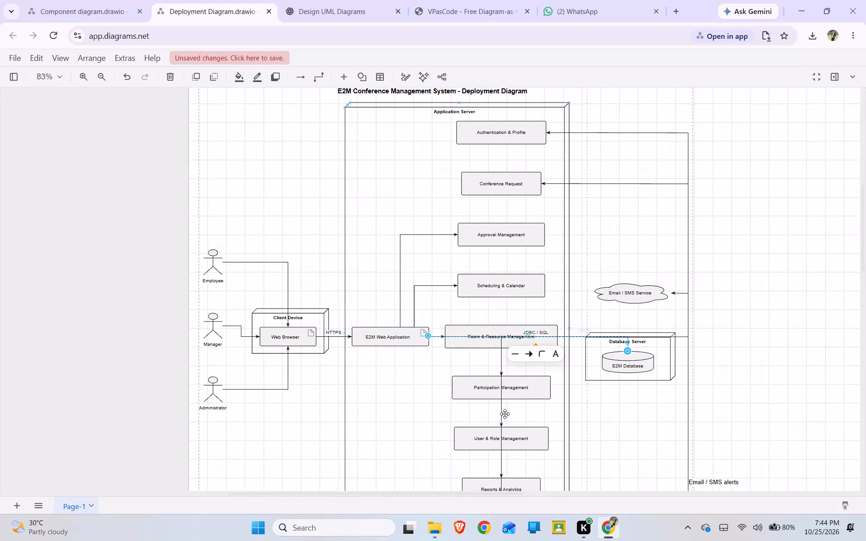
{"action": "left_click", "coordinate": [501, 413]}
{"action": "left_click", "coordinate": [503, 415]}
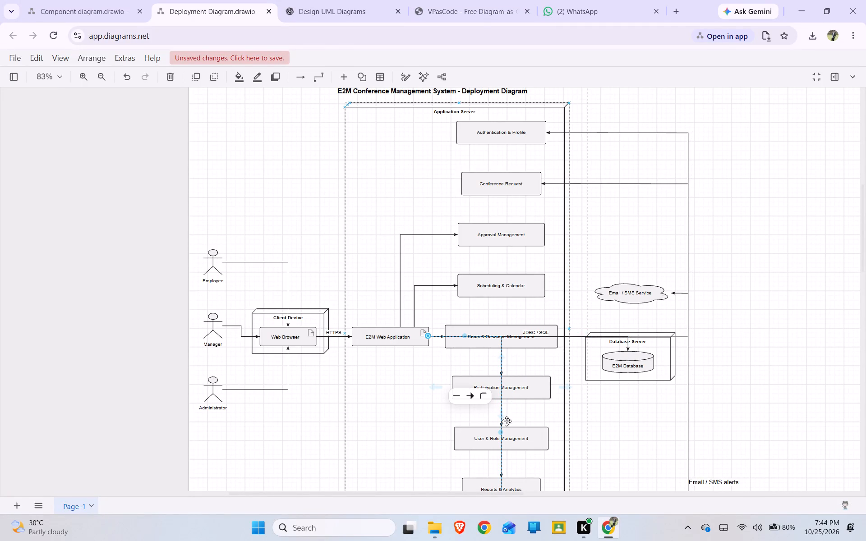
{"action": "left_click_drag", "start_coordinate": [501, 432], "coordinate": [429, 439]}
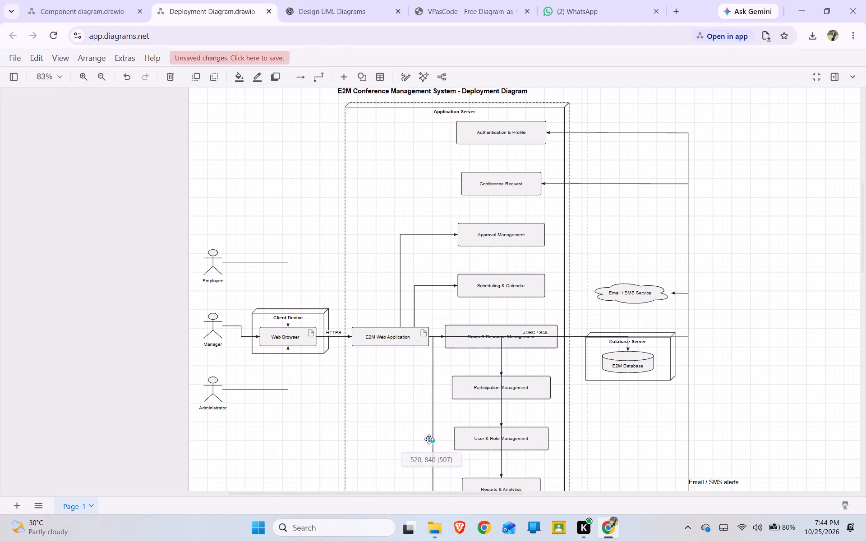
{"action": "left_click_drag", "start_coordinate": [429, 439], "coordinate": [385, 442]}
Reroute the E2M Web Application connectors to Reports & Analytics and User & Role Management so they run down left of the module column.
{"action": "scroll", "coordinate": [417, 401], "scroll_direction": "down", "scroll_amount": 3}
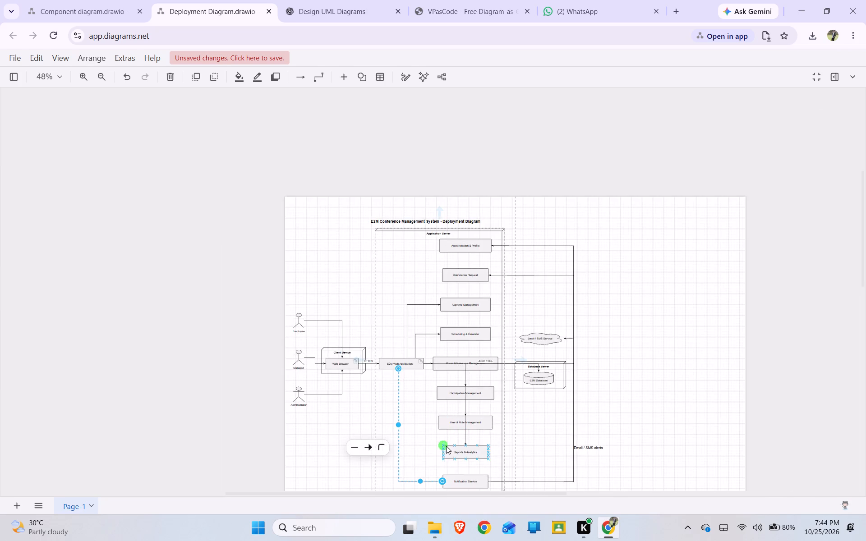
{"action": "scroll", "coordinate": [426, 460], "scroll_direction": "up", "scroll_amount": 3}
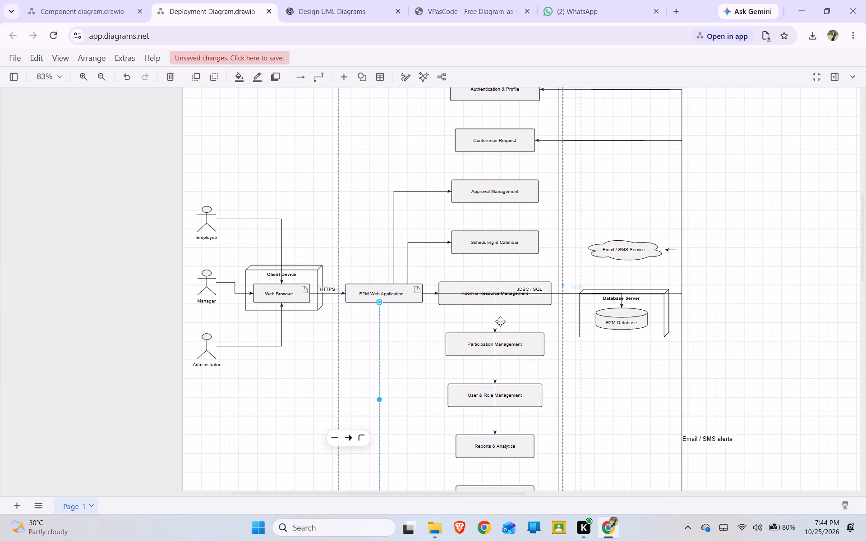
{"action": "left_click", "coordinate": [496, 319]}
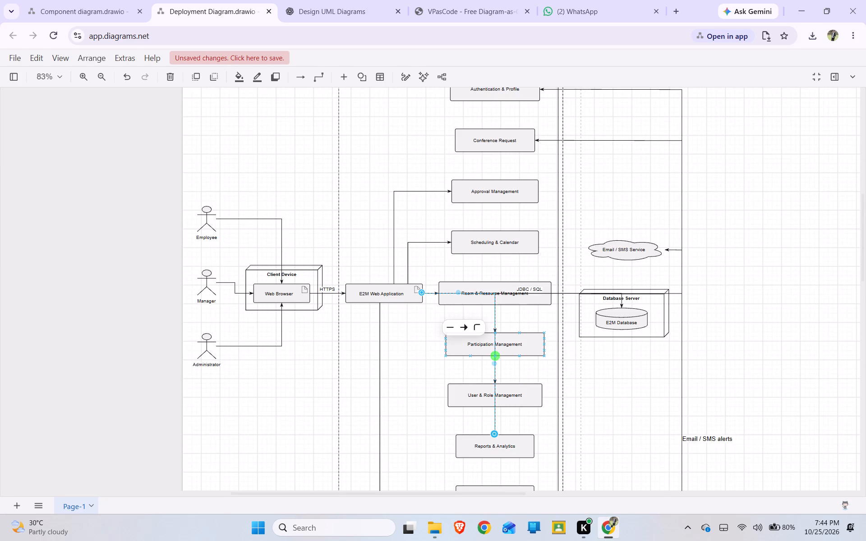
{"action": "left_click_drag", "start_coordinate": [493, 363], "coordinate": [399, 392]}
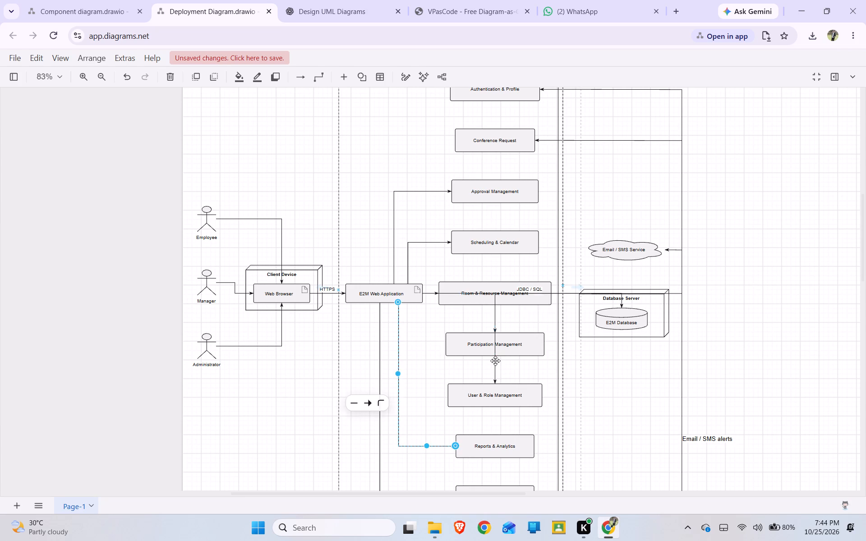
{"action": "left_click", "coordinate": [495, 361]}
{"action": "left_click_drag", "start_coordinate": [494, 337], "coordinate": [422, 367]}
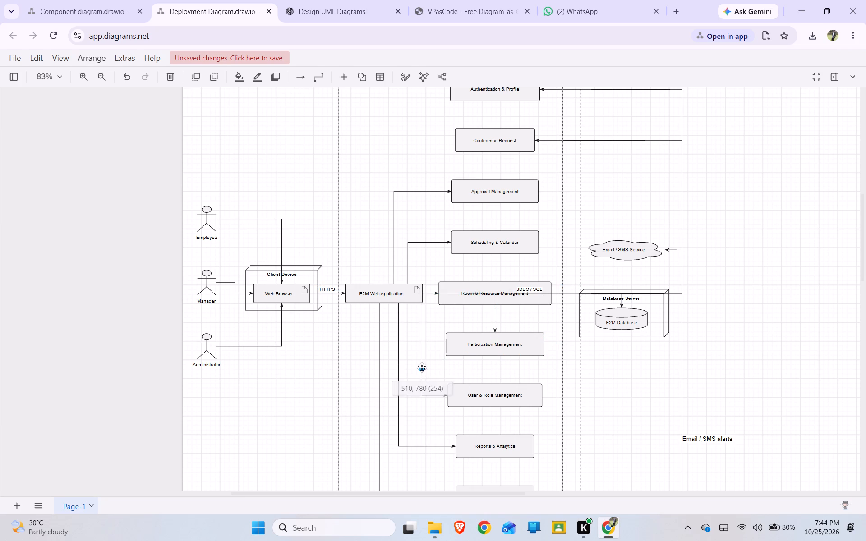
{"action": "left_click_drag", "start_coordinate": [422, 367], "coordinate": [409, 371]}
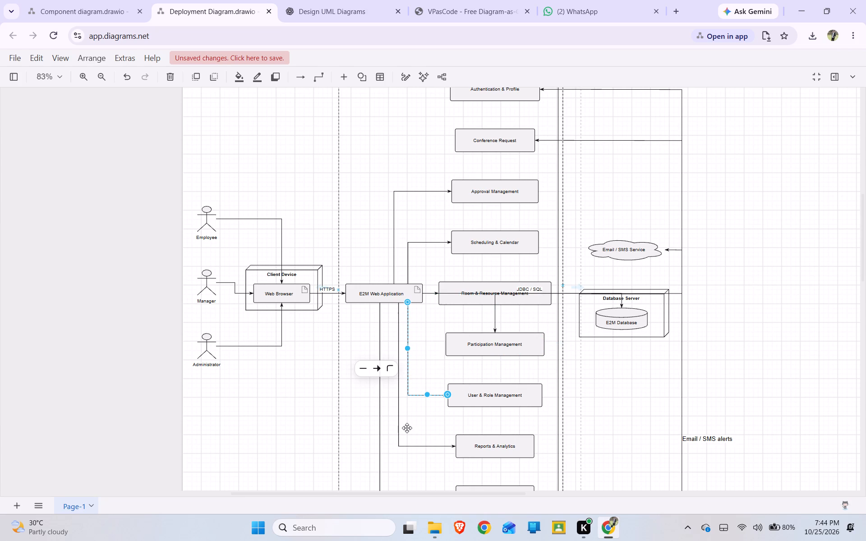
Shift the vertical segments of the Notification Service, Reports & Analytics and User & Role Management connectors farther left, spaced apart under E2M Web Application.
{"action": "left_click", "coordinate": [378, 425]}
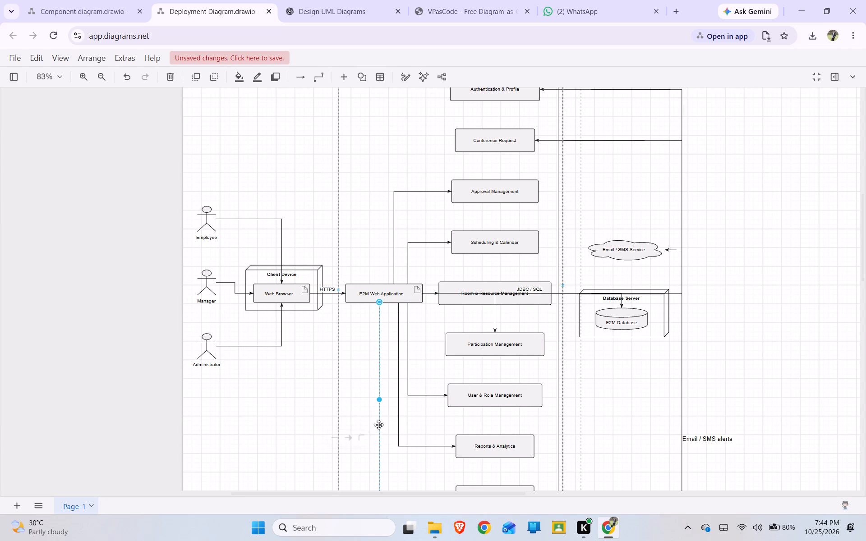
{"action": "left_click_drag", "start_coordinate": [380, 401], "coordinate": [367, 399]}
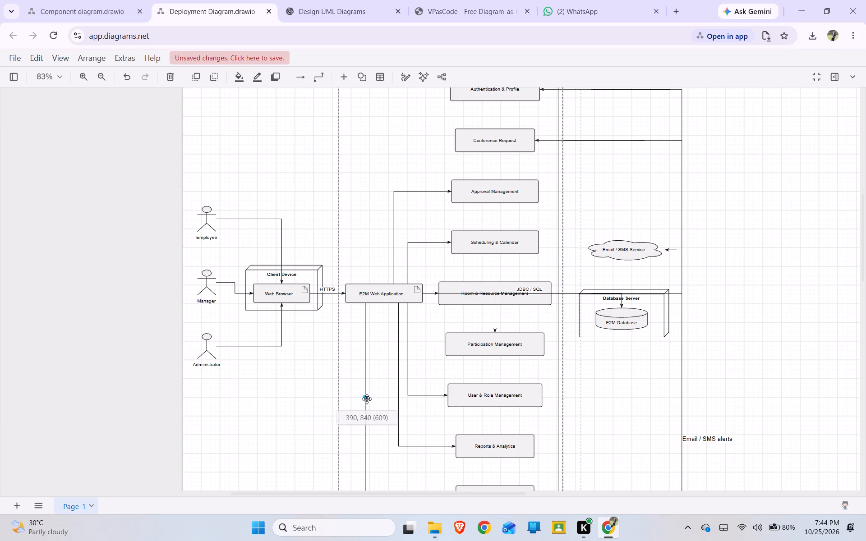
{"action": "left_click_drag", "start_coordinate": [367, 399], "coordinate": [361, 399]}
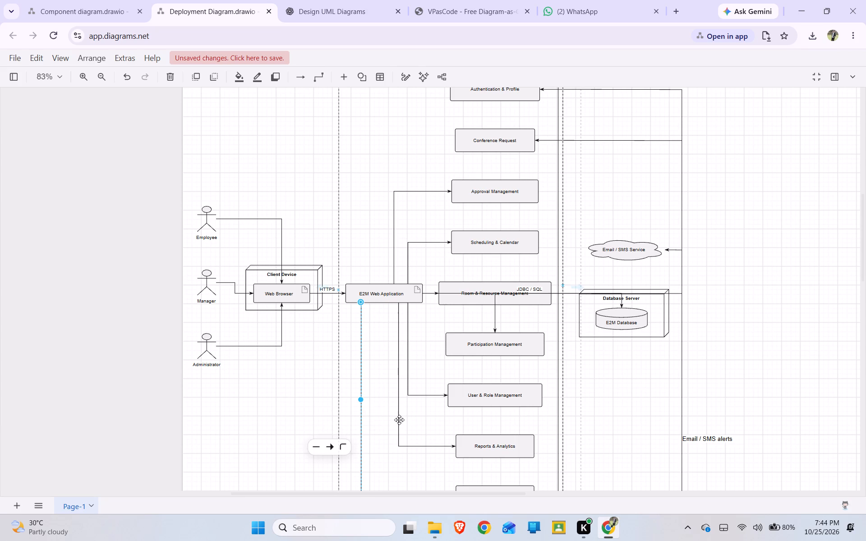
{"action": "left_click", "coordinate": [401, 420]}
{"action": "left_click_drag", "start_coordinate": [399, 373], "coordinate": [376, 382]}
{"action": "left_click", "coordinate": [408, 368]}
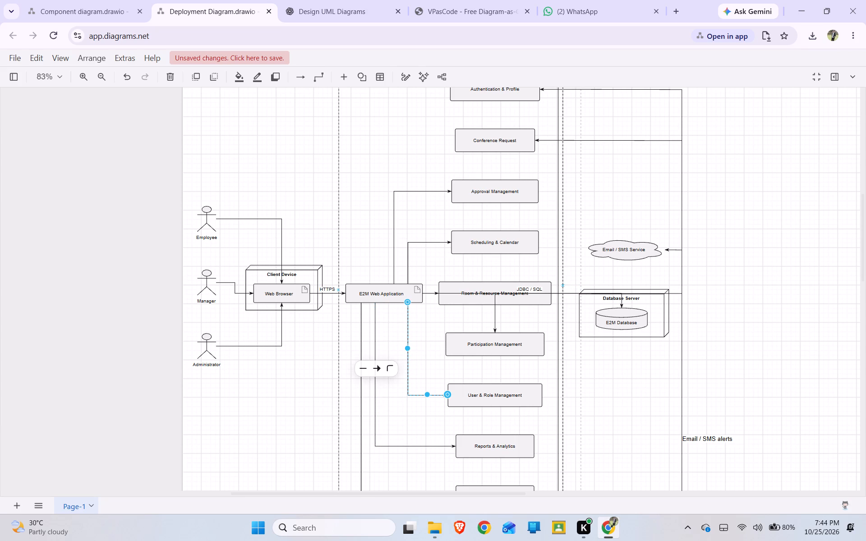
{"action": "left_click_drag", "start_coordinate": [405, 344], "coordinate": [394, 348]}
Reroute the E2M Web Application connector to Participation Management so it leaves the application's bottom and enters the module's left side.
{"action": "left_click", "coordinate": [494, 321]}
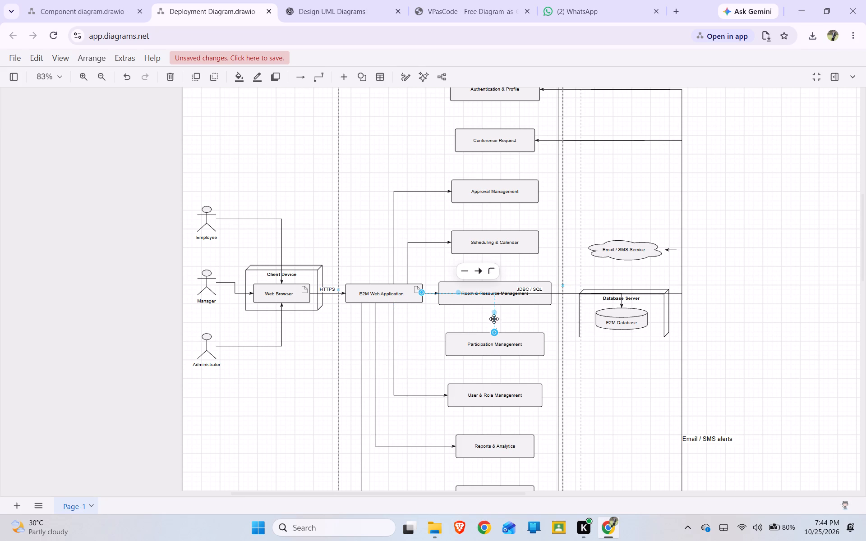
{"action": "left_click_drag", "start_coordinate": [493, 315], "coordinate": [444, 341]}
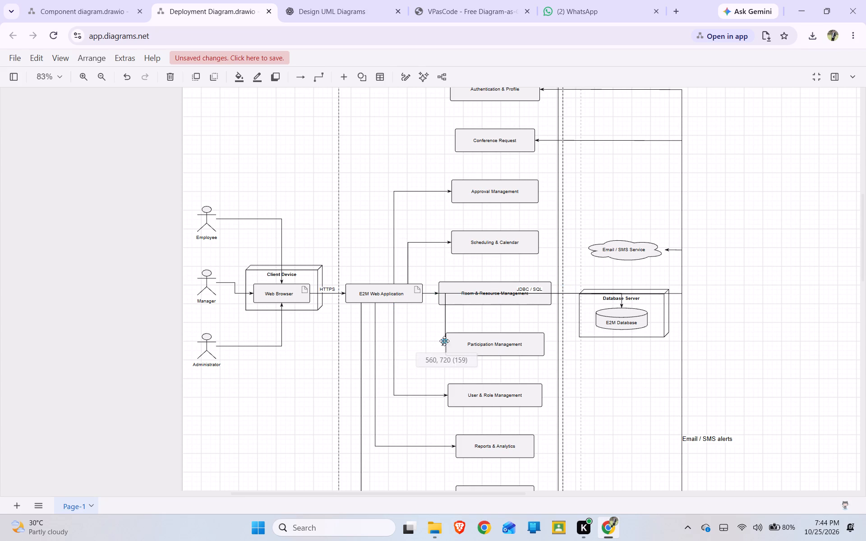
{"action": "left_click_drag", "start_coordinate": [444, 341], "coordinate": [411, 348]}
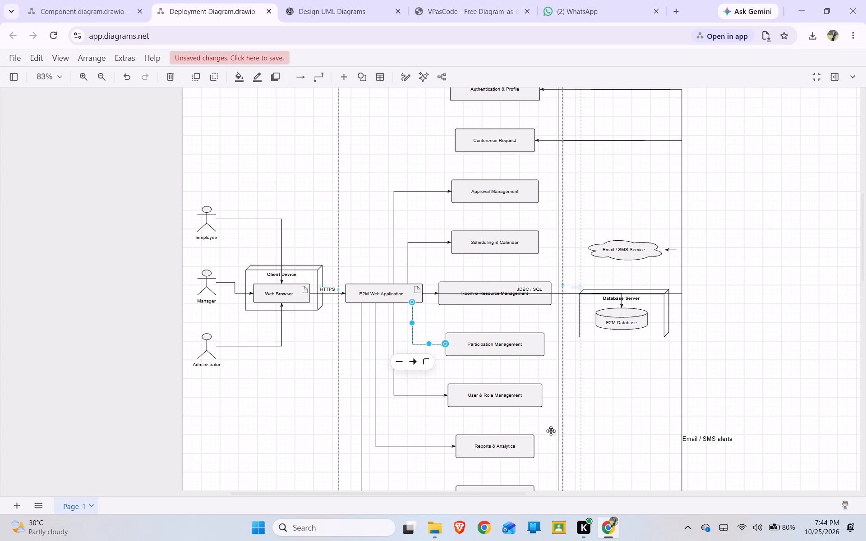
Resize the Client Device node narrower and taller around Web Browser, to about 97 wide.
{"action": "scroll", "coordinate": [523, 408], "scroll_direction": "down", "scroll_amount": 3}
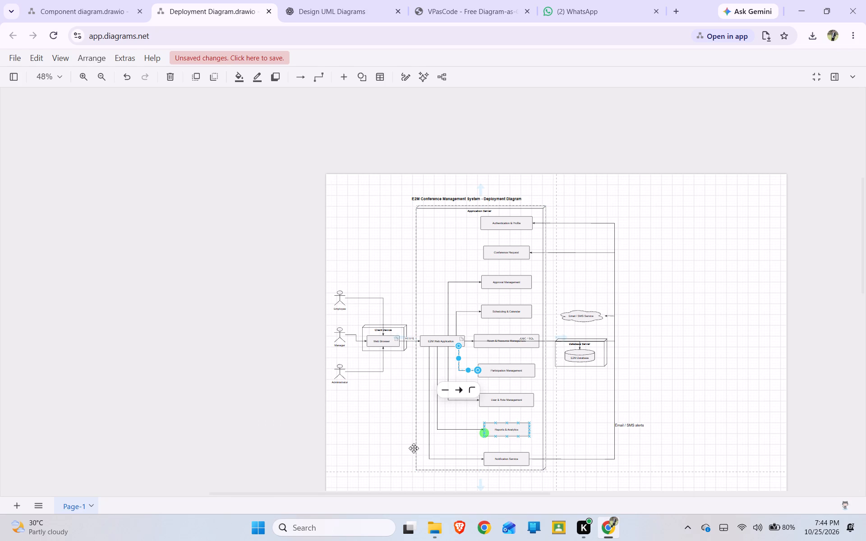
{"action": "scroll", "coordinate": [490, 439], "scroll_direction": "up", "scroll_amount": 2}
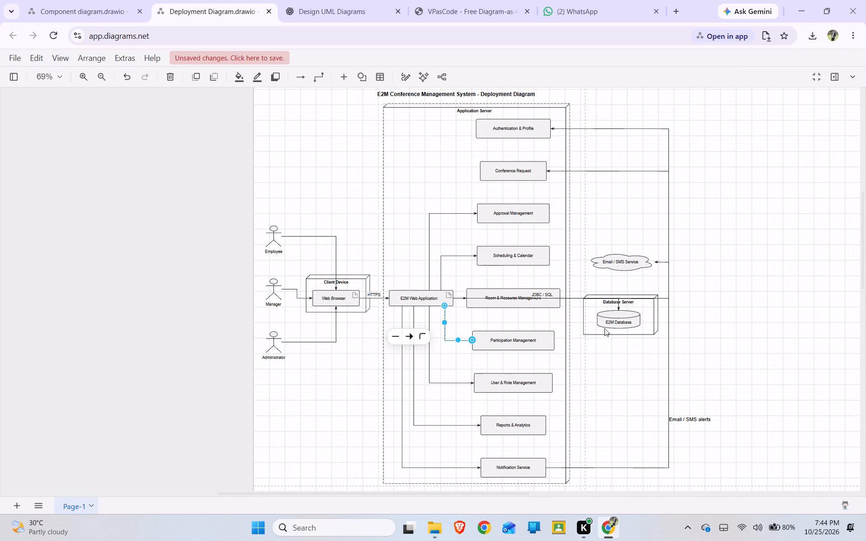
{"action": "left_click", "coordinate": [355, 283]}
{"action": "left_click_drag", "start_coordinate": [378, 319], "coordinate": [355, 306]}
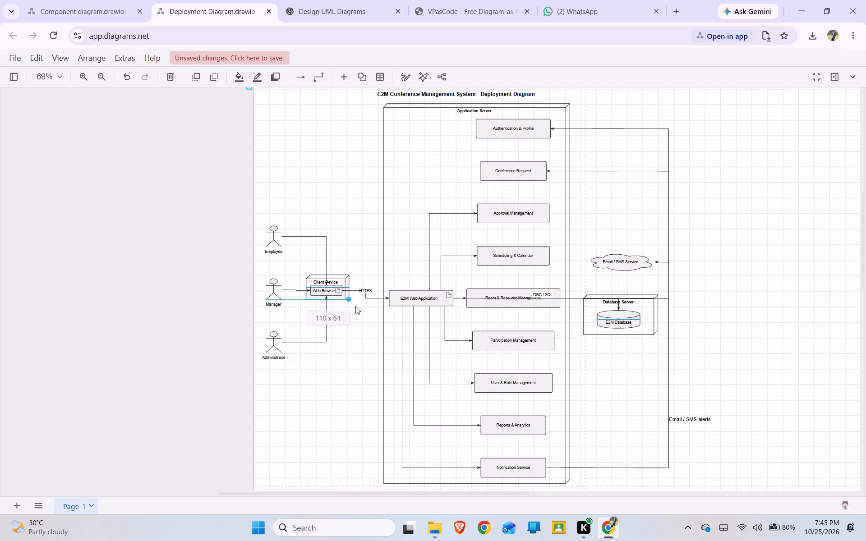
{"action": "left_click_drag", "start_coordinate": [355, 306], "coordinate": [342, 312]}
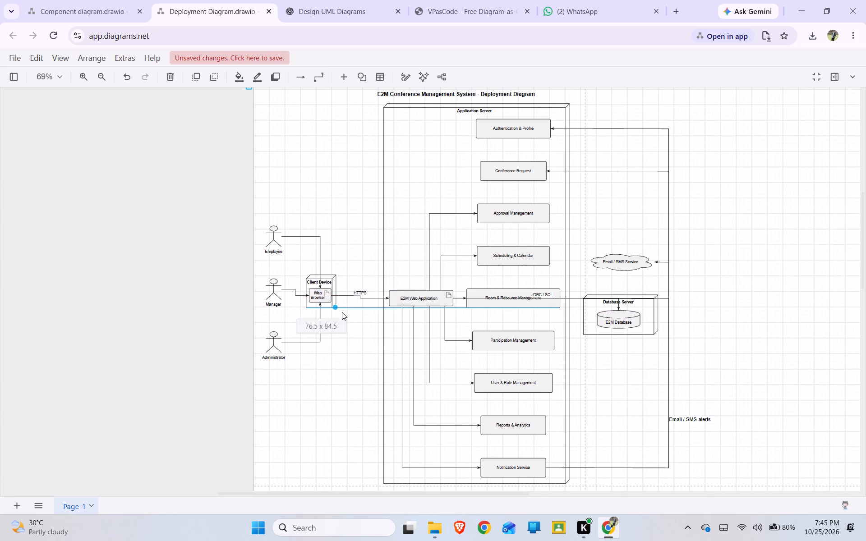
{"action": "left_click_drag", "start_coordinate": [342, 312], "coordinate": [350, 319]}
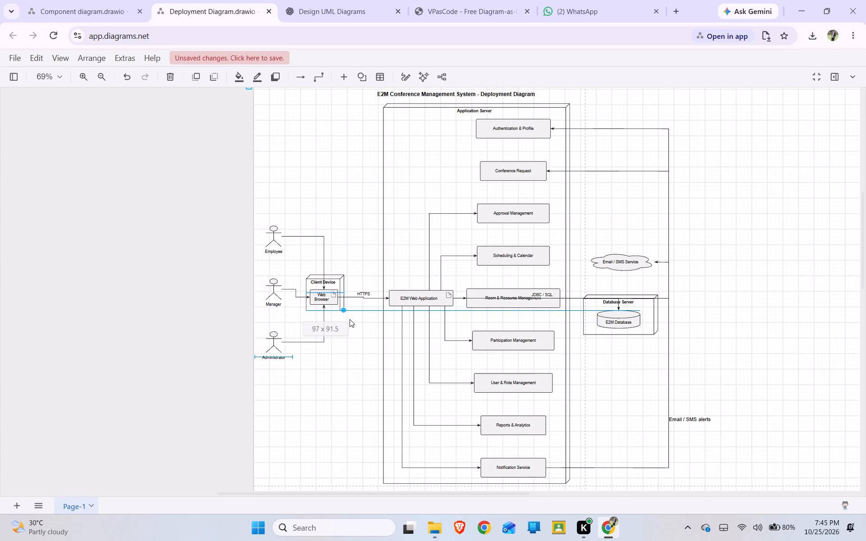
{"action": "left_click_drag", "start_coordinate": [350, 319], "coordinate": [351, 331]}
{"action": "left_click", "coordinate": [332, 403]}
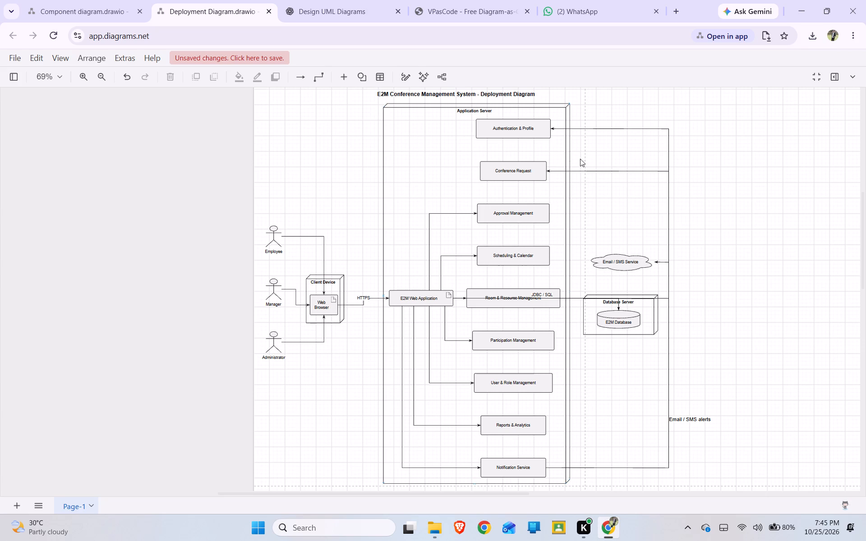
Move the Application Server node closer to Client Device and scale it down together with its modules.
{"action": "left_click", "coordinate": [457, 150]}
{"action": "left_click_drag", "start_coordinate": [458, 172], "coordinate": [429, 187]}
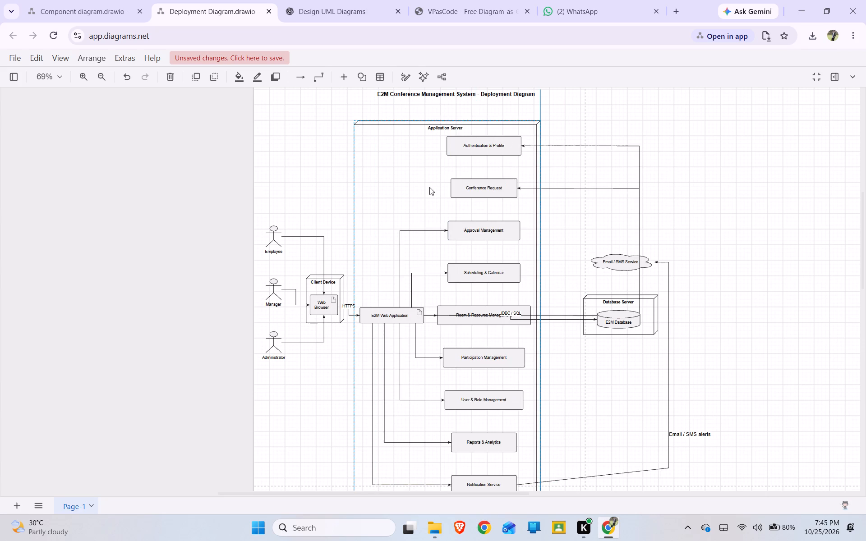
{"action": "left_click_drag", "start_coordinate": [429, 187], "coordinate": [431, 173]}
{"action": "left_click_drag", "start_coordinate": [548, 94], "coordinate": [502, 148]}
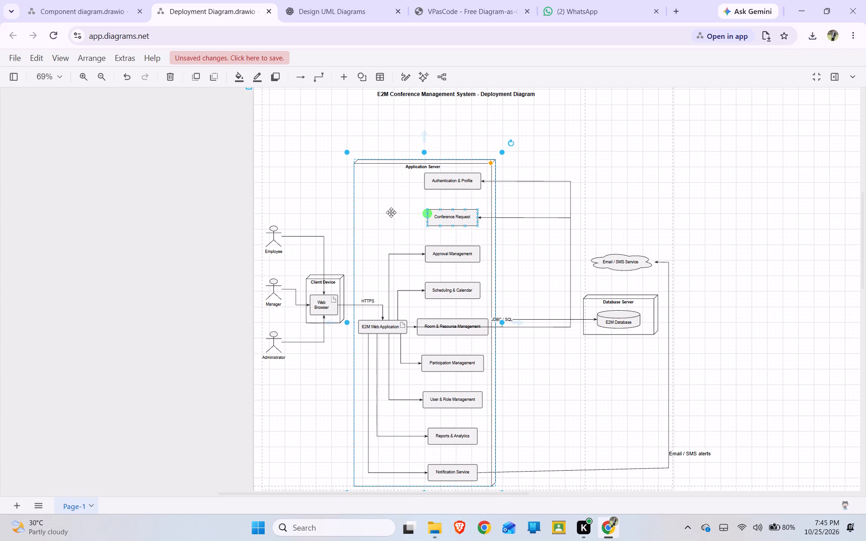
Shift the whole diagram up slightly, then raise Application Server so E2M Web Application lines up roughly with Web Browser.
{"action": "left_click", "coordinate": [391, 211]}
{"action": "left_click_drag", "start_coordinate": [396, 240], "coordinate": [401, 219]}
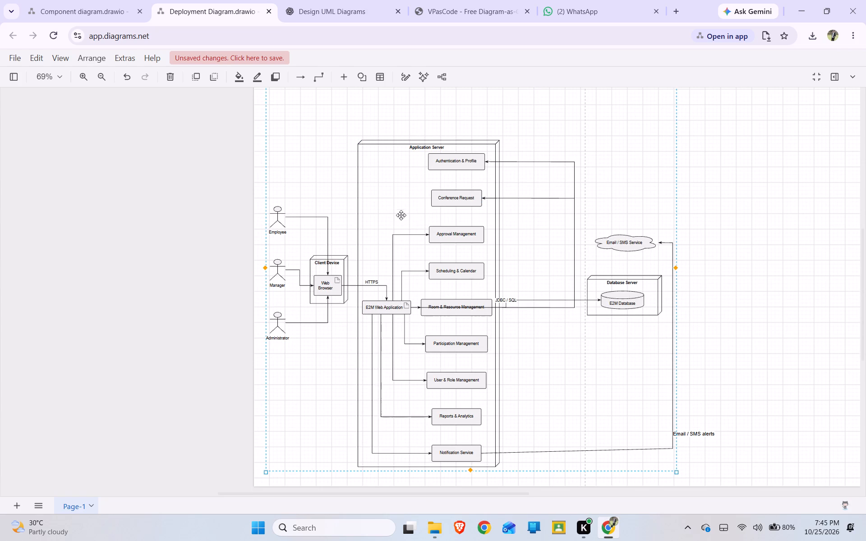
{"action": "left_click", "coordinate": [406, 210]}
{"action": "left_click_drag", "start_coordinate": [406, 210], "coordinate": [409, 190]}
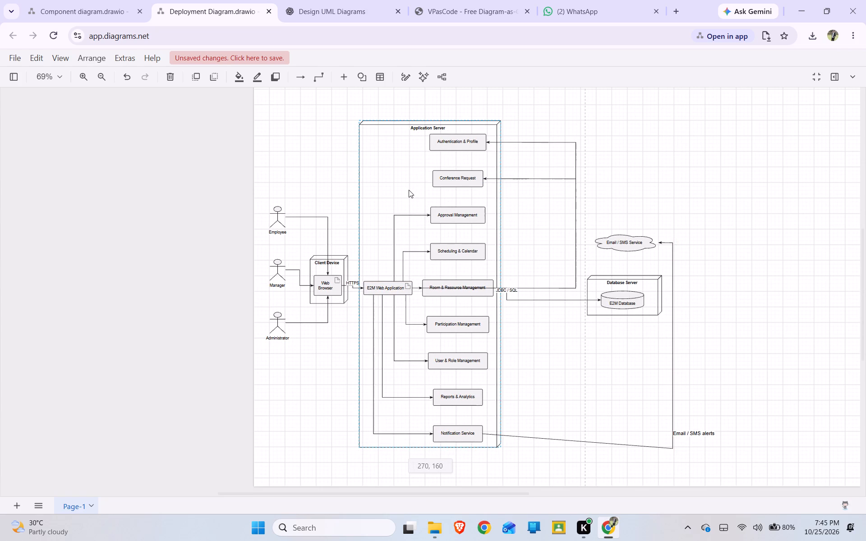
{"action": "left_click_drag", "start_coordinate": [409, 190], "coordinate": [407, 195]}
Move the Database Server node right beside Application Server, level with the Participation Management and User & Role Management modules.
{"action": "left_click", "coordinate": [649, 284]}
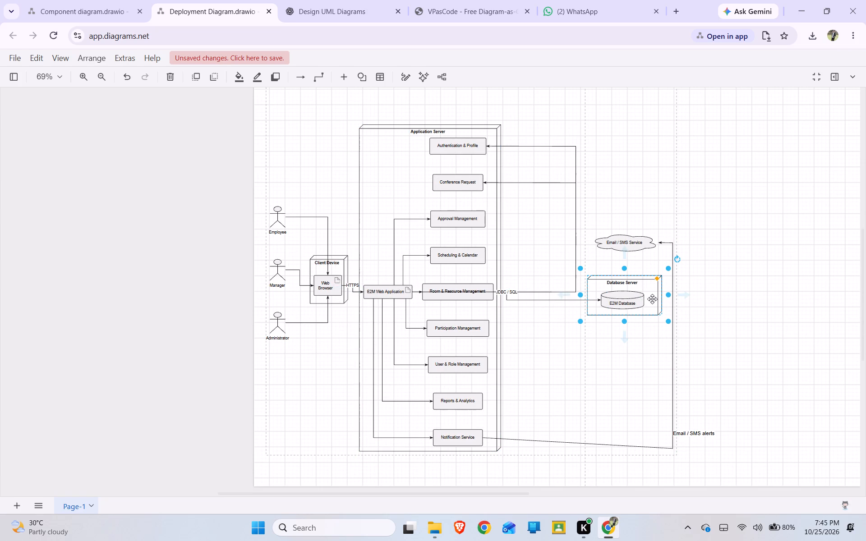
{"action": "left_click_drag", "start_coordinate": [651, 293], "coordinate": [568, 358]}
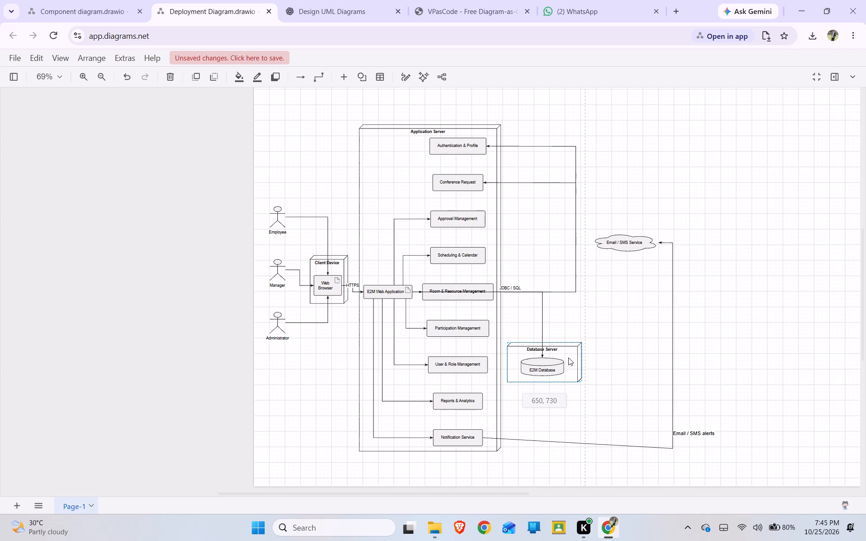
{"action": "left_click_drag", "start_coordinate": [568, 358], "coordinate": [573, 360]}
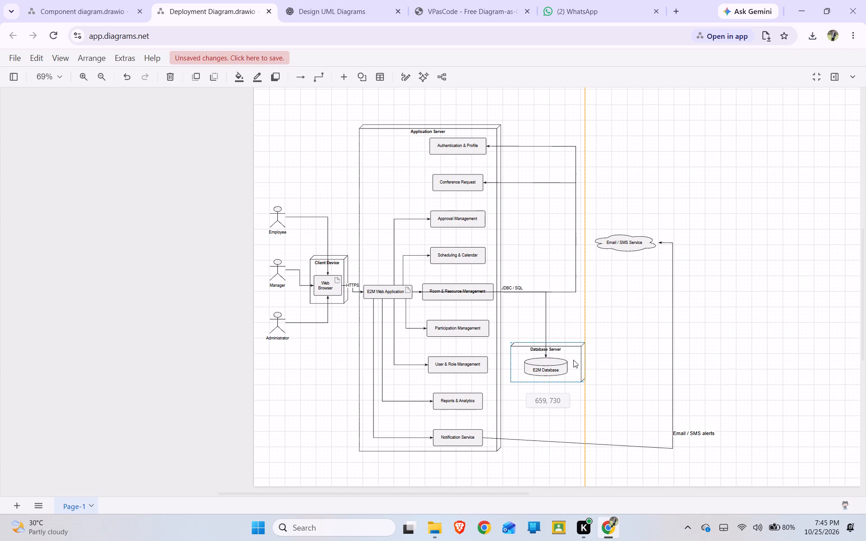
{"action": "left_click_drag", "start_coordinate": [573, 360], "coordinate": [577, 365]}
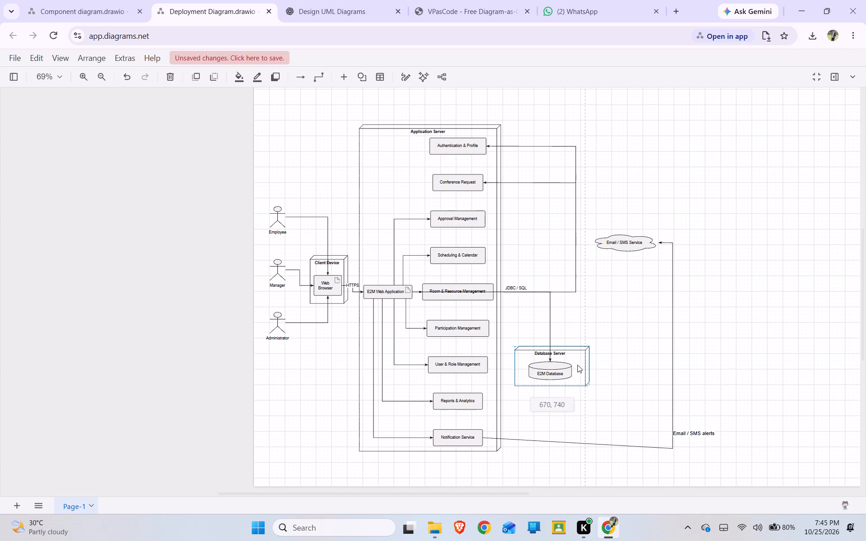
{"action": "left_click_drag", "start_coordinate": [577, 365], "coordinate": [569, 342]}
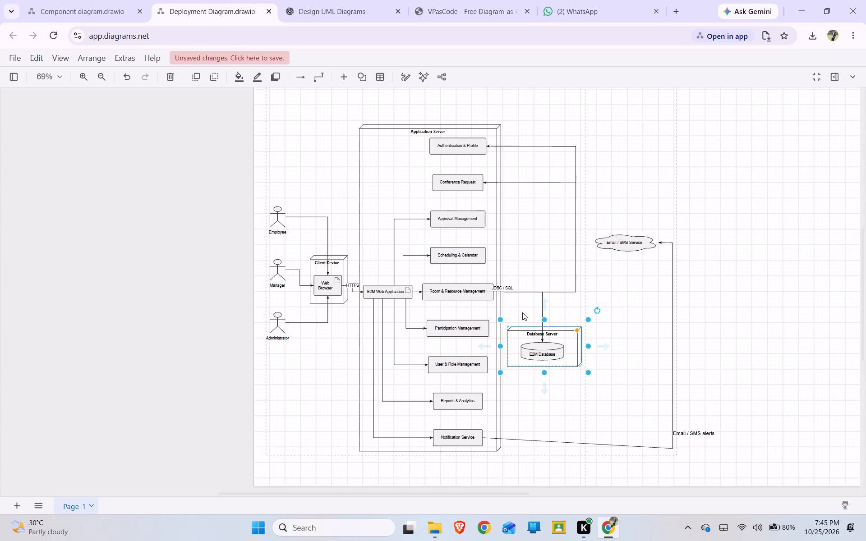
Reroute the JDBC / SQL connector through the gap between Room & Resource Management and Participation Management to E2M Database.
{"action": "left_click", "coordinate": [521, 300]}
{"action": "left_click", "coordinate": [544, 312]}
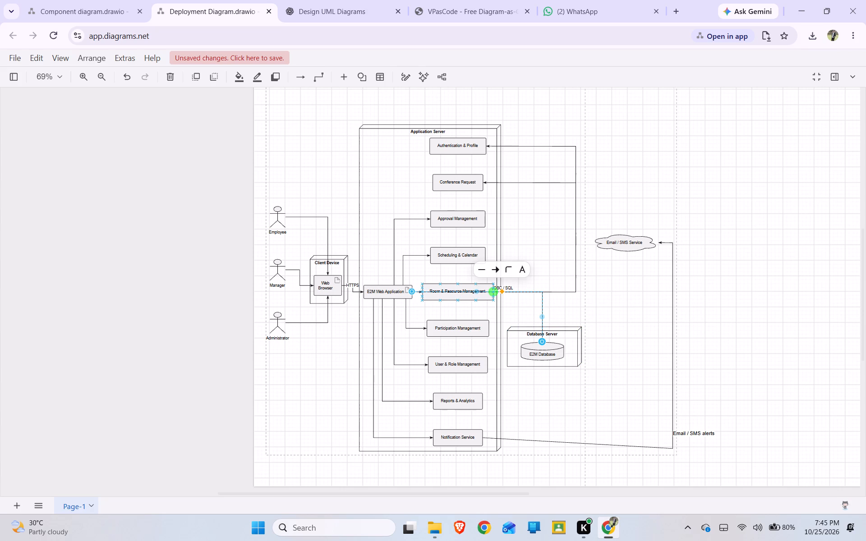
{"action": "left_click_drag", "start_coordinate": [475, 290], "coordinate": [475, 311]}
{"action": "left_click", "coordinate": [628, 305]}
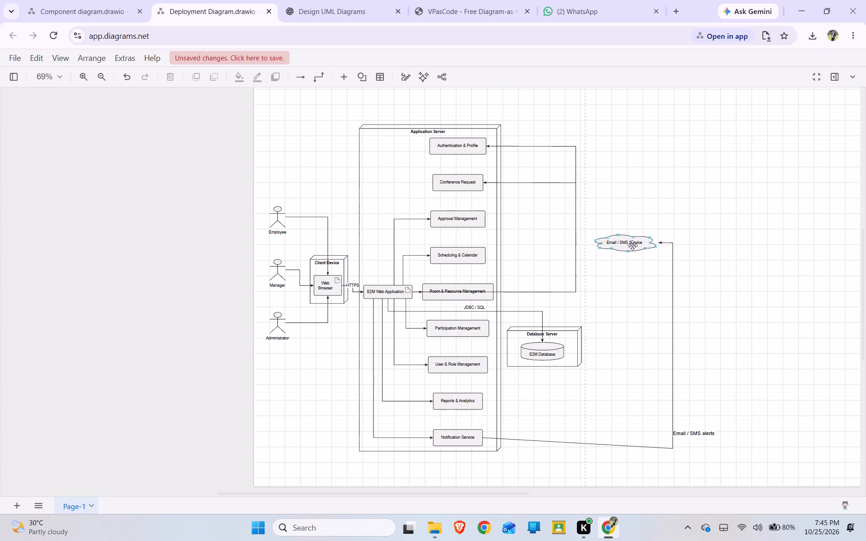
Move the Email / SMS Service cloud directly below the Database Server node.
{"action": "left_click", "coordinate": [632, 245]}
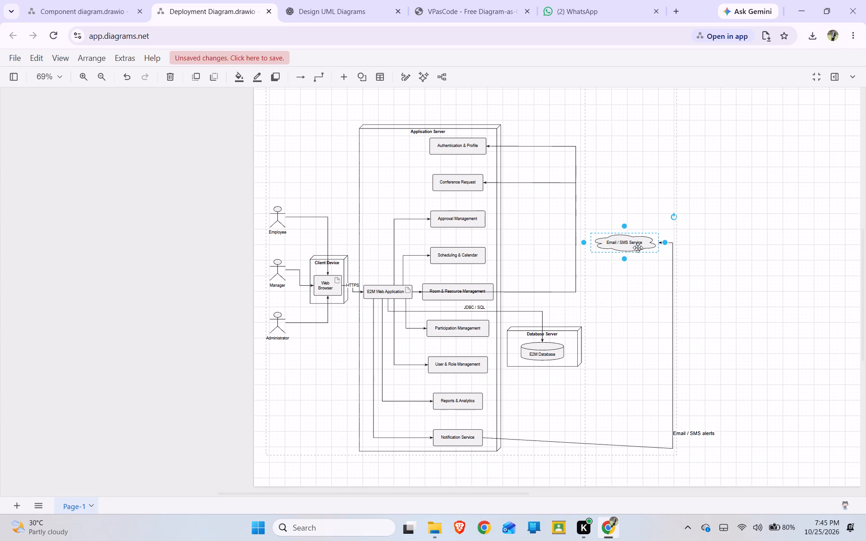
{"action": "left_click", "coordinate": [638, 376]}
{"action": "left_click", "coordinate": [638, 237]}
{"action": "left_click_drag", "start_coordinate": [636, 244], "coordinate": [548, 394]}
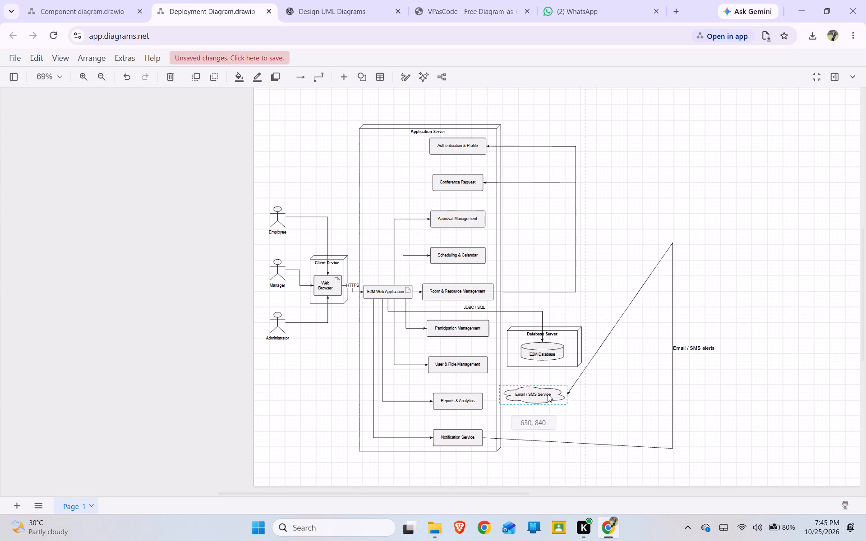
{"action": "left_click_drag", "start_coordinate": [548, 394], "coordinate": [555, 394]}
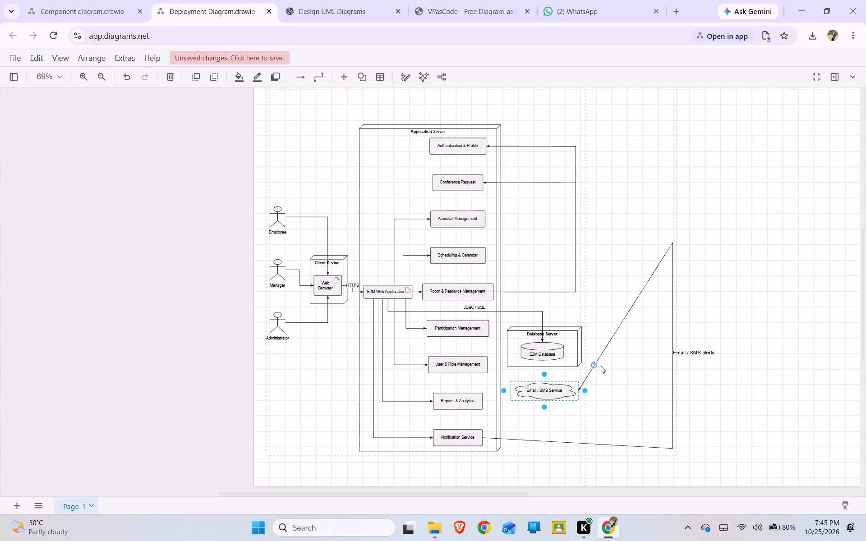
Delete the distorted Email / SMS alerts connector between Notification Service and Email / SMS Service.
{"action": "left_click", "coordinate": [601, 354]}
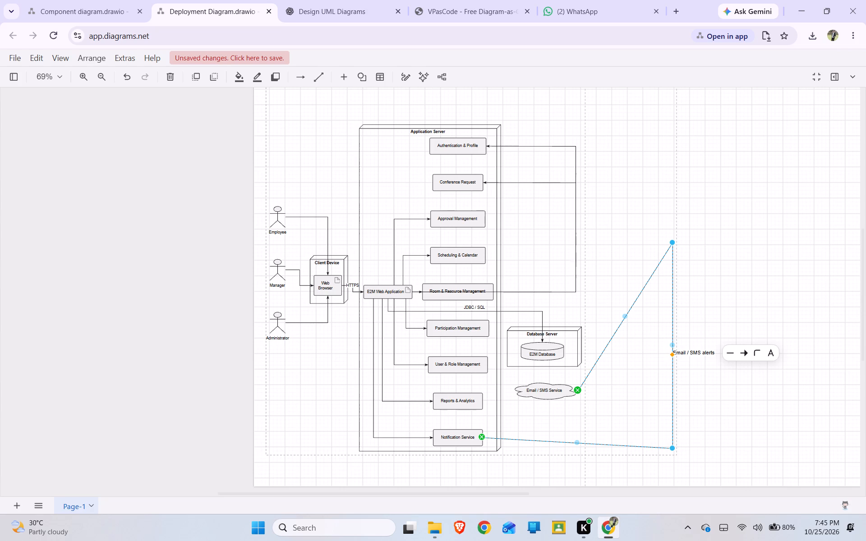
{"action": "left_click_drag", "start_coordinate": [673, 346], "coordinate": [596, 420]}
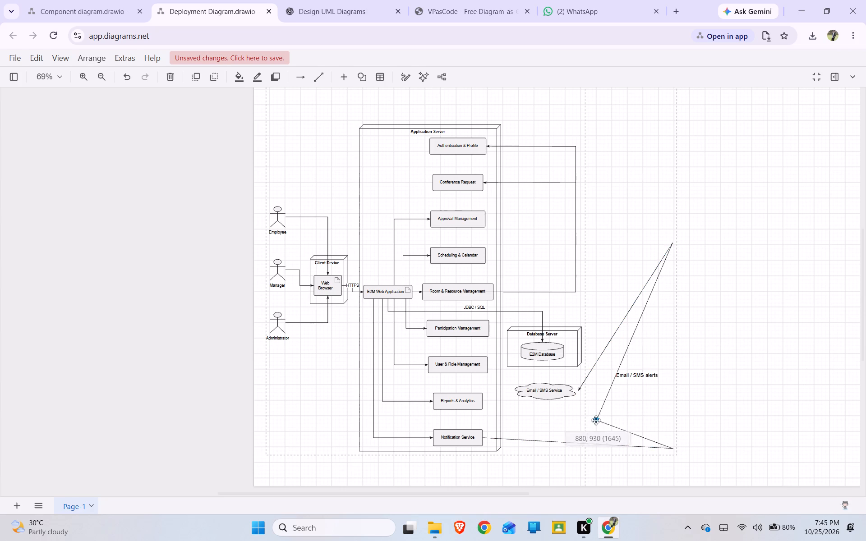
{"action": "left_click_drag", "start_coordinate": [596, 420], "coordinate": [616, 428]}
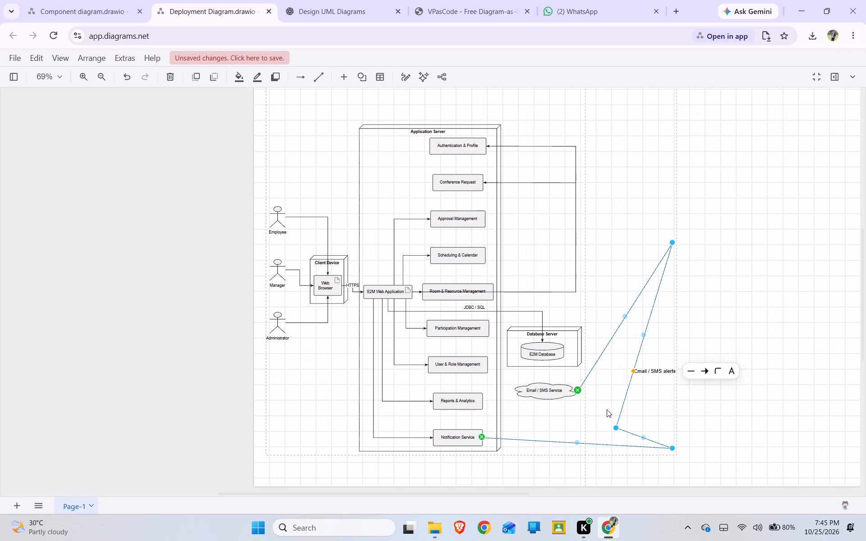
{"action": "key", "text": "Delete"}
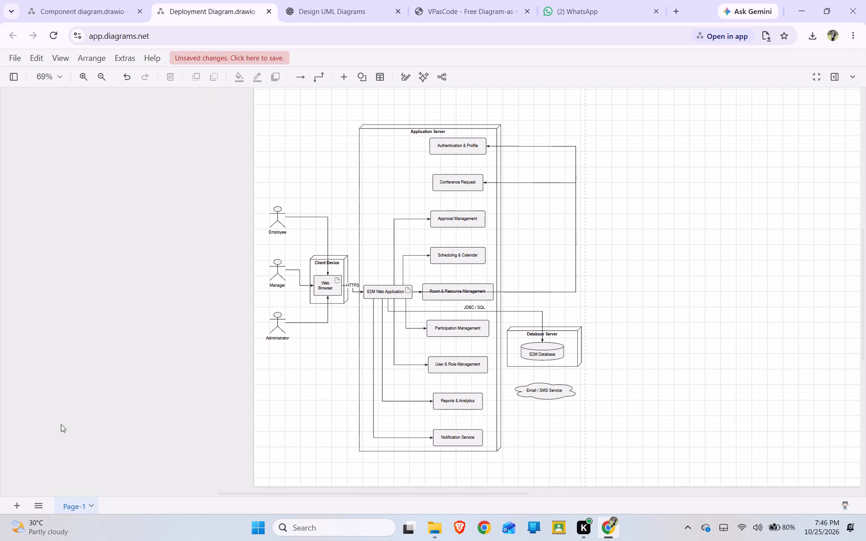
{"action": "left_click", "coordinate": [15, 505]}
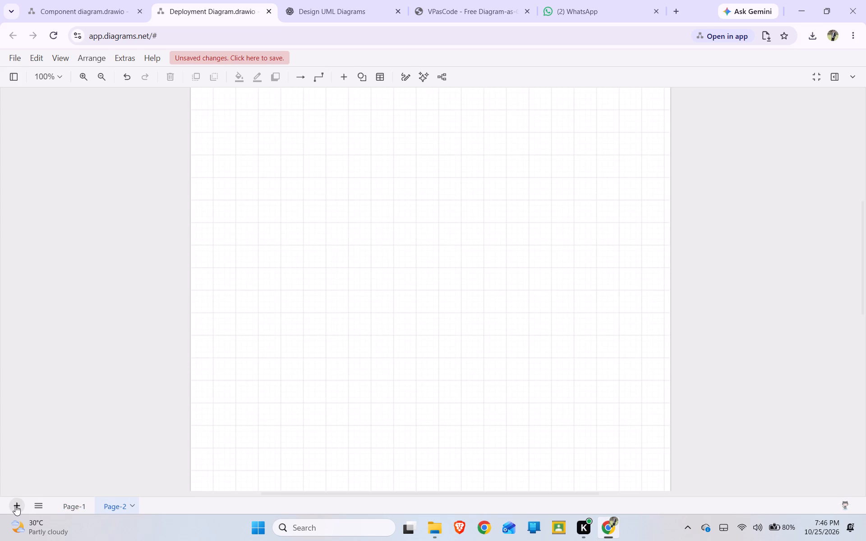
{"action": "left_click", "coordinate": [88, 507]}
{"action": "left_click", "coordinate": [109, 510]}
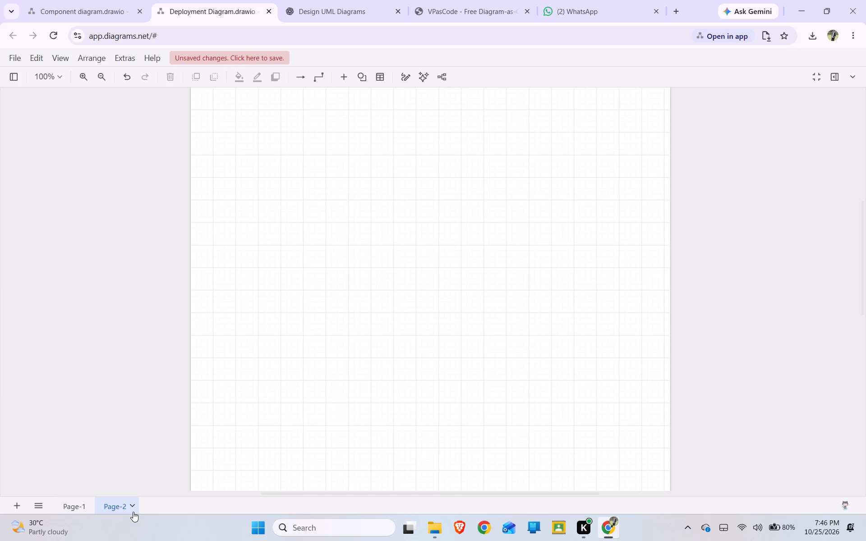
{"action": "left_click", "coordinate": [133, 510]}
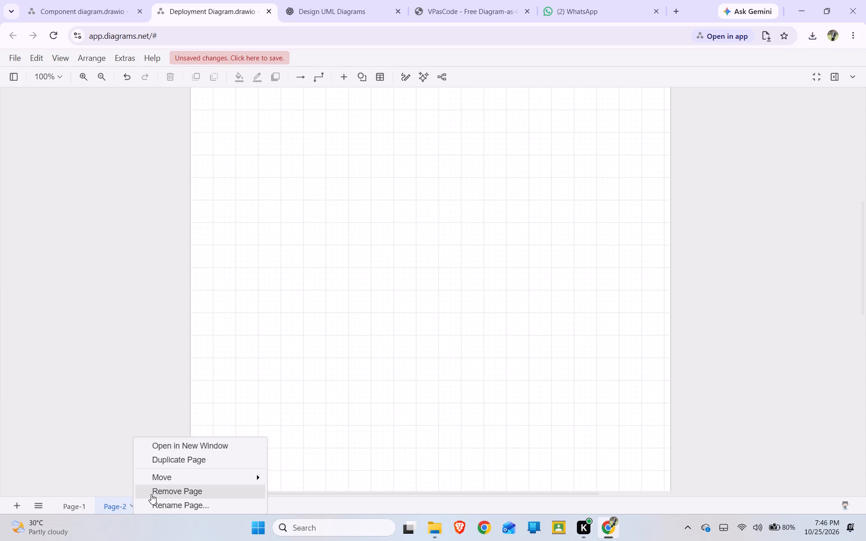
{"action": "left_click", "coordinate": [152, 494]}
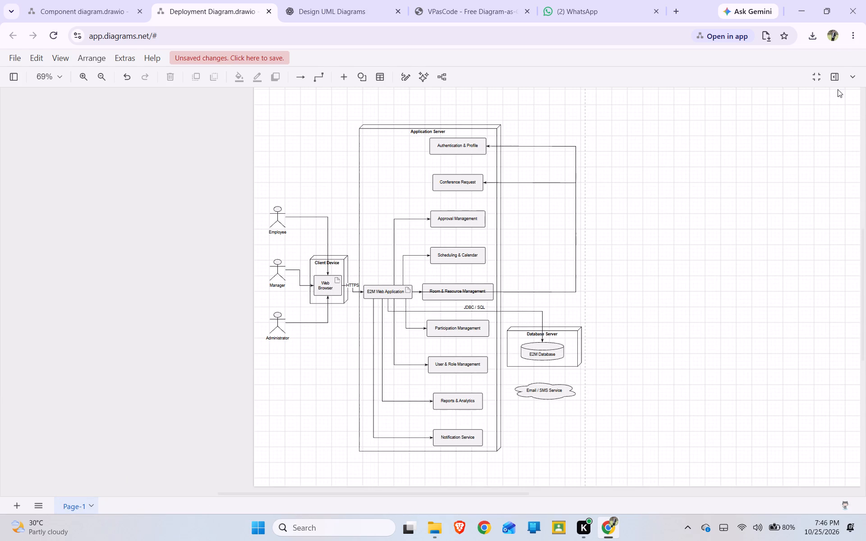
Add an arrow connector from the Notification Service module to the Email / SMS Service cloud.
{"action": "left_click", "coordinate": [803, 77]}
{"action": "left_click", "coordinate": [813, 82]}
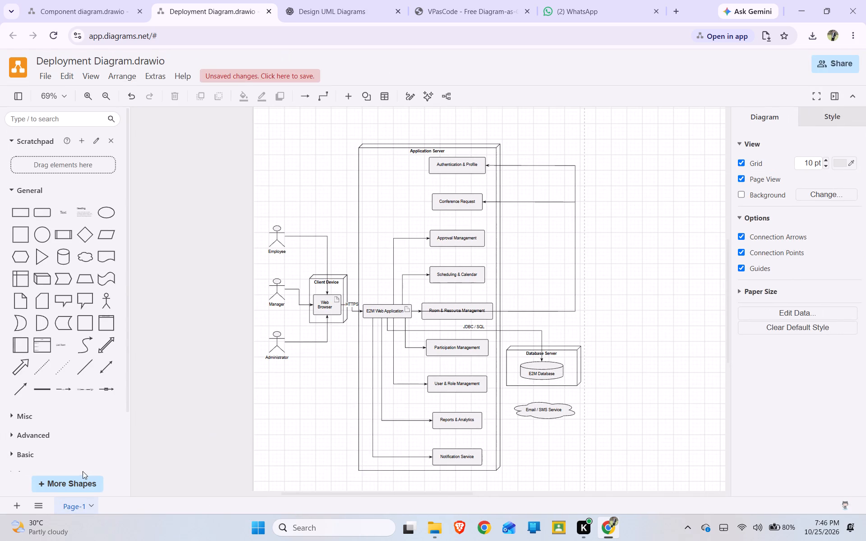
{"action": "left_click", "coordinate": [26, 385]}
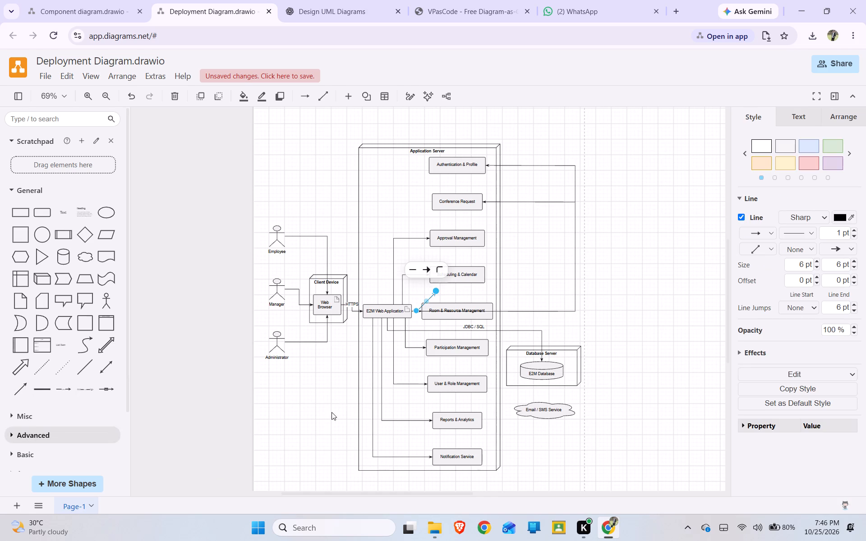
{"action": "left_click_drag", "start_coordinate": [433, 290], "coordinate": [511, 415]}
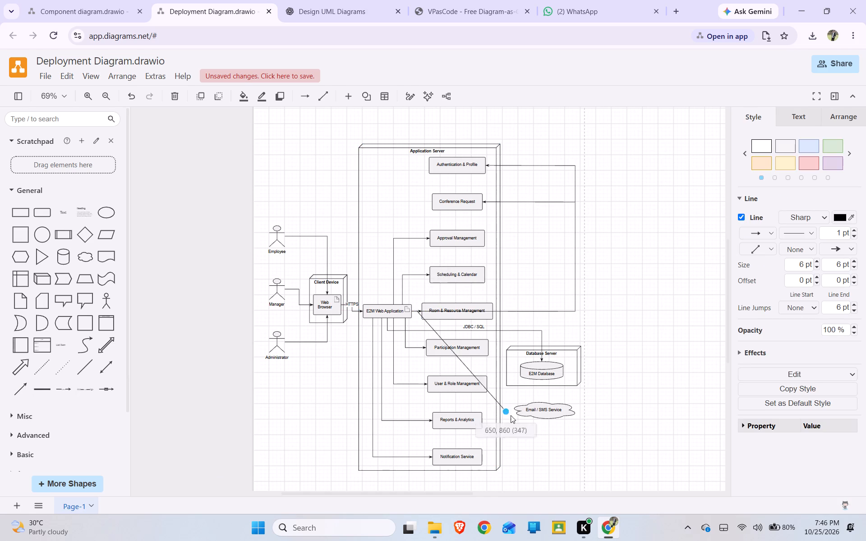
{"action": "left_click_drag", "start_coordinate": [511, 415], "coordinate": [541, 426]}
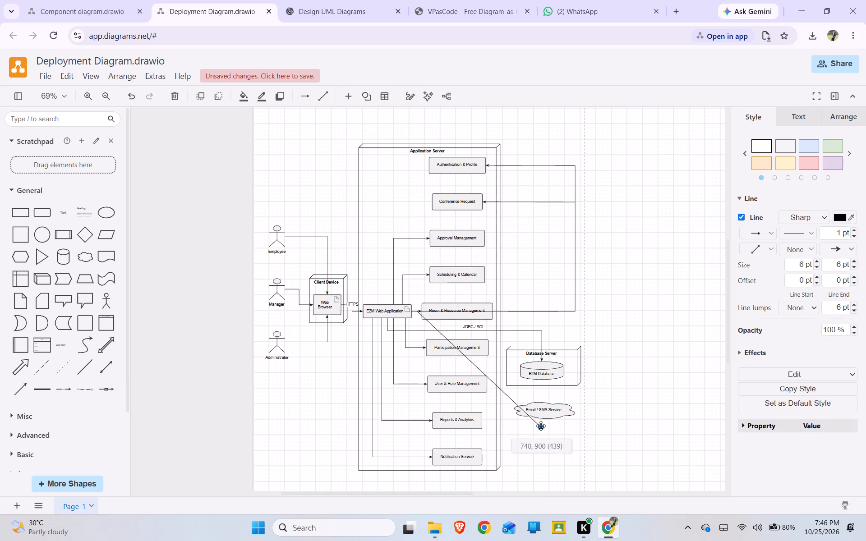
{"action": "left_click_drag", "start_coordinate": [541, 426], "coordinate": [546, 414]}
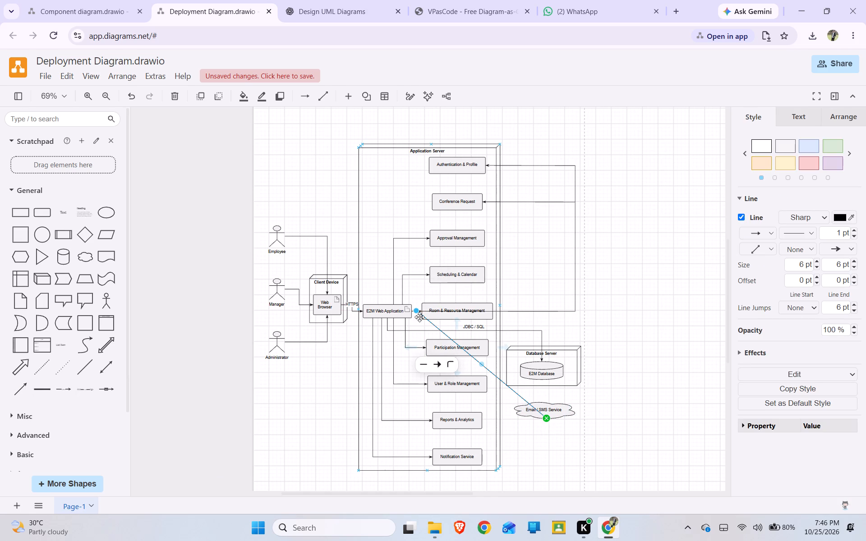
{"action": "left_click_drag", "start_coordinate": [414, 310], "coordinate": [480, 459]}
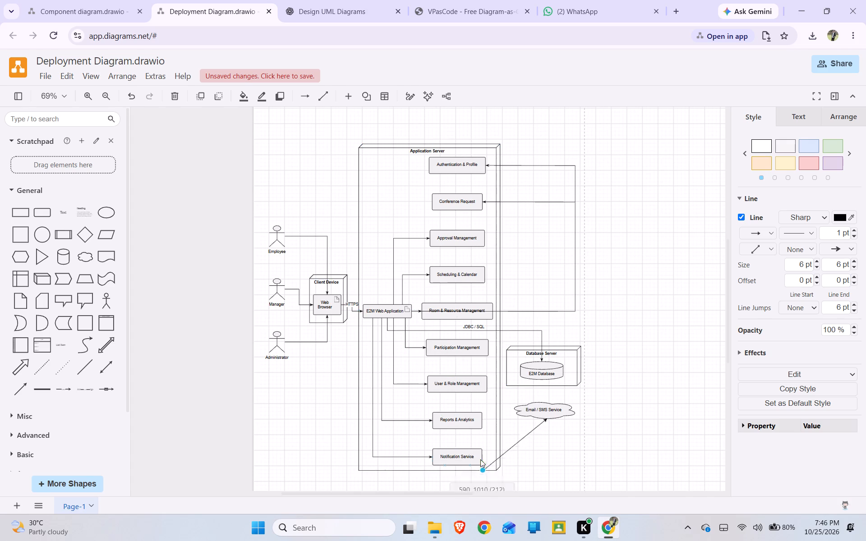
{"action": "left_click_drag", "start_coordinate": [480, 459], "coordinate": [480, 454]}
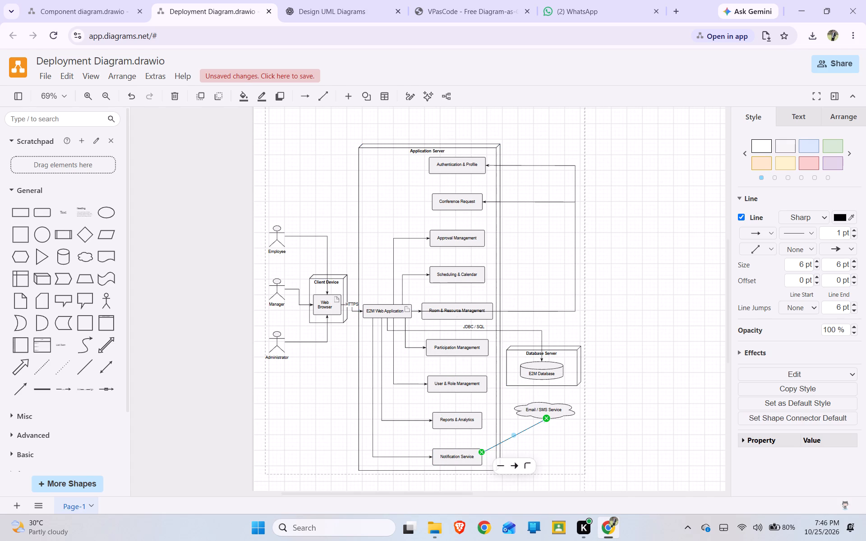
Bend the Notification Service arrow at a right angle so it enters Email / SMS Service from directly below.
{"action": "left_click_drag", "start_coordinate": [514, 432], "coordinate": [551, 464]}
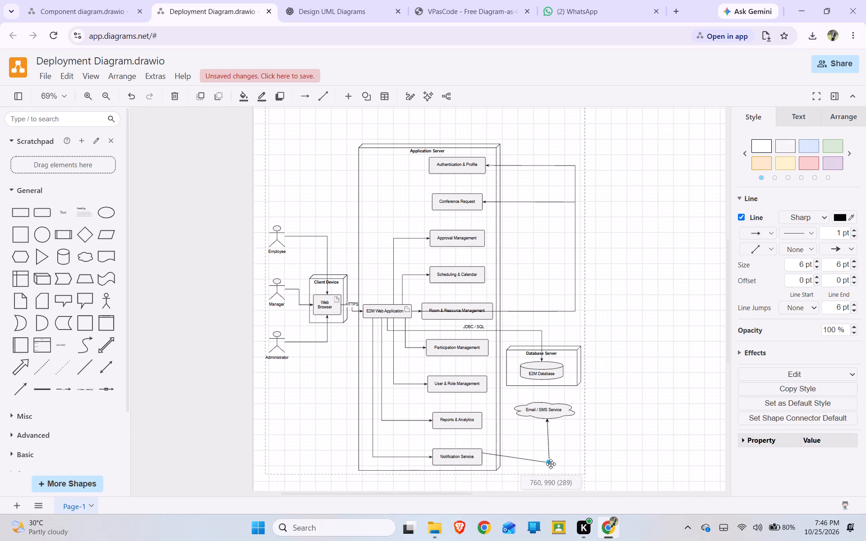
{"action": "left_click_drag", "start_coordinate": [551, 464], "coordinate": [549, 455]}
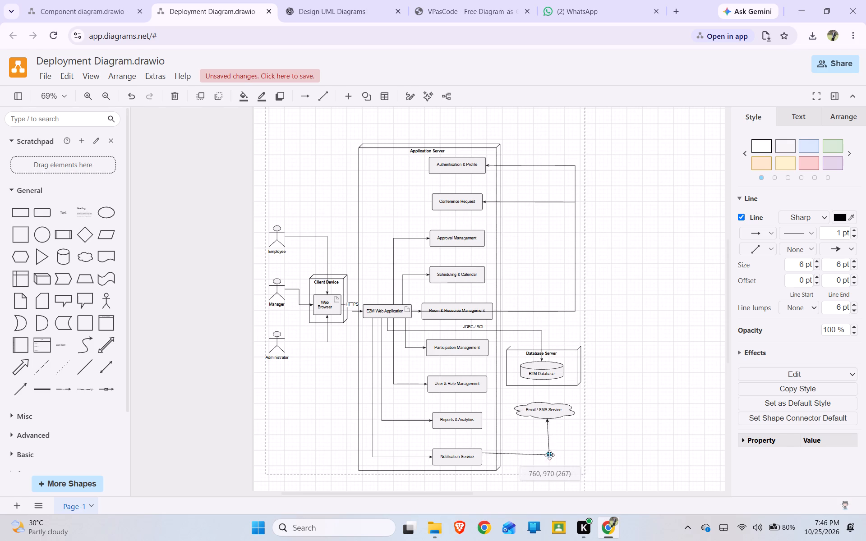
{"action": "left_click_drag", "start_coordinate": [549, 455], "coordinate": [548, 452]}
{"action": "left_click", "coordinate": [688, 412]}
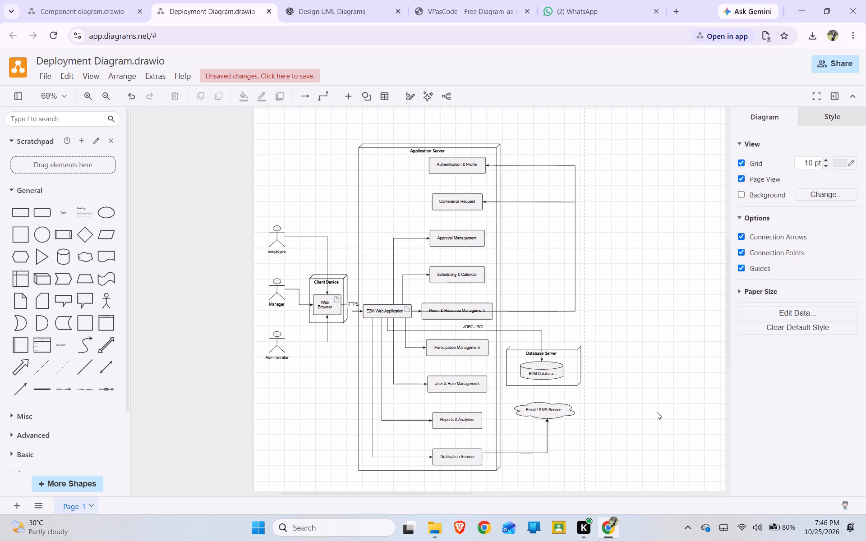
Remove "E2M" from the diagram title so it reads "Conference Management System - Deployment Diagram".
{"action": "scroll", "coordinate": [708, 195], "scroll_direction": "down", "scroll_amount": 3}
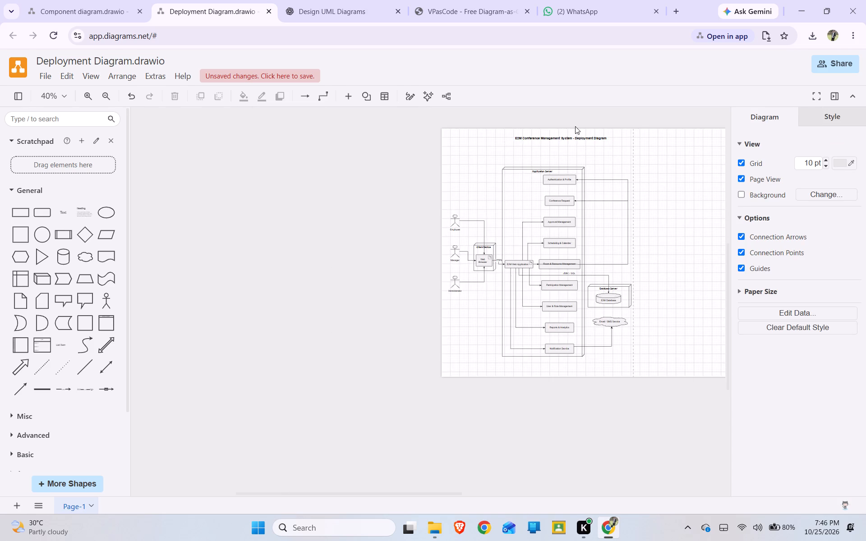
{"action": "scroll", "coordinate": [575, 126], "scroll_direction": "up", "scroll_amount": 4}
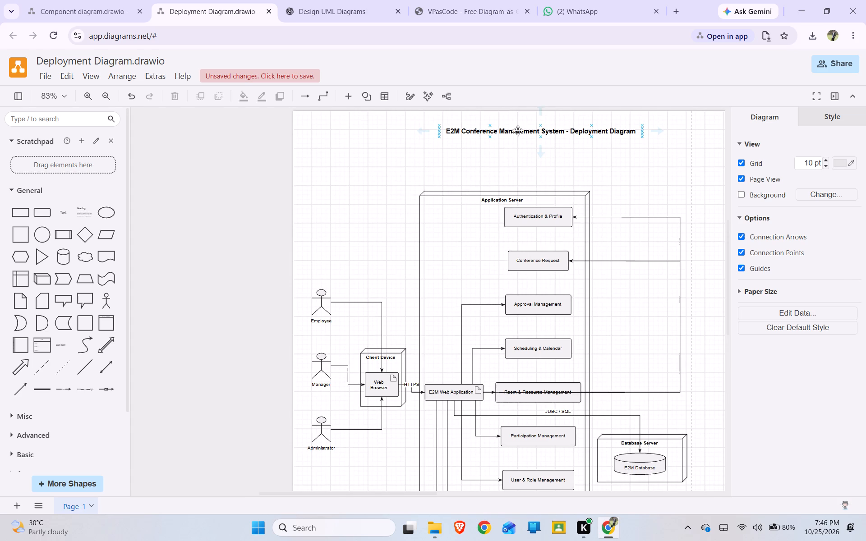
{"action": "left_click", "coordinate": [494, 130]}
{"action": "left_click", "coordinate": [460, 130]}
{"action": "left_click", "coordinate": [464, 132]}
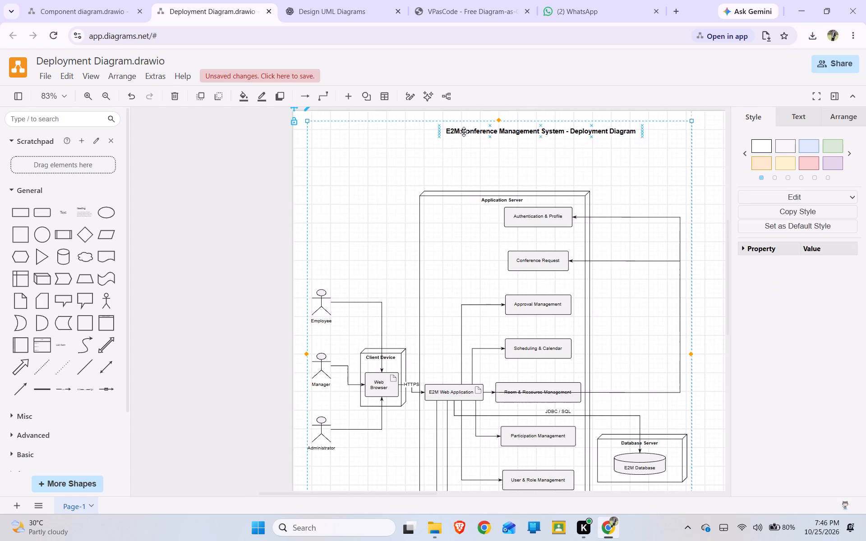
{"action": "left_click", "coordinate": [461, 132]}
{"action": "left_click", "coordinate": [461, 132]}
{"action": "left_click", "coordinate": [448, 167]}
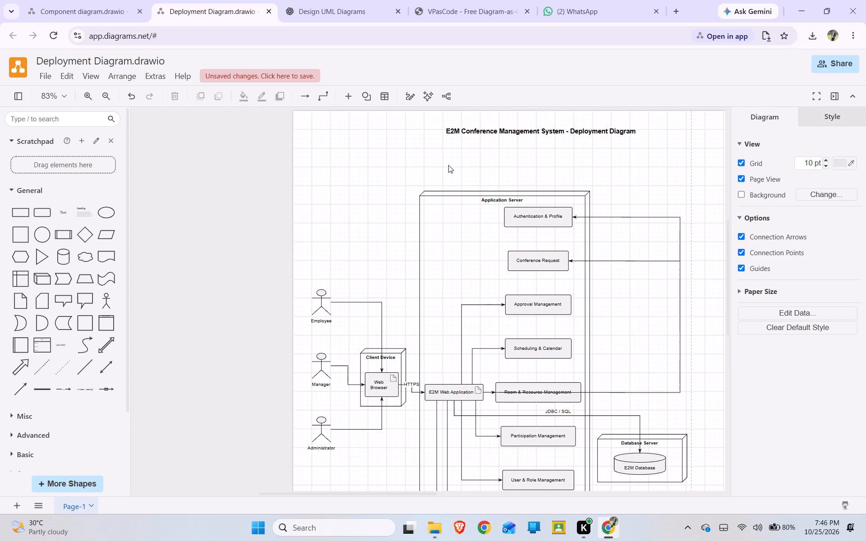
{"action": "double_click", "coordinate": [459, 131]}
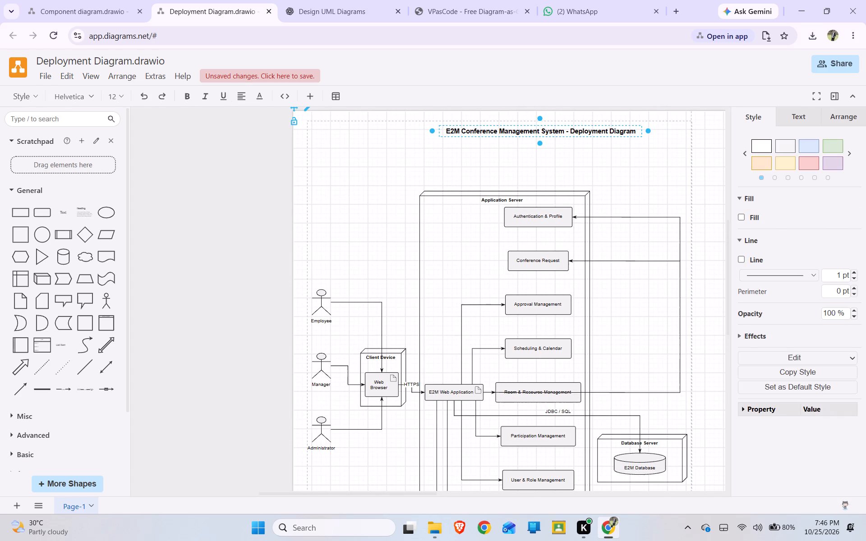
{"action": "left_click", "coordinate": [461, 132]}
{"action": "key", "text": "BackSpace"}
{"action": "key", "text": "BackSpace"}
{"action": "key", "text": "BackSpace"}
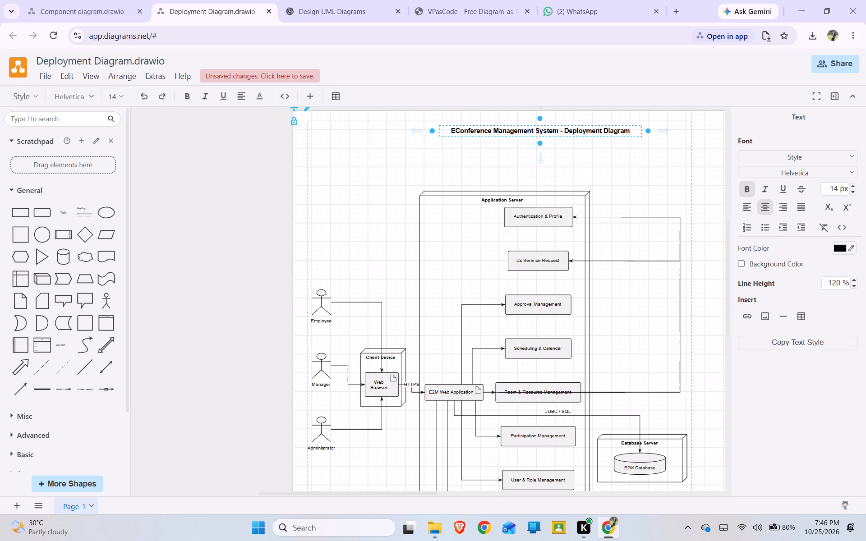
{"action": "key", "text": "BackSpace"}
{"action": "left_click", "coordinate": [416, 159]}
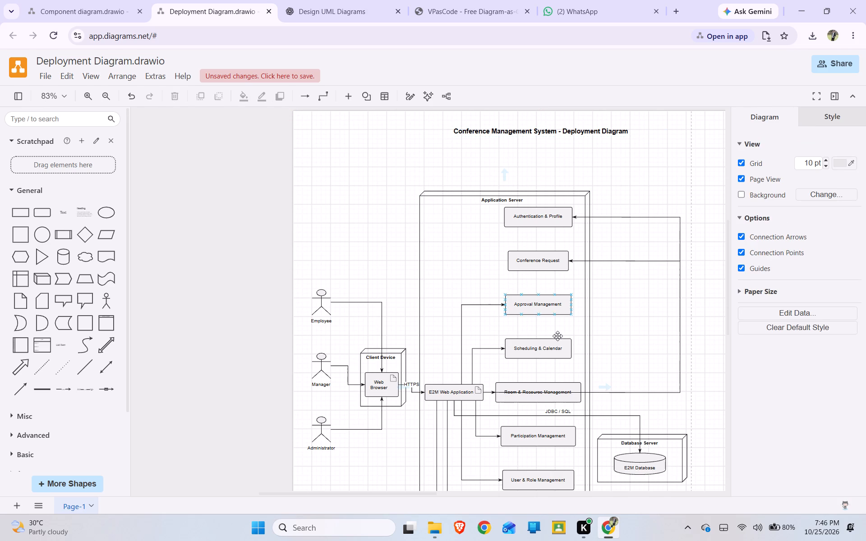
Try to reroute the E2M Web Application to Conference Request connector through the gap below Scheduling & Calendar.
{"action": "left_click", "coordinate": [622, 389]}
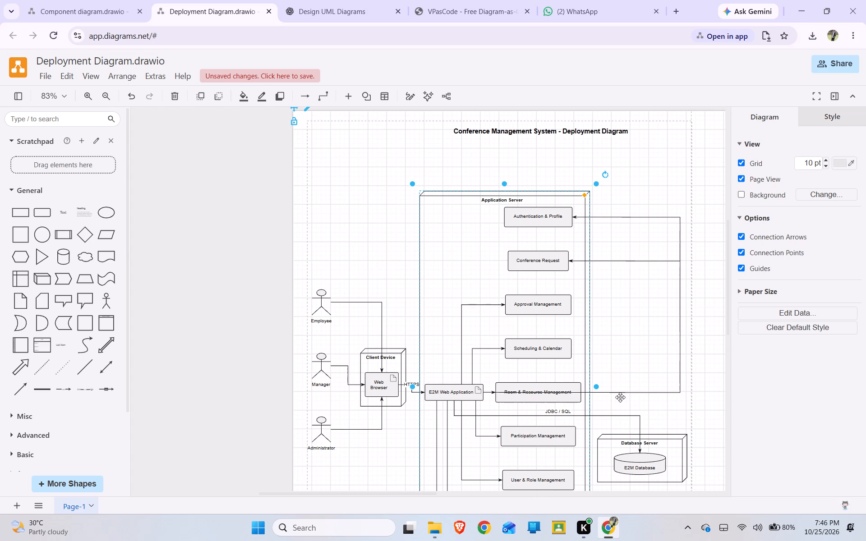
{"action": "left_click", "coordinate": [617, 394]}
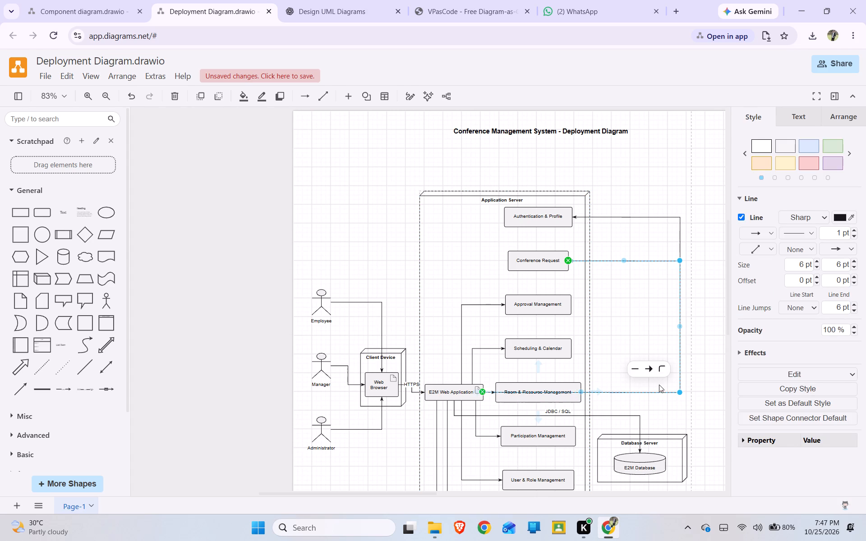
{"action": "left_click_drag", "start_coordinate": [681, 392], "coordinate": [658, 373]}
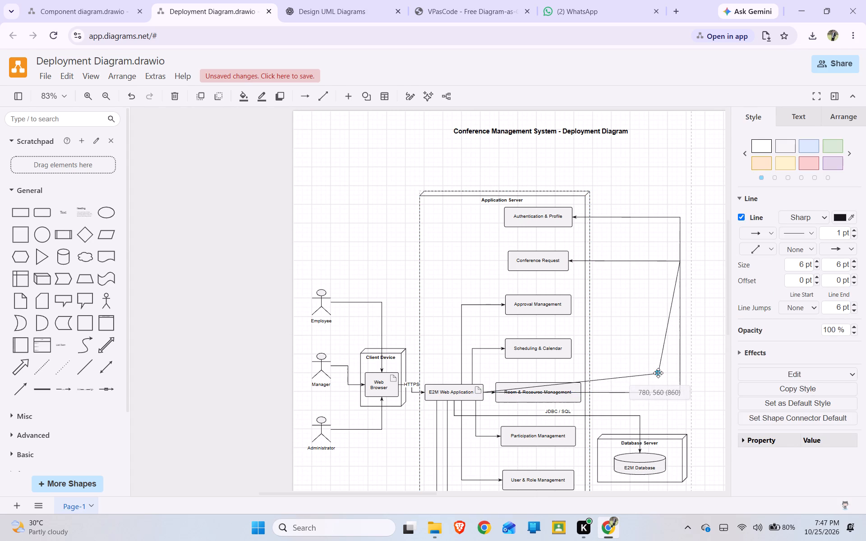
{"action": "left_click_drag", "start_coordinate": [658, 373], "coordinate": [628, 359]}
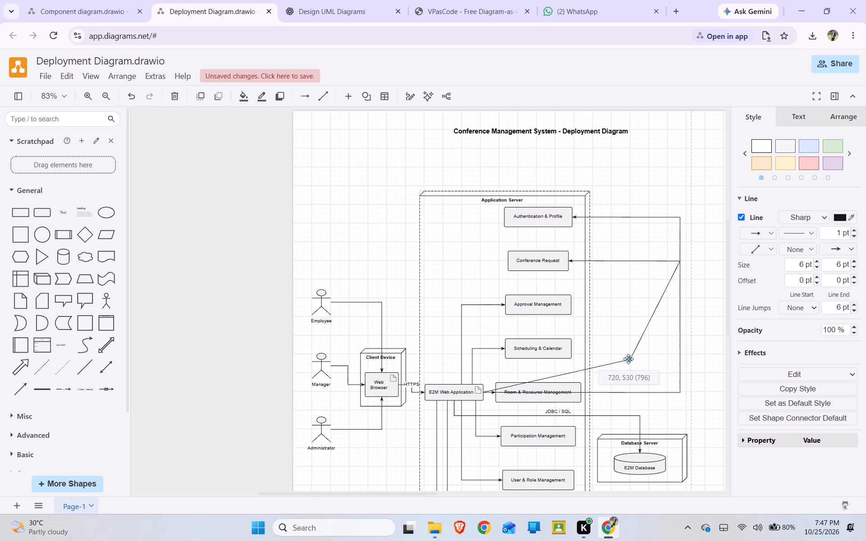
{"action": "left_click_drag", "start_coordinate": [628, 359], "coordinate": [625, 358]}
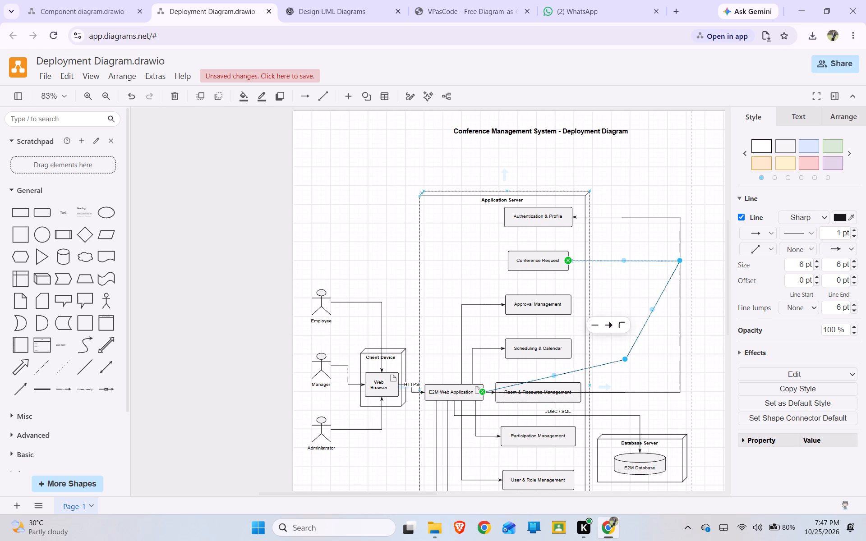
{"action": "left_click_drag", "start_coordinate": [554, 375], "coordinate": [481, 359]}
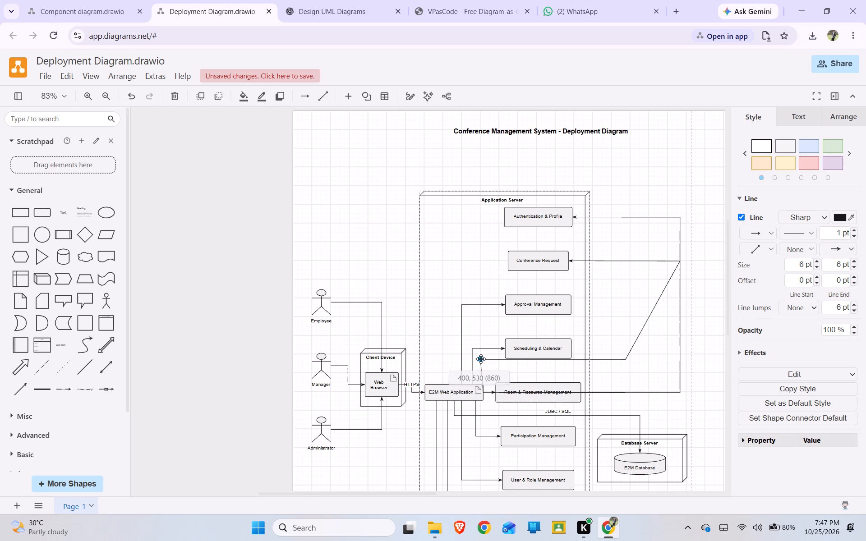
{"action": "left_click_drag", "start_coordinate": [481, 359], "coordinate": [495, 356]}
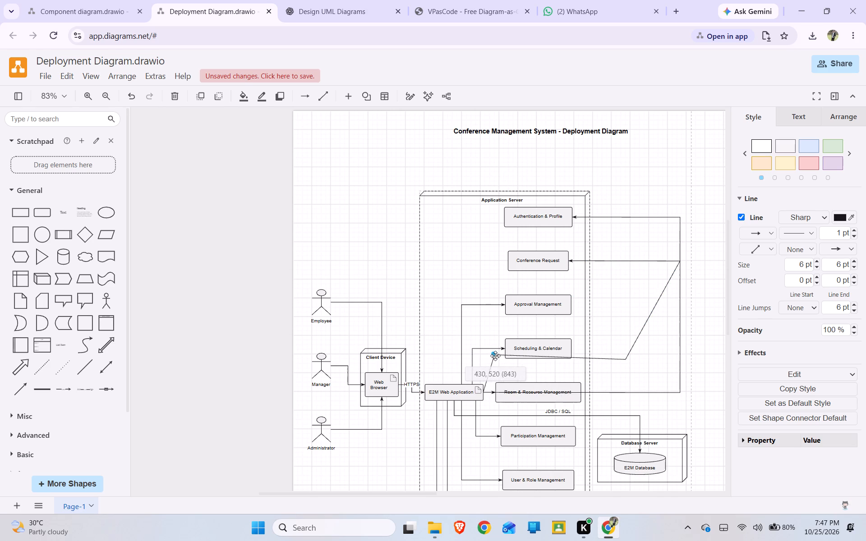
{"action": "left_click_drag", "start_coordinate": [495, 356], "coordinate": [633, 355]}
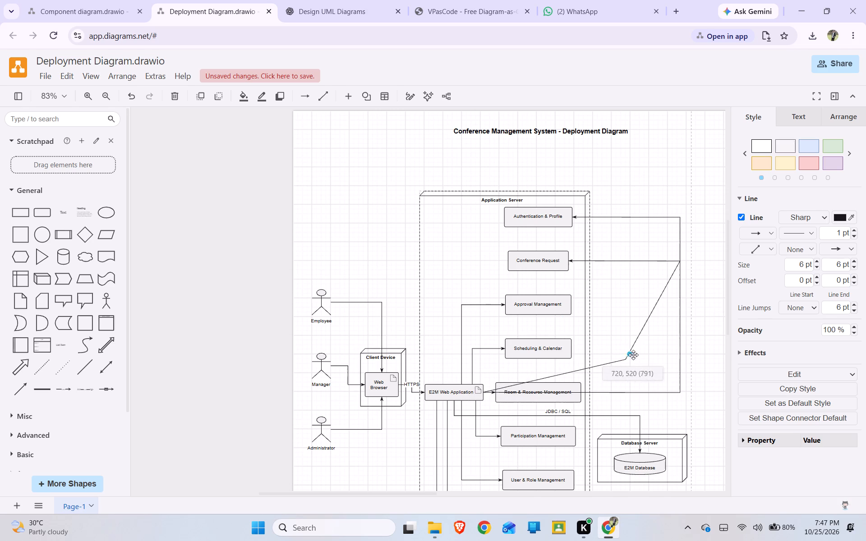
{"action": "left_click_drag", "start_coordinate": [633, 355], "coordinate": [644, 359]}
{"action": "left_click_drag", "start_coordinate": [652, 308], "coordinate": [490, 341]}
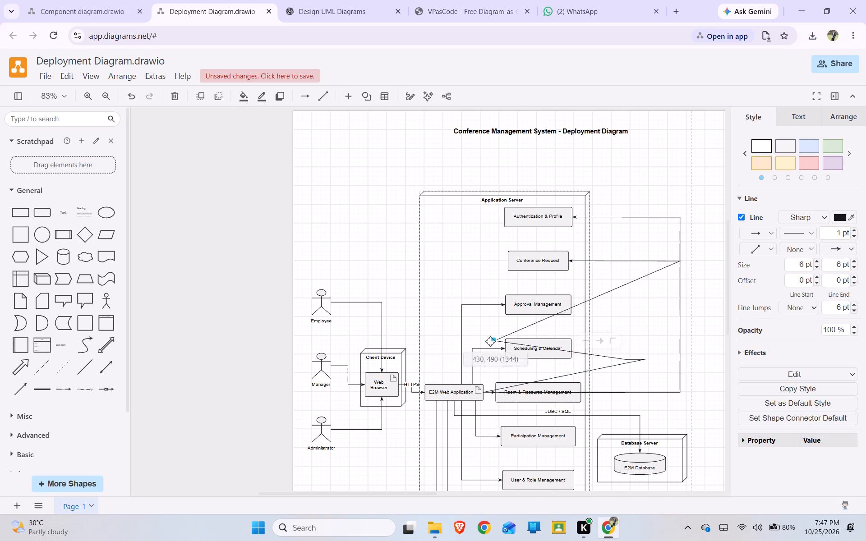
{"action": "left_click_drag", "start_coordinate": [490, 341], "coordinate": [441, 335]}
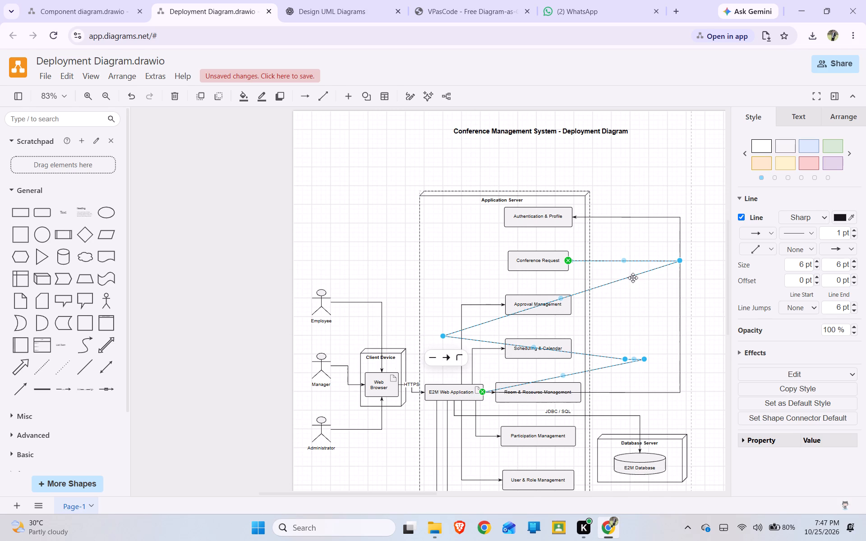
Delete the distorted connector between E2M Web Application and Conference Request.
{"action": "key", "text": "Delete"}
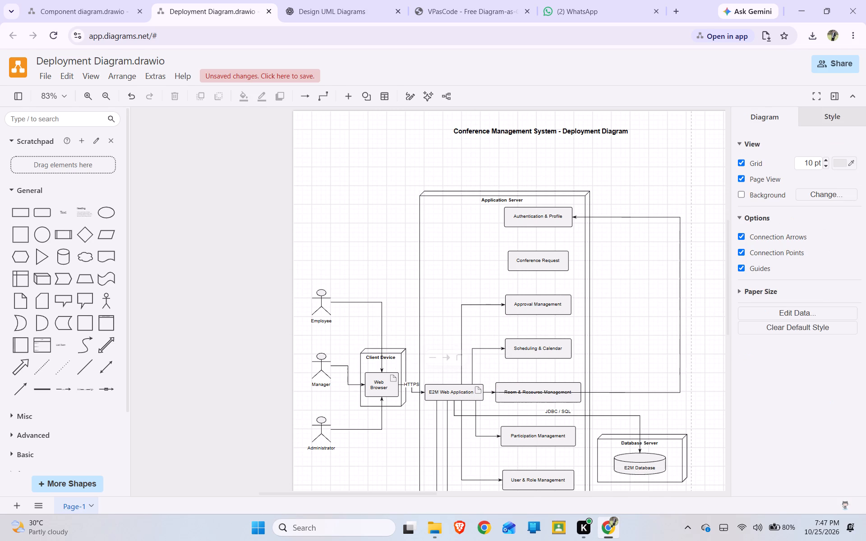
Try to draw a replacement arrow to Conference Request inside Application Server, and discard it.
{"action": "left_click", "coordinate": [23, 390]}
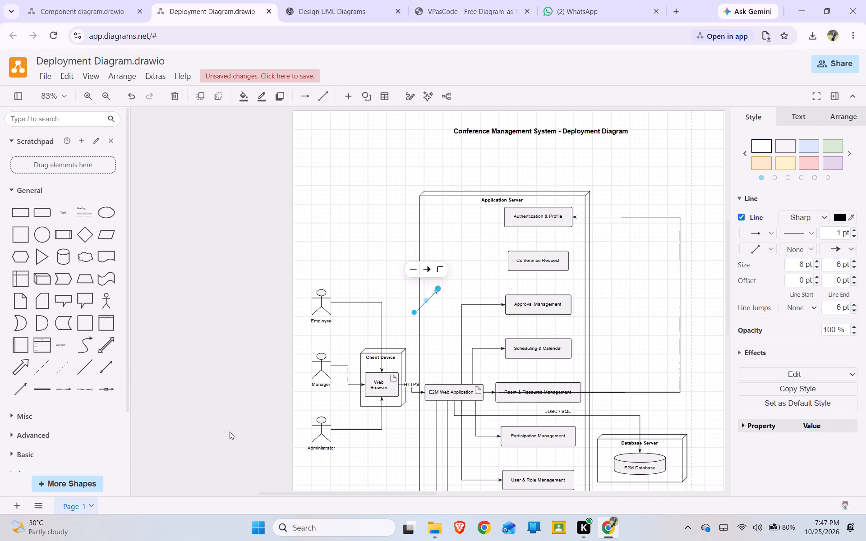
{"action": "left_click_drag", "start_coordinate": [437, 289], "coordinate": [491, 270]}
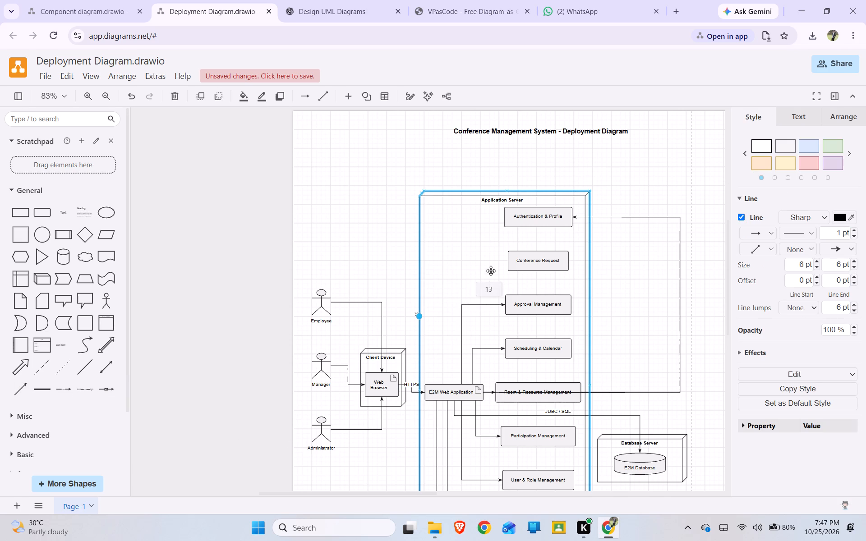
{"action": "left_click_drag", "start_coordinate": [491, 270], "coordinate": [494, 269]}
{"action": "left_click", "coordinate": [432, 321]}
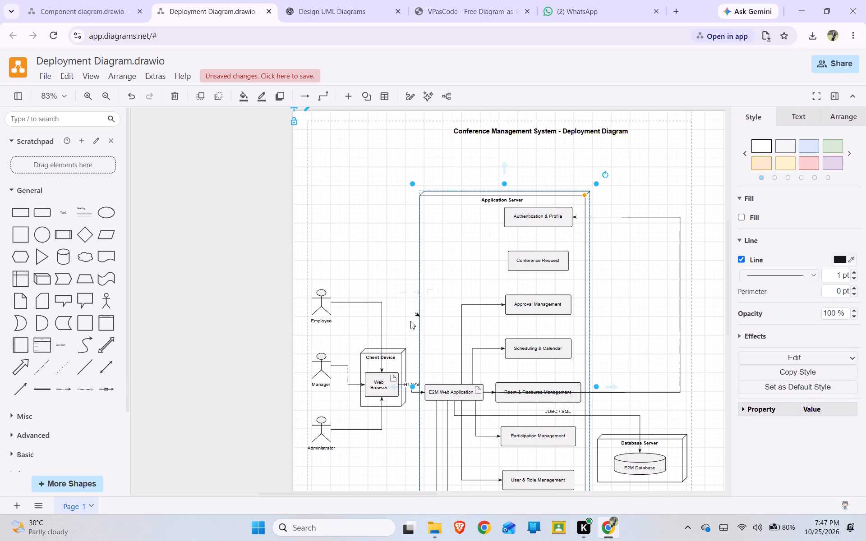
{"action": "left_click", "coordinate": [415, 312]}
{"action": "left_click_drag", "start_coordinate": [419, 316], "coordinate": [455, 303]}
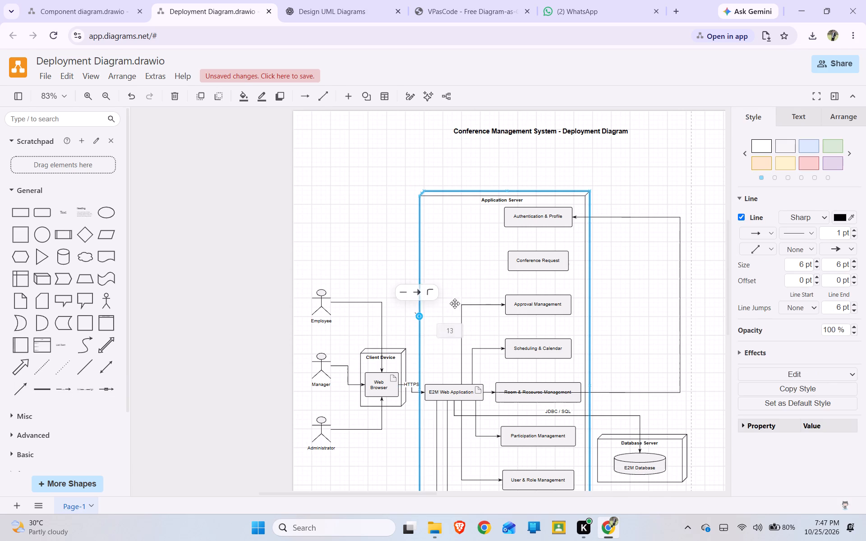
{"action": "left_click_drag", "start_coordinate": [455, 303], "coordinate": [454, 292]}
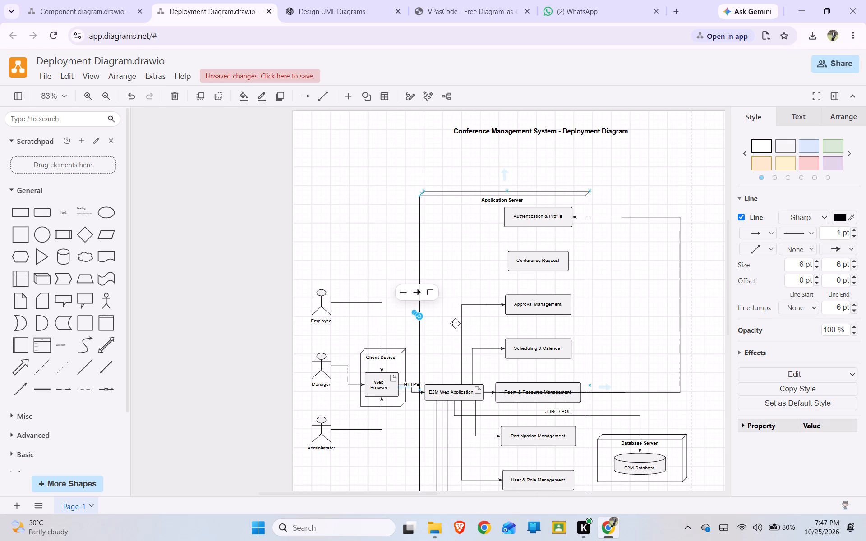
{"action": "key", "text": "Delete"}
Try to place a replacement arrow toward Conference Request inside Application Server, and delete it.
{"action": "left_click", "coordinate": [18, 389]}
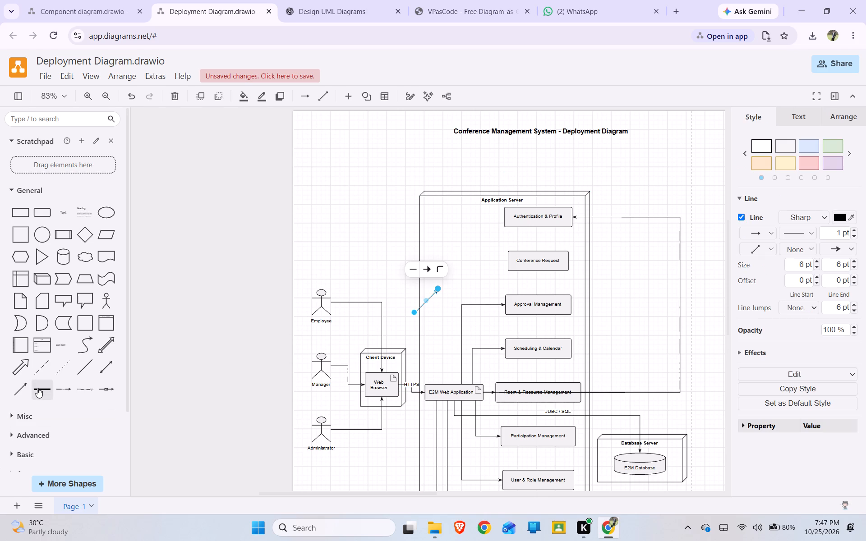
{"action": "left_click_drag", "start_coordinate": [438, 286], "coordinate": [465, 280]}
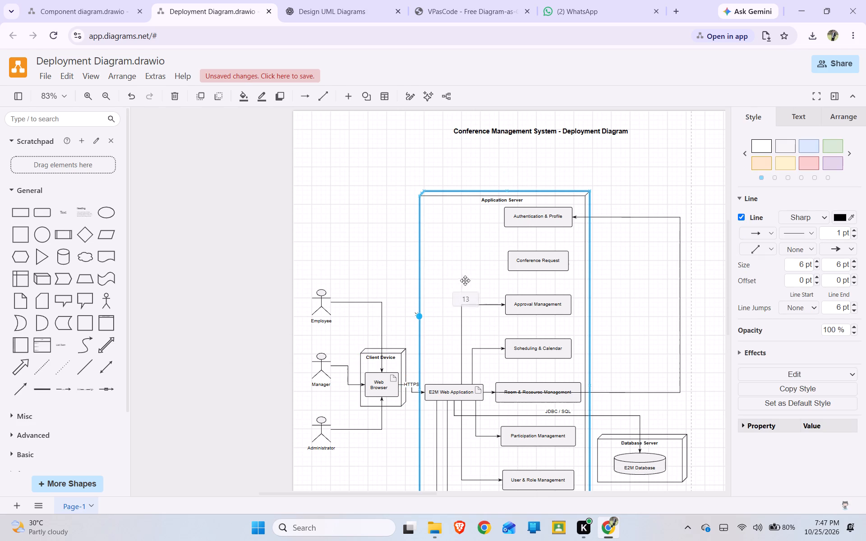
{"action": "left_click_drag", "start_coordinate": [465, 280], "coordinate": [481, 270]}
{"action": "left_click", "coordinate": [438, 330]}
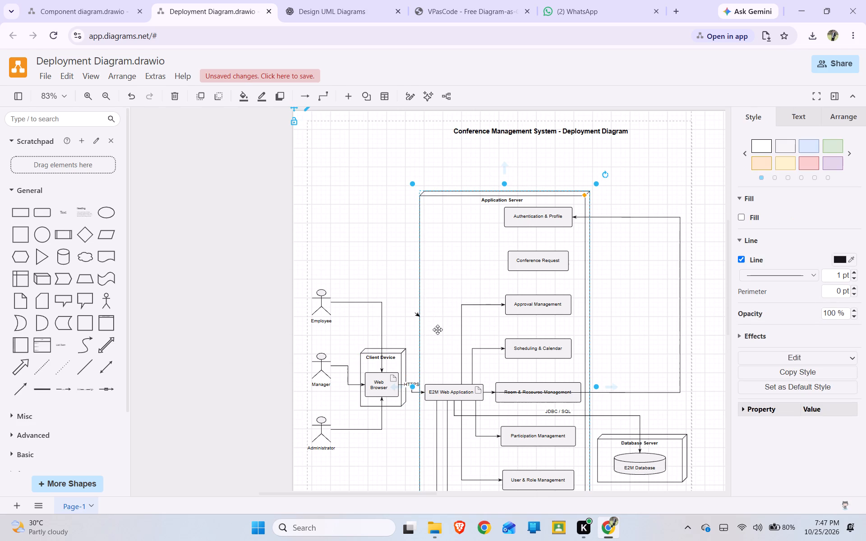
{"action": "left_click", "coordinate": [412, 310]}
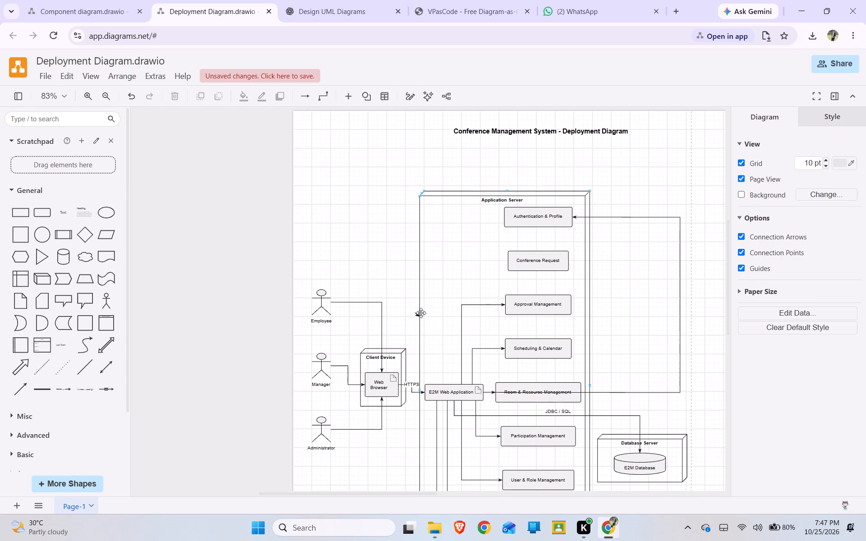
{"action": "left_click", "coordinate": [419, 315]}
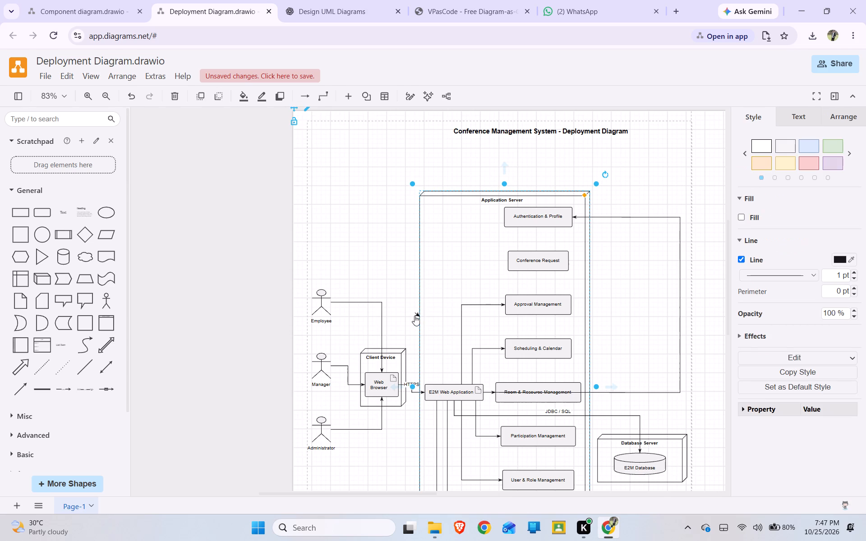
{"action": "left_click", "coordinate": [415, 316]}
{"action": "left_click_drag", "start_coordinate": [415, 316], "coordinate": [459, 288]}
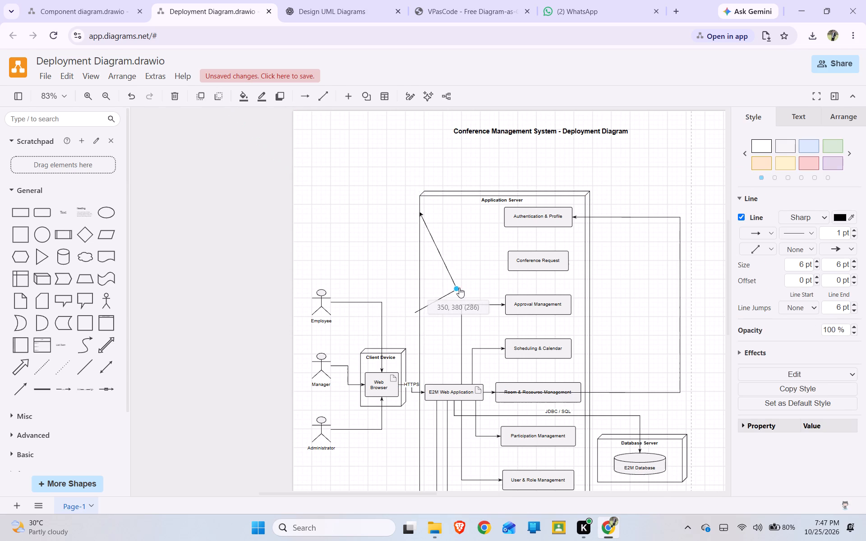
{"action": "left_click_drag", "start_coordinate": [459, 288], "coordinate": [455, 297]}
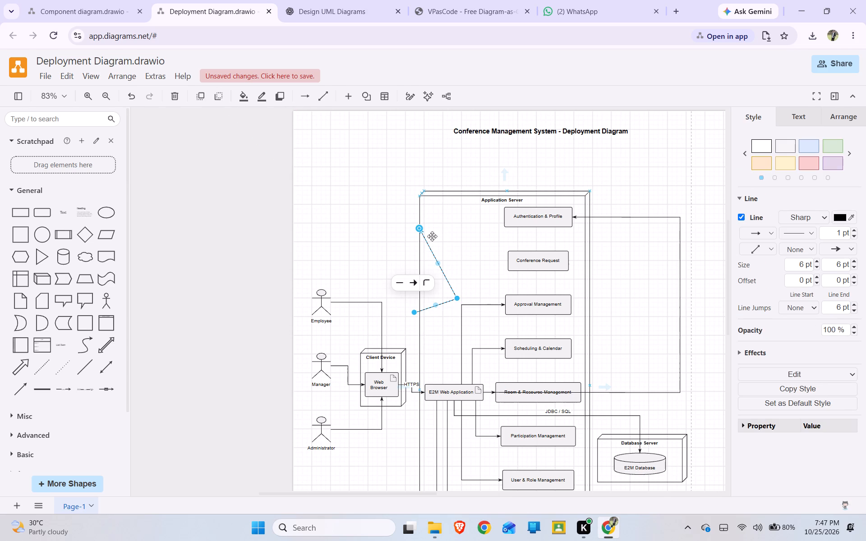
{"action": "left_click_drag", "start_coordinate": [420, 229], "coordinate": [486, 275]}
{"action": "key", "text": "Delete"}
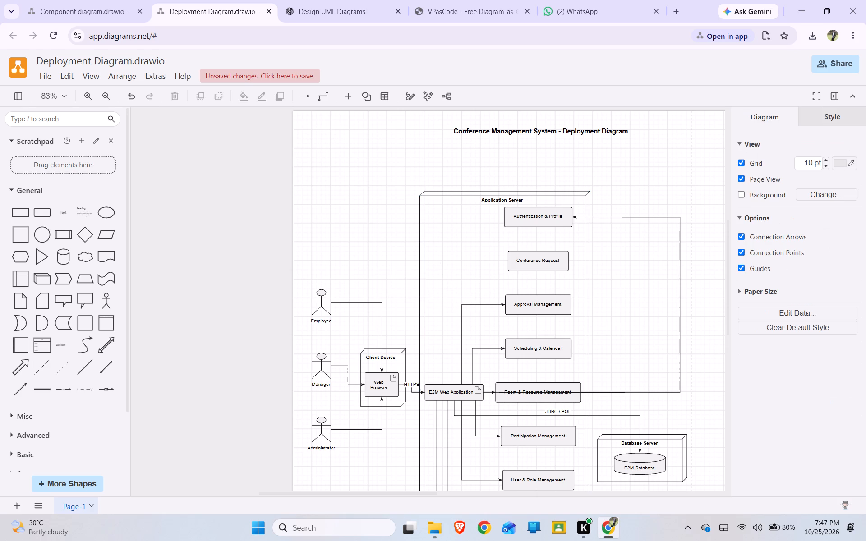
Draw a straight arrow from the top edge of E2M Web Application to the left side of Conference Request.
{"action": "scroll", "coordinate": [459, 300], "scroll_direction": "up", "scroll_amount": 1}
{"action": "left_click", "coordinate": [22, 396]}
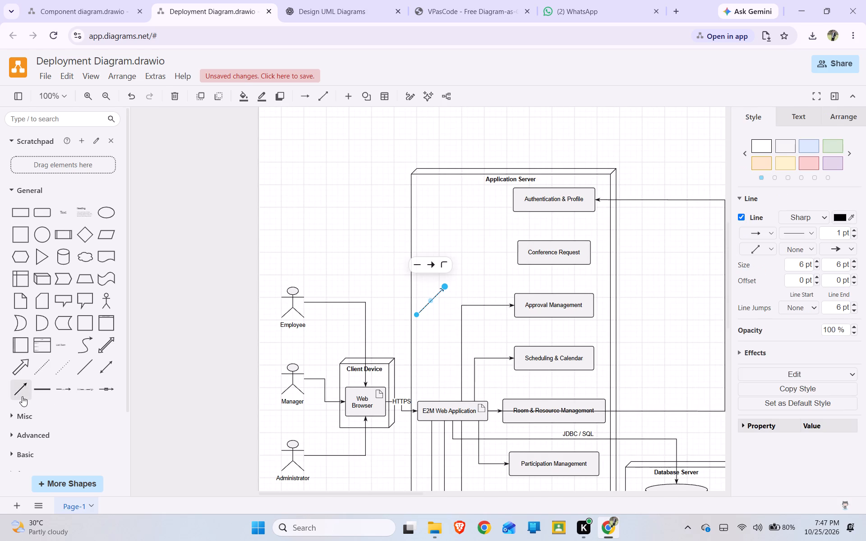
{"action": "left_click_drag", "start_coordinate": [418, 315], "coordinate": [443, 394]}
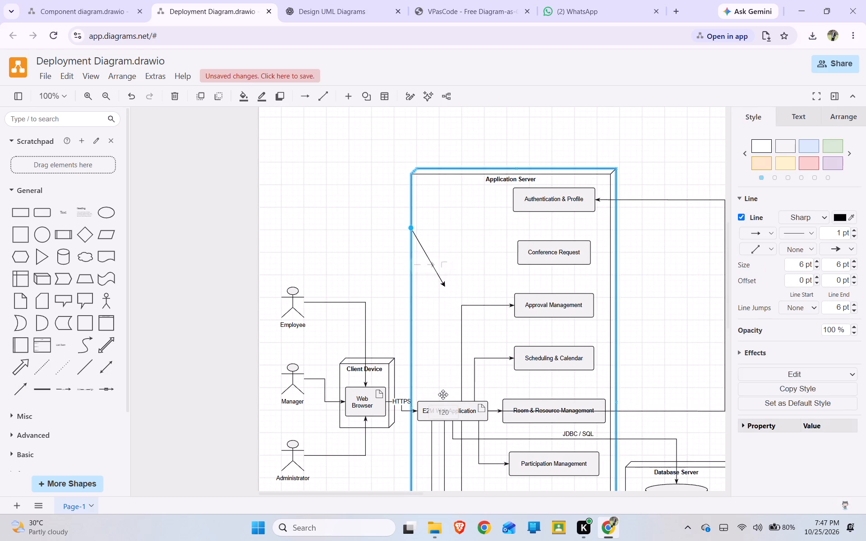
{"action": "left_click_drag", "start_coordinate": [443, 394], "coordinate": [435, 402]}
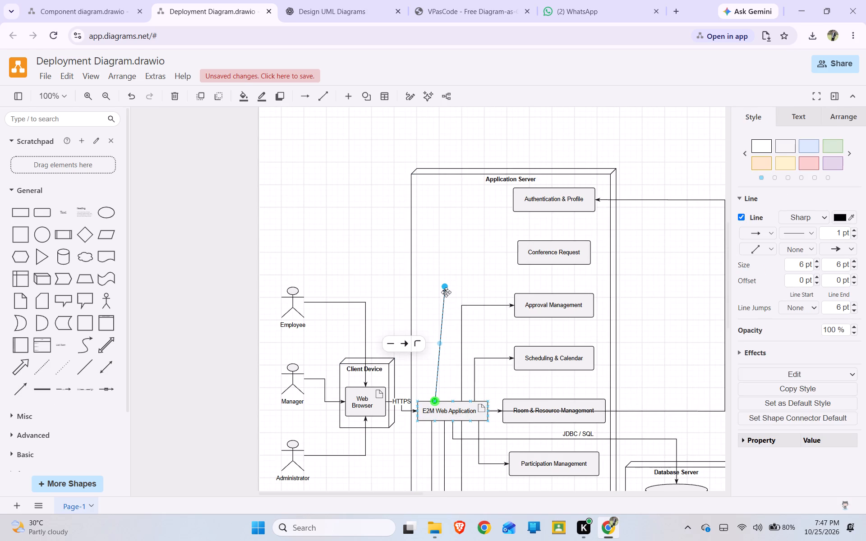
{"action": "left_click_drag", "start_coordinate": [447, 287], "coordinate": [457, 287]}
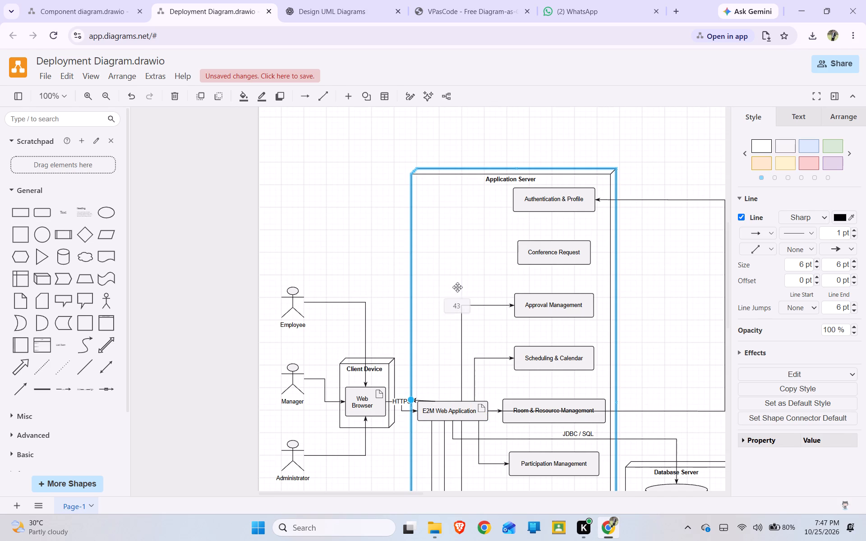
{"action": "left_click_drag", "start_coordinate": [457, 287], "coordinate": [451, 315]}
{"action": "left_click_drag", "start_coordinate": [451, 315], "coordinate": [520, 261]}
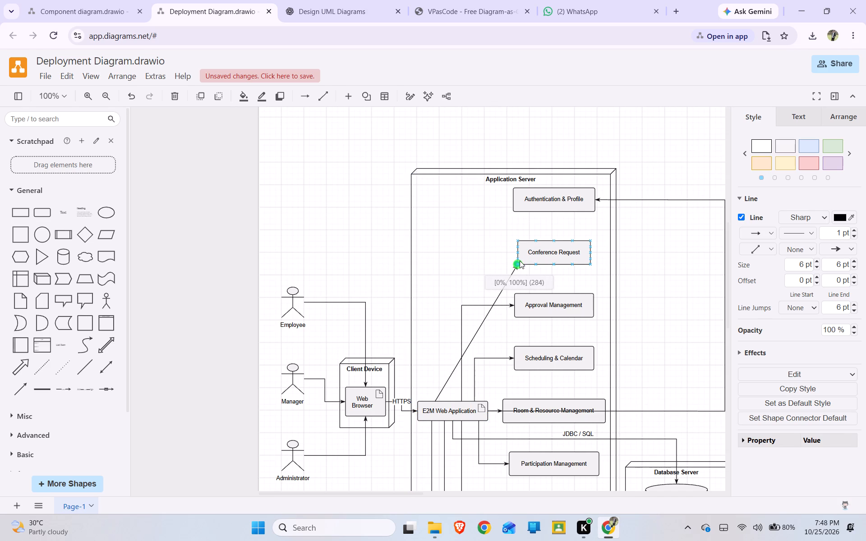
{"action": "left_click_drag", "start_coordinate": [520, 261], "coordinate": [518, 252]}
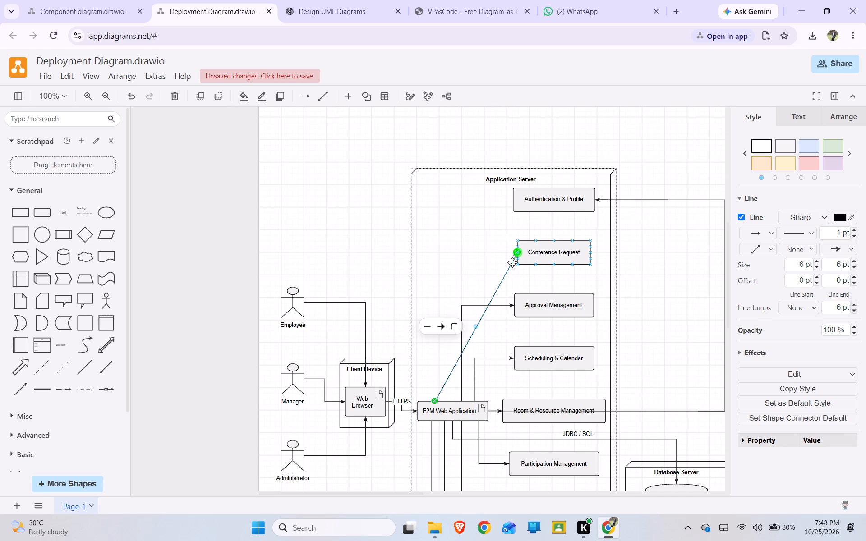
Bend the Conference Request arrow to rise from the top middle of E2M Web Application, then run horizontally into Conference Request.
{"action": "left_click_drag", "start_coordinate": [476, 326], "coordinate": [466, 312]}
{"action": "left_click_drag", "start_coordinate": [466, 312], "coordinate": [442, 252]}
{"action": "left_click", "coordinate": [438, 326]}
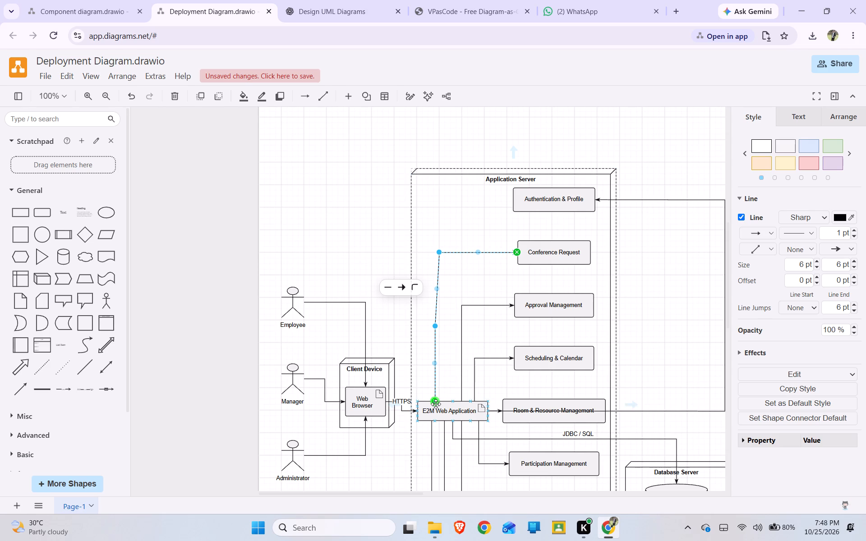
{"action": "left_click_drag", "start_coordinate": [436, 404], "coordinate": [458, 410]}
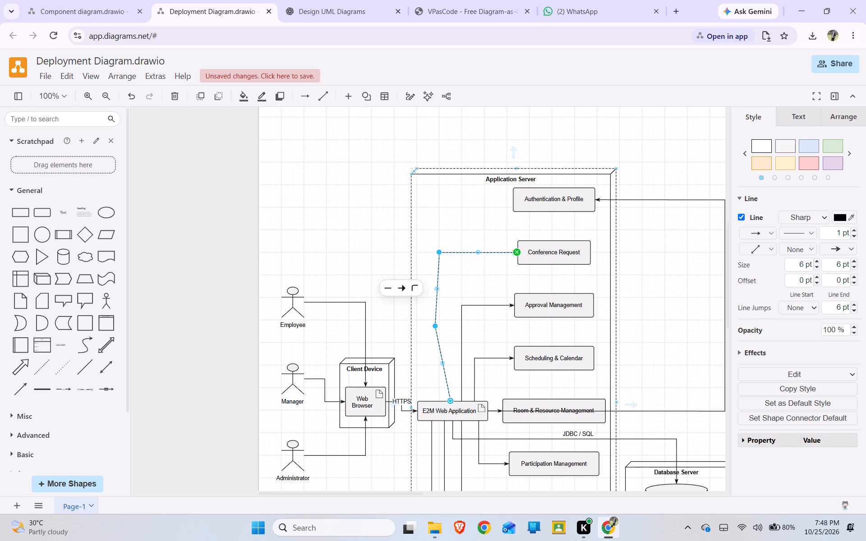
{"action": "left_click_drag", "start_coordinate": [436, 328], "coordinate": [457, 328]}
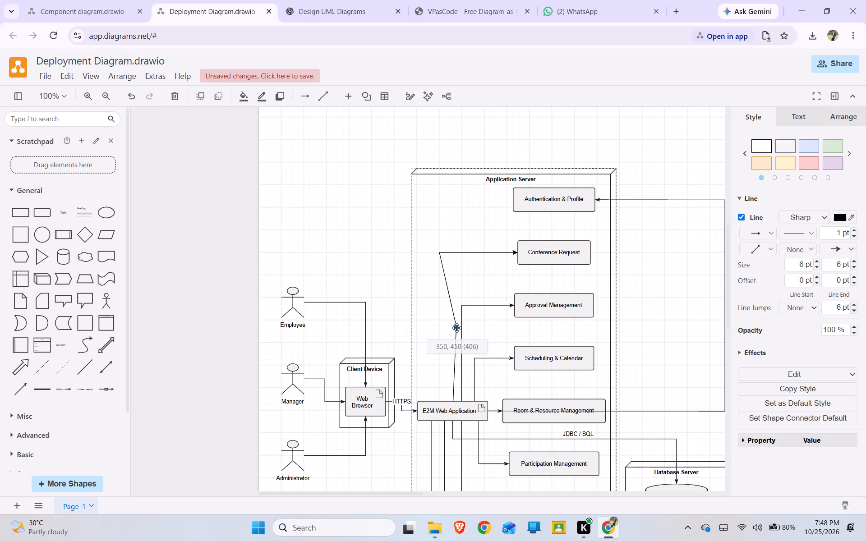
{"action": "left_click_drag", "start_coordinate": [457, 328], "coordinate": [453, 328]}
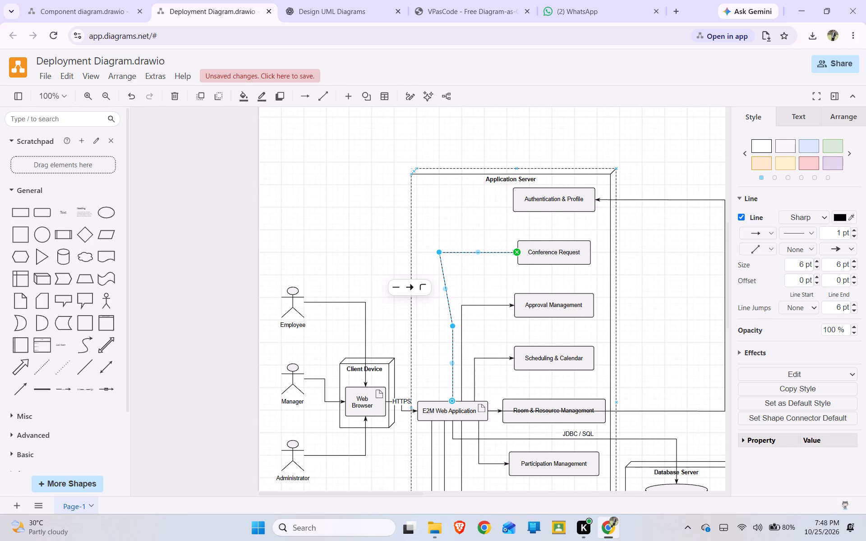
{"action": "left_click_drag", "start_coordinate": [438, 252], "coordinate": [456, 261]}
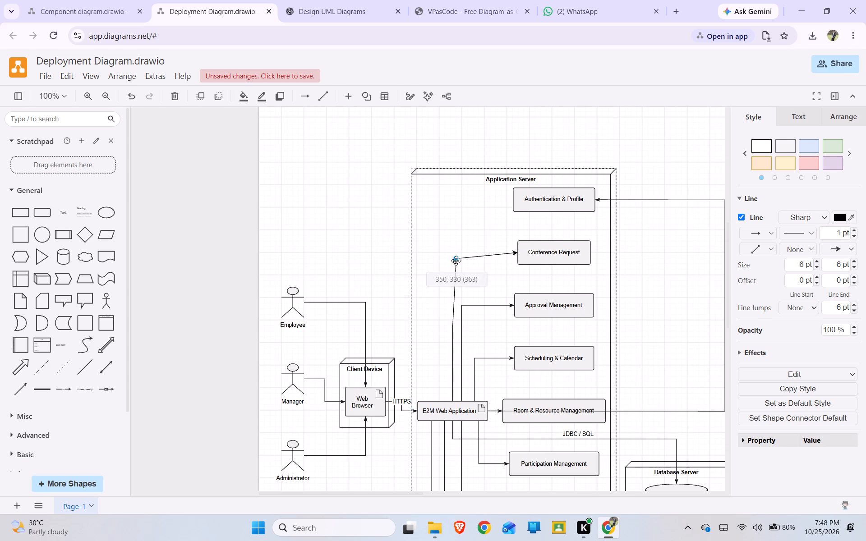
{"action": "left_click_drag", "start_coordinate": [456, 261], "coordinate": [454, 261]}
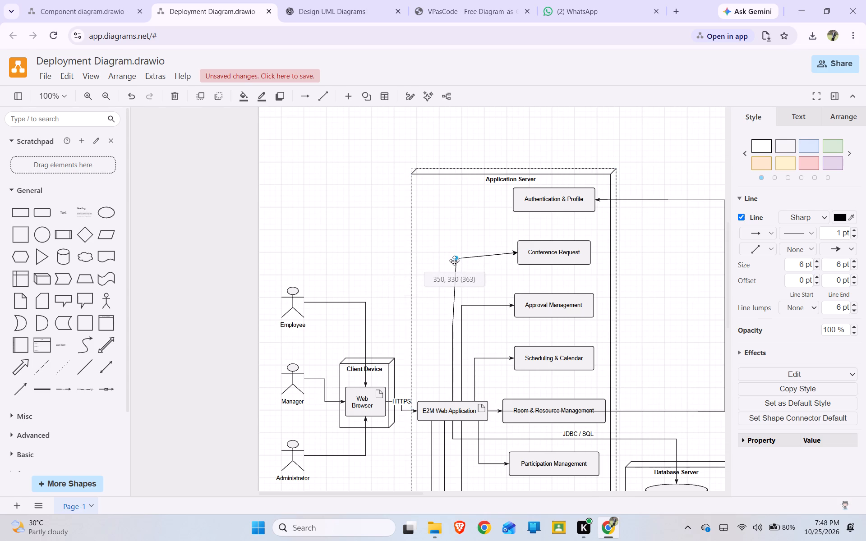
{"action": "left_click_drag", "start_coordinate": [454, 261], "coordinate": [448, 250]}
{"action": "right_click", "coordinate": [454, 261]}
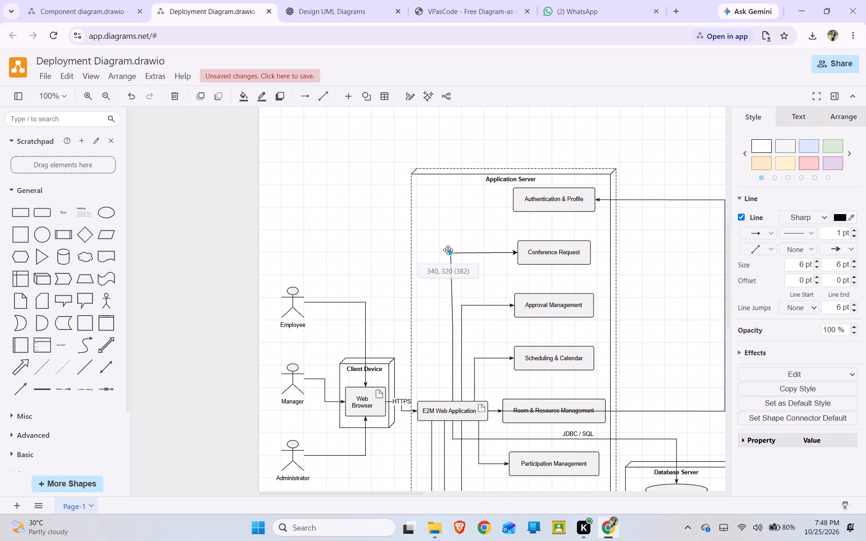
{"action": "left_click_drag", "start_coordinate": [448, 250], "coordinate": [450, 252]}
{"action": "left_click", "coordinate": [419, 327]}
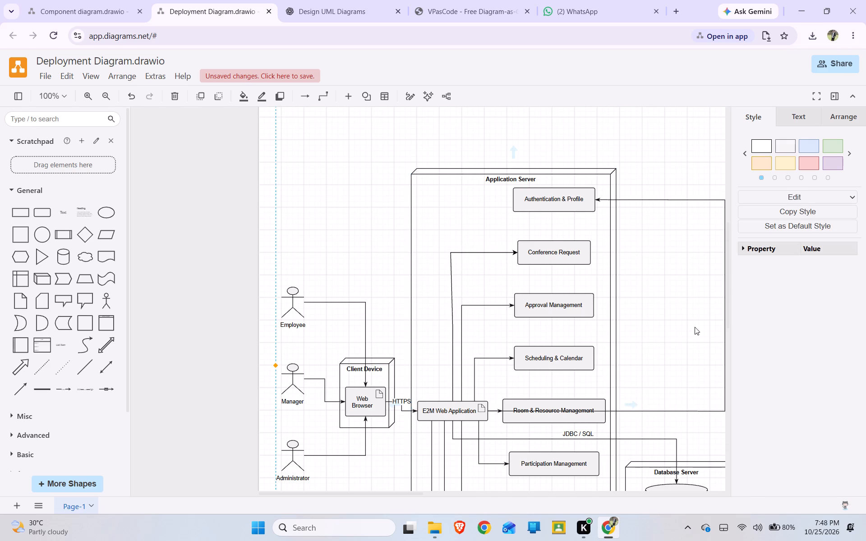
{"action": "left_click", "coordinate": [706, 342]}
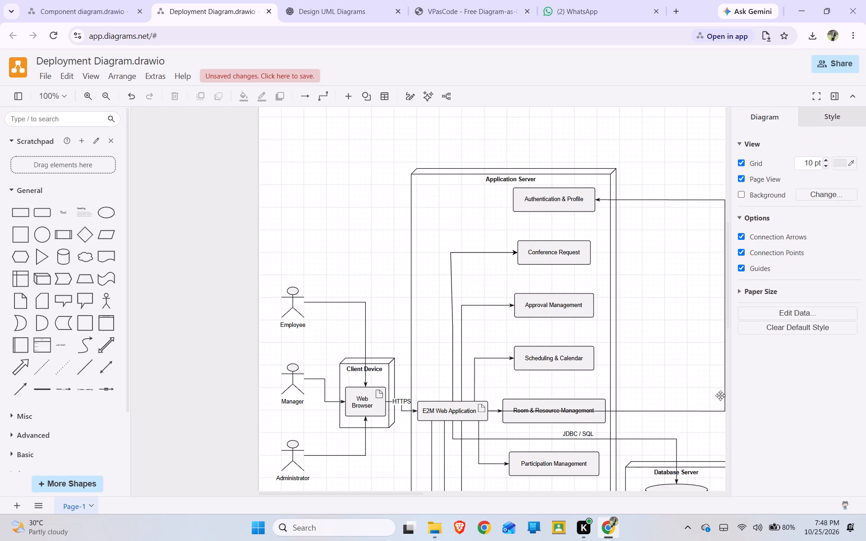
Delete the connector from E2M Web Application to Authentication & Profile that loops outside Application Server, after trying to pull it inward.
{"action": "left_click", "coordinate": [713, 413]}
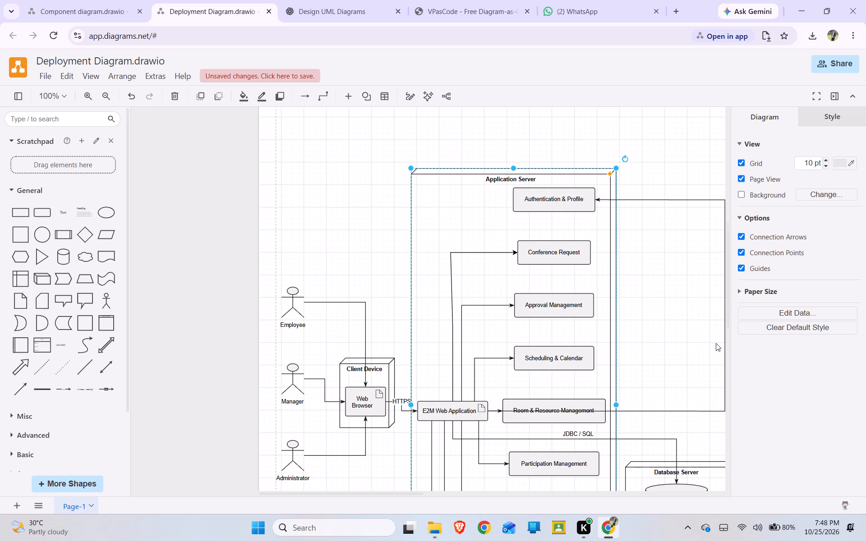
{"action": "left_click", "coordinate": [666, 412]}
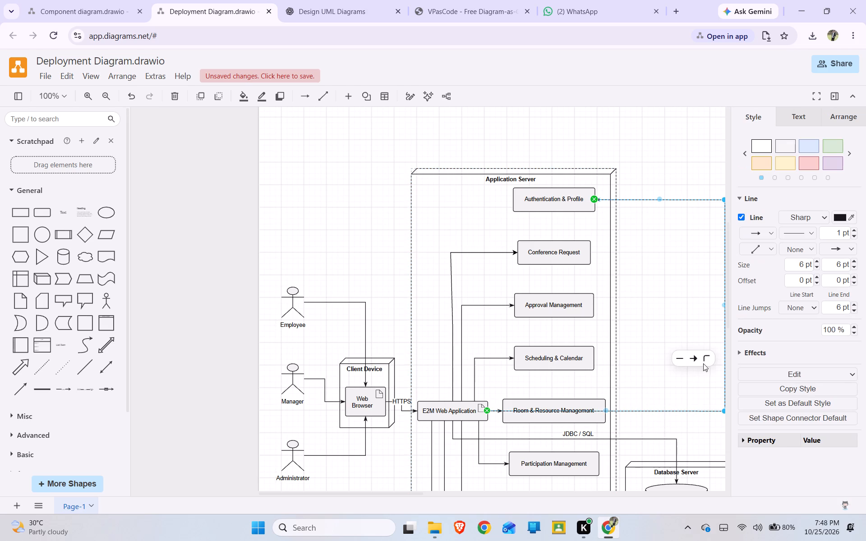
{"action": "left_click_drag", "start_coordinate": [724, 306], "coordinate": [596, 316]}
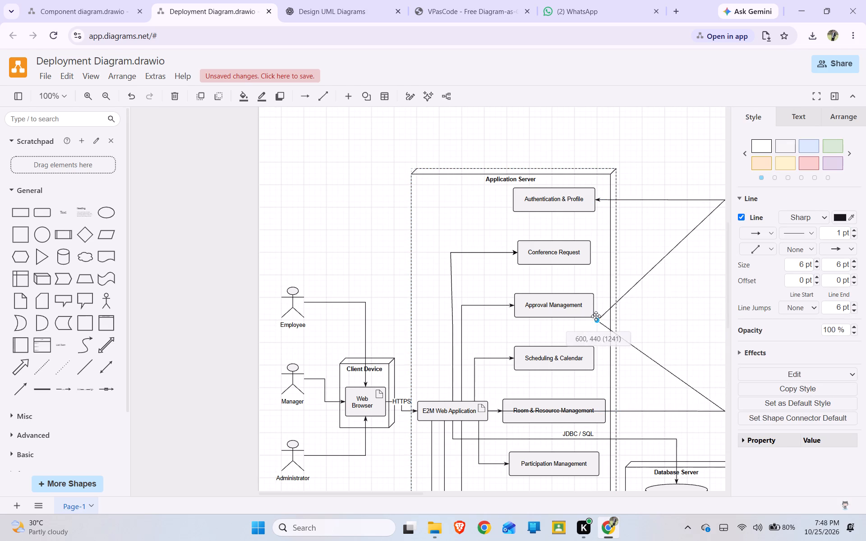
{"action": "left_click_drag", "start_coordinate": [596, 316], "coordinate": [665, 333]}
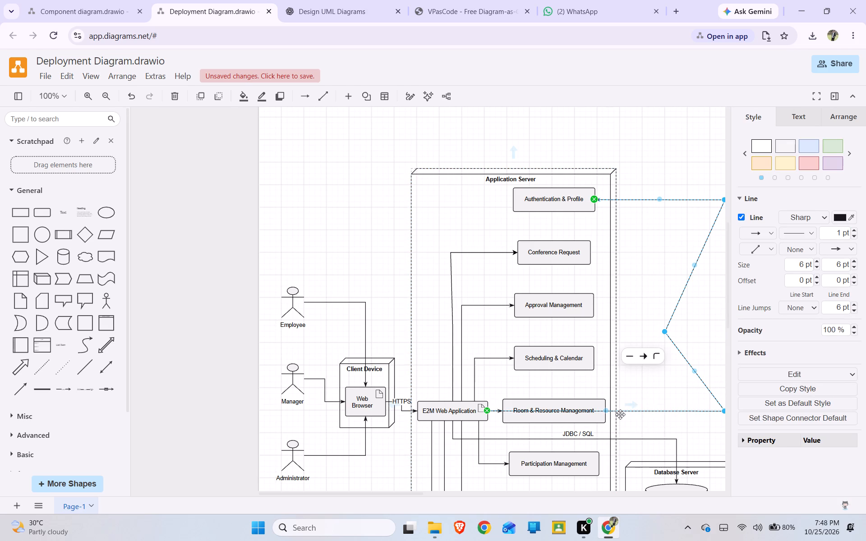
{"action": "key", "text": "Delete"}
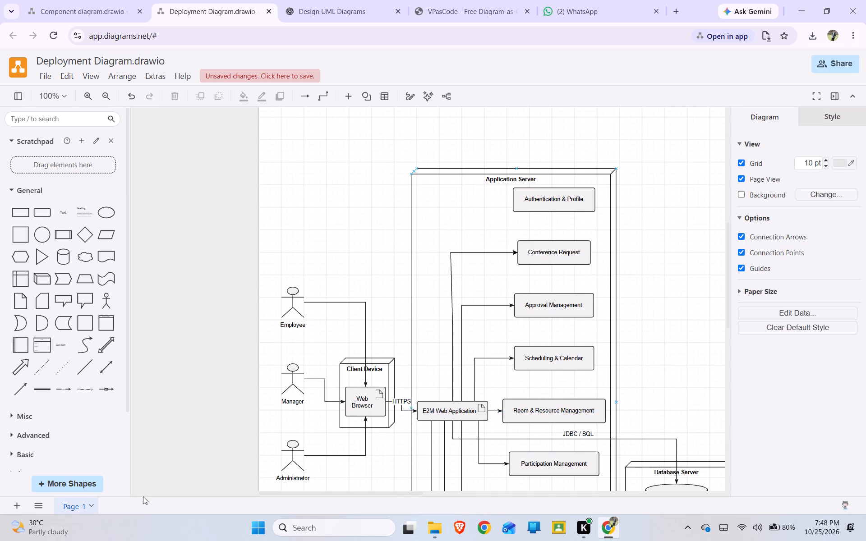
Draw a straight arrow from the top edge of E2M Web Application to the left side of Authentication & Profile.
{"action": "left_click", "coordinate": [27, 384]}
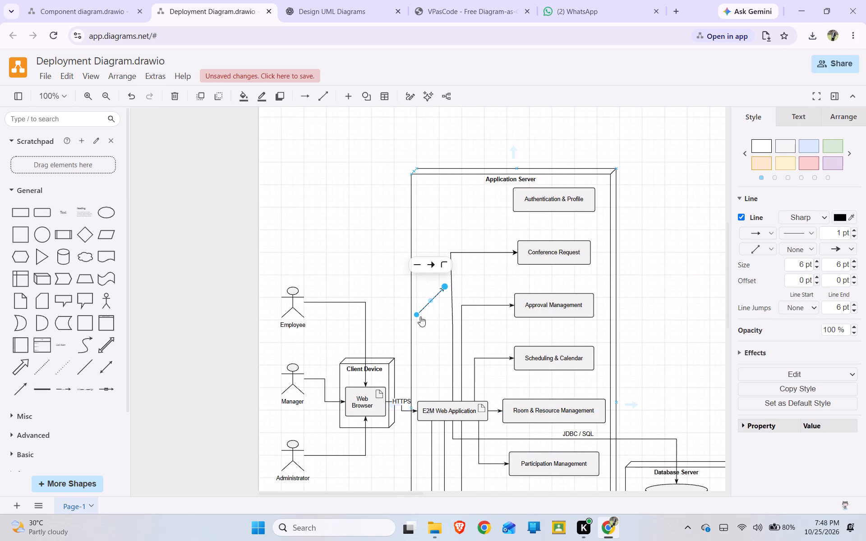
{"action": "left_click_drag", "start_coordinate": [415, 315], "coordinate": [444, 426]}
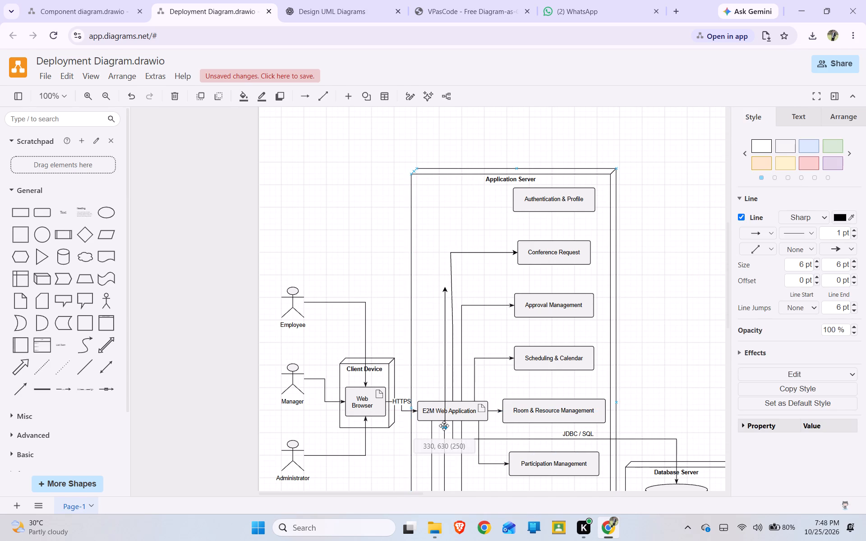
{"action": "left_click_drag", "start_coordinate": [444, 426], "coordinate": [434, 402]}
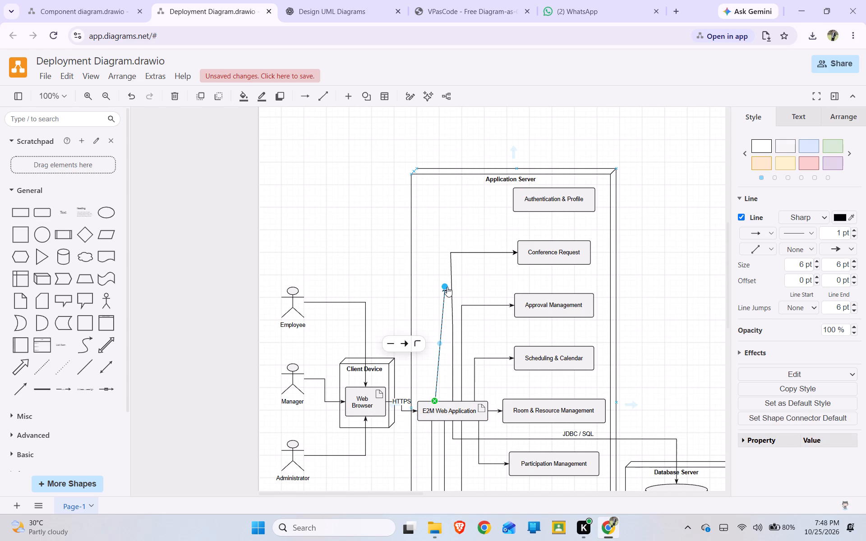
{"action": "left_click_drag", "start_coordinate": [447, 287], "coordinate": [512, 202]}
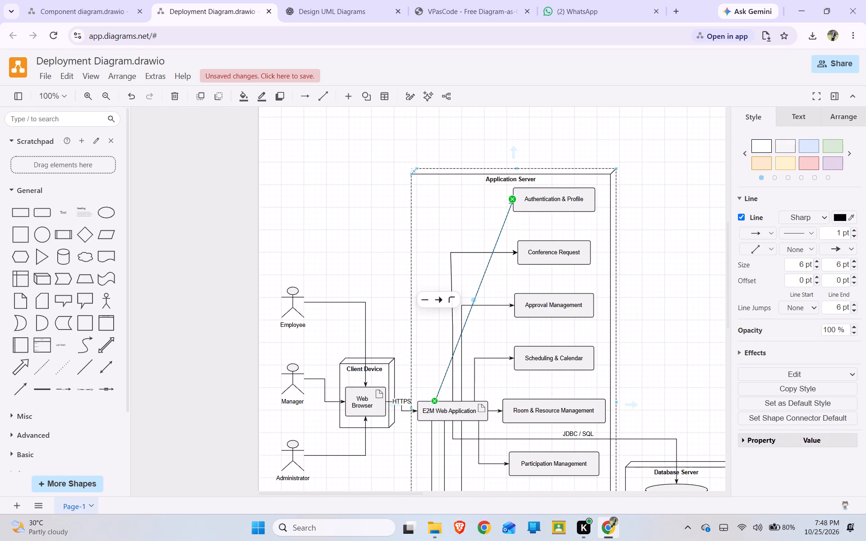
Bend the Authentication & Profile arrow to rise vertically from E2M Web Application inside Application Server and run horizontally into Authentication & Profile.
{"action": "left_click_drag", "start_coordinate": [471, 301], "coordinate": [425, 208]}
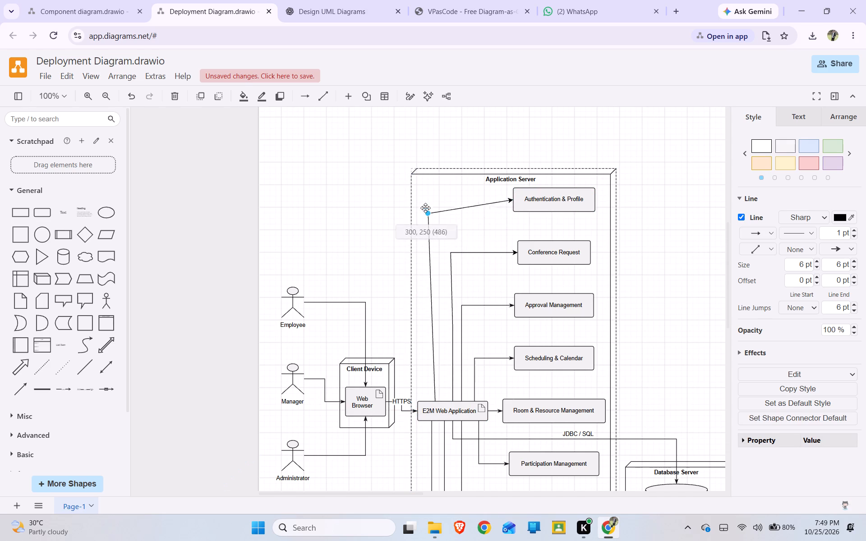
{"action": "left_click_drag", "start_coordinate": [425, 208], "coordinate": [435, 197]}
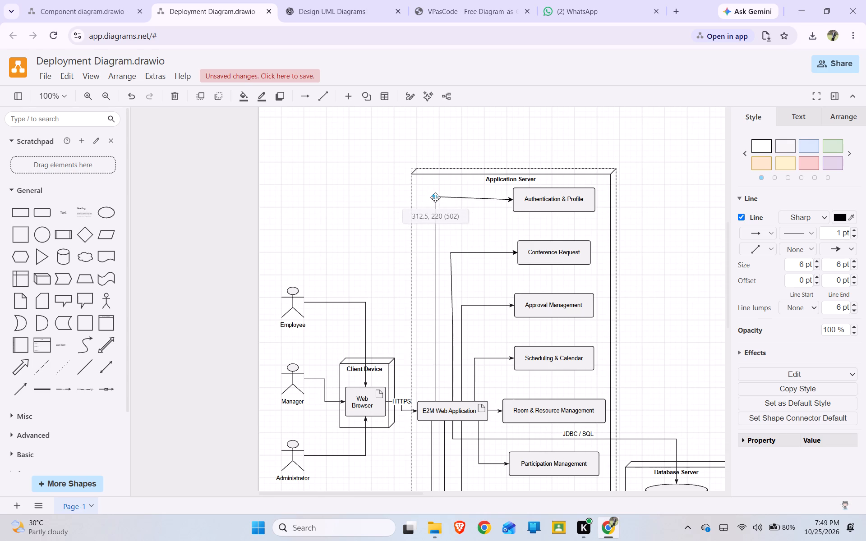
{"action": "left_click_drag", "start_coordinate": [435, 197], "coordinate": [436, 197]}
{"action": "left_click_drag", "start_coordinate": [436, 197], "coordinate": [436, 199]}
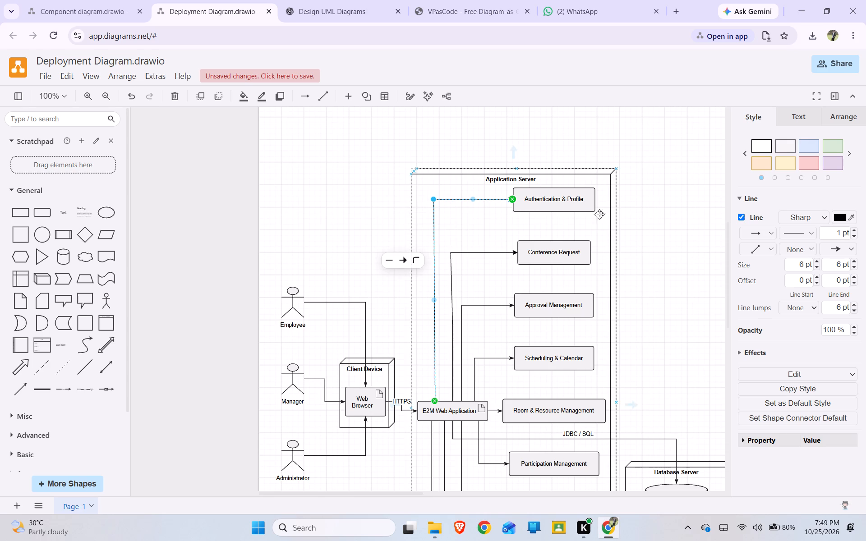
{"action": "left_click", "coordinate": [652, 224]}
Check the redrawn deployment diagram against the E2M Conference Management System deployment diagram in VPasCode.
{"action": "scroll", "coordinate": [621, 317], "scroll_direction": "down", "scroll_amount": 6}
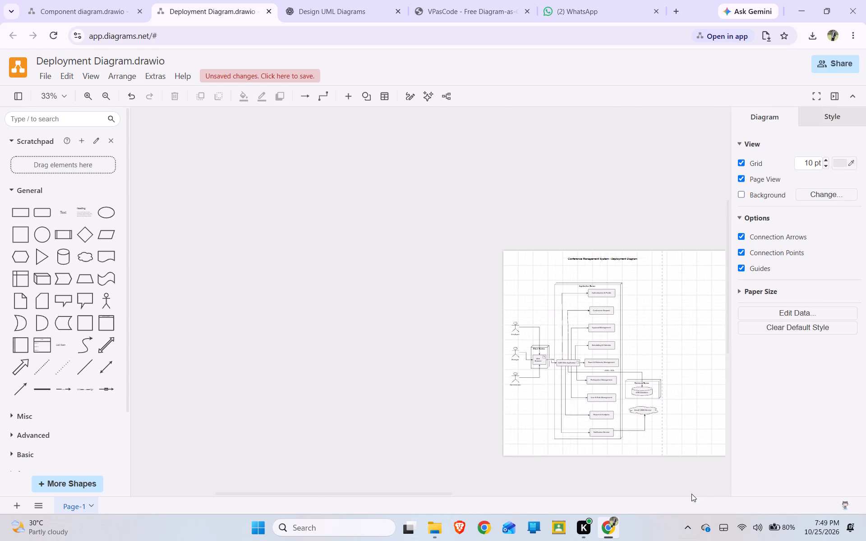
{"action": "scroll", "coordinate": [709, 467], "scroll_direction": "up", "scroll_amount": 4}
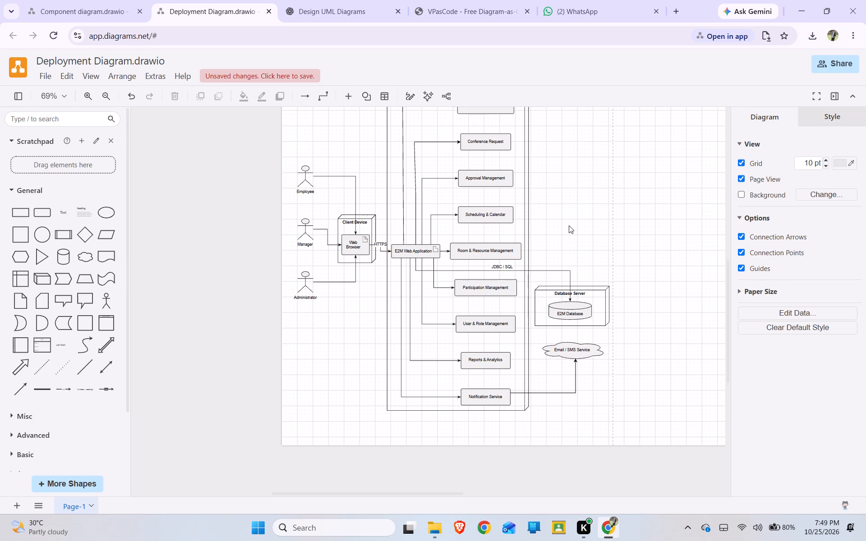
{"action": "left_click", "coordinate": [348, 10]}
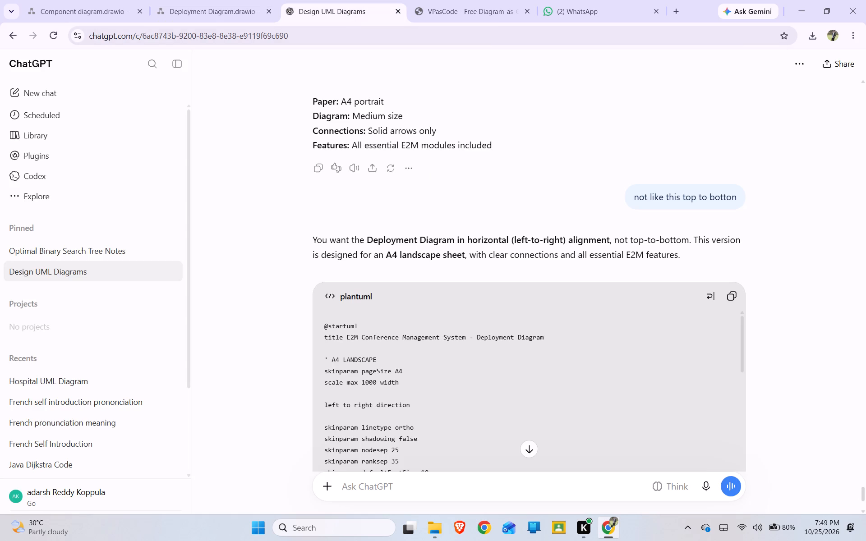
{"action": "left_click", "coordinate": [470, 7]}
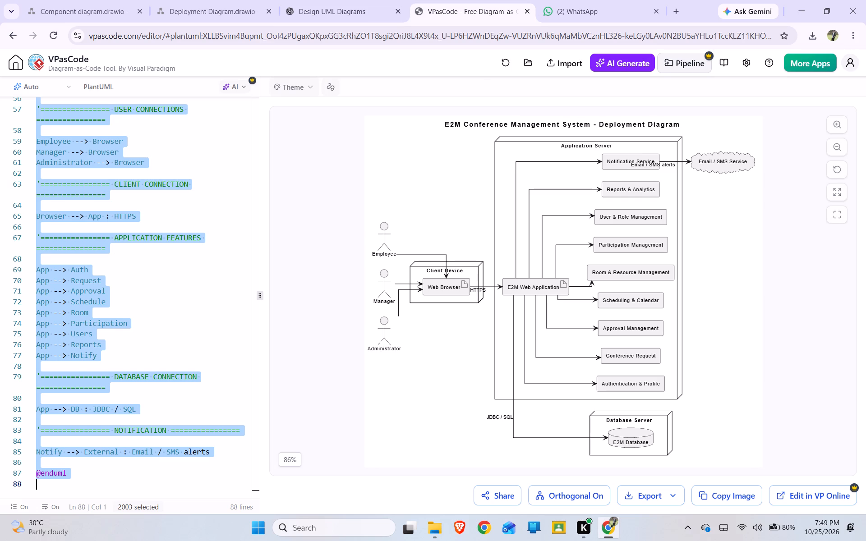
{"action": "left_click", "coordinate": [295, 242]}
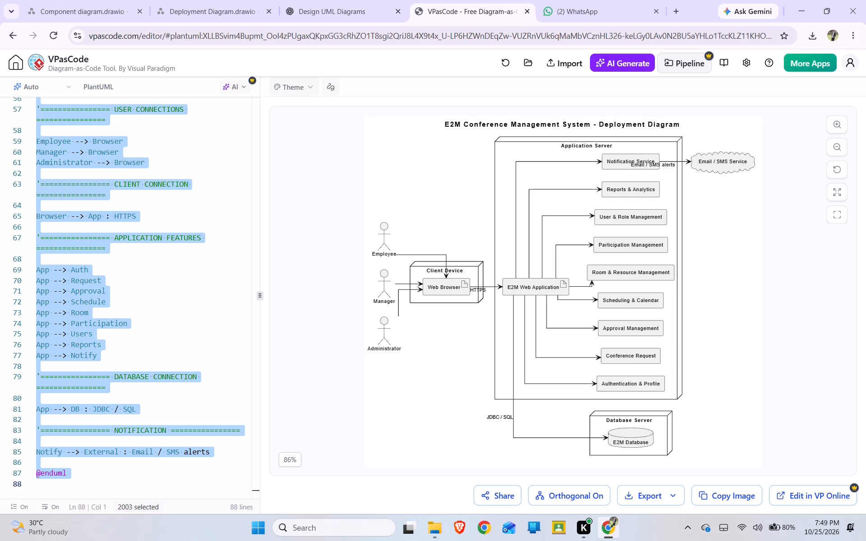
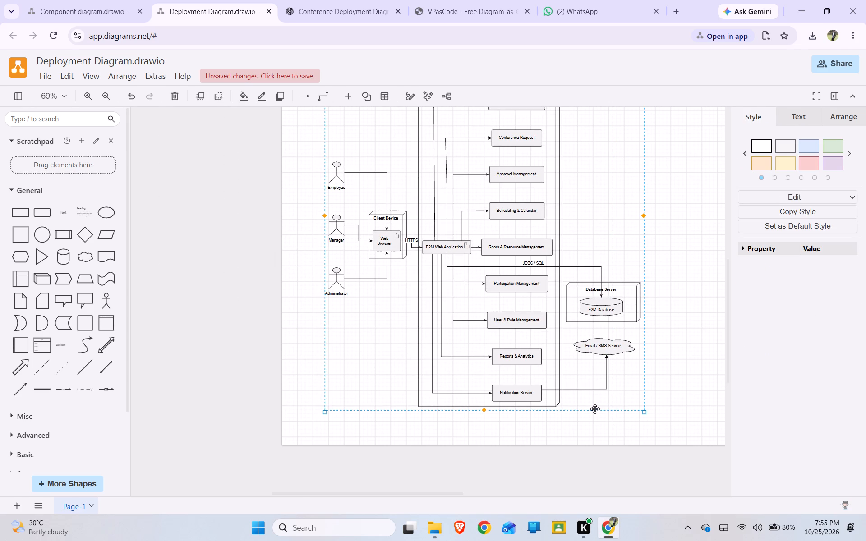
{"action": "key", "text": "Delete"}
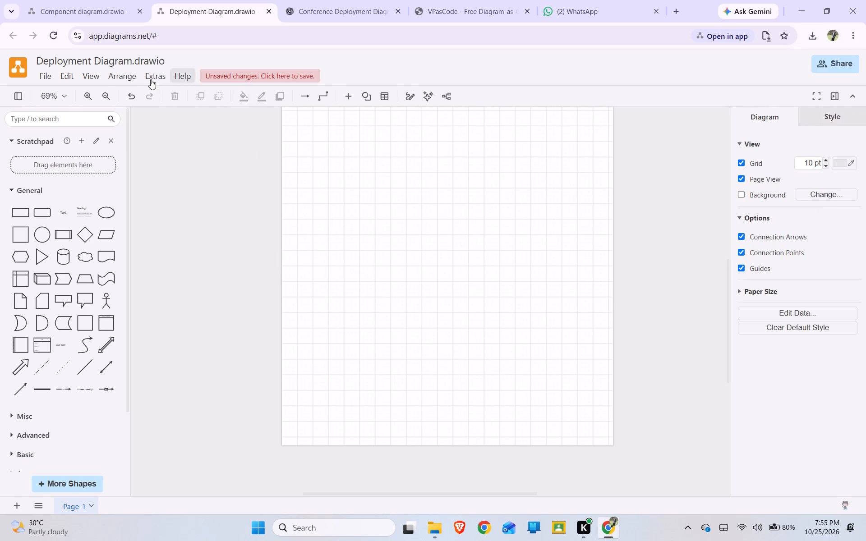
Insert a diagram from PlantUML, replacing all the sample code with the copied uncoloured deployment diagram code.
{"action": "left_click", "coordinate": [107, 81]}
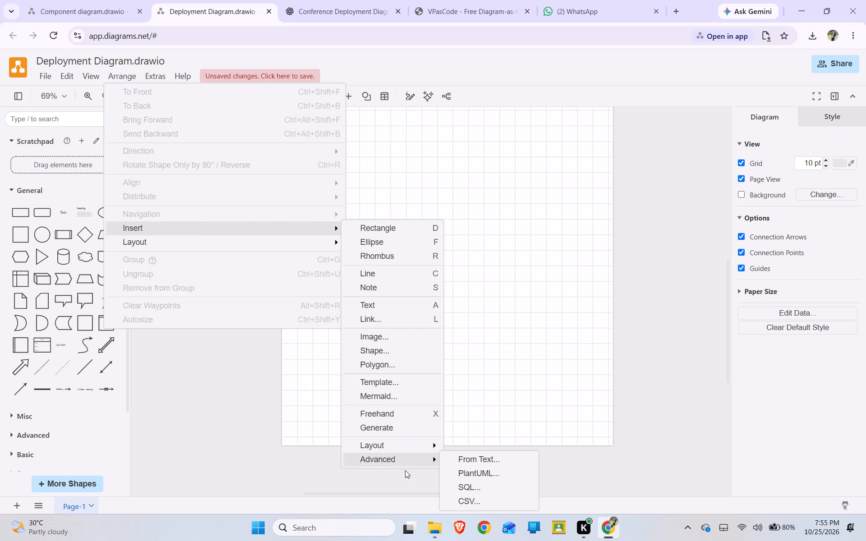
{"action": "left_click", "coordinate": [458, 473]}
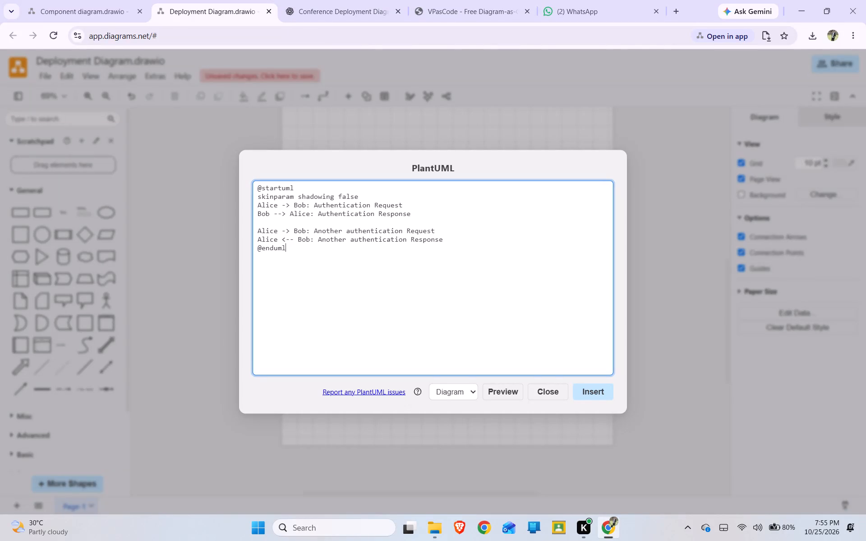
{"action": "key", "text": "ctrl+a"}
{"action": "key", "text": "BackSpace"}
{"action": "key", "text": "ctrl+v"}
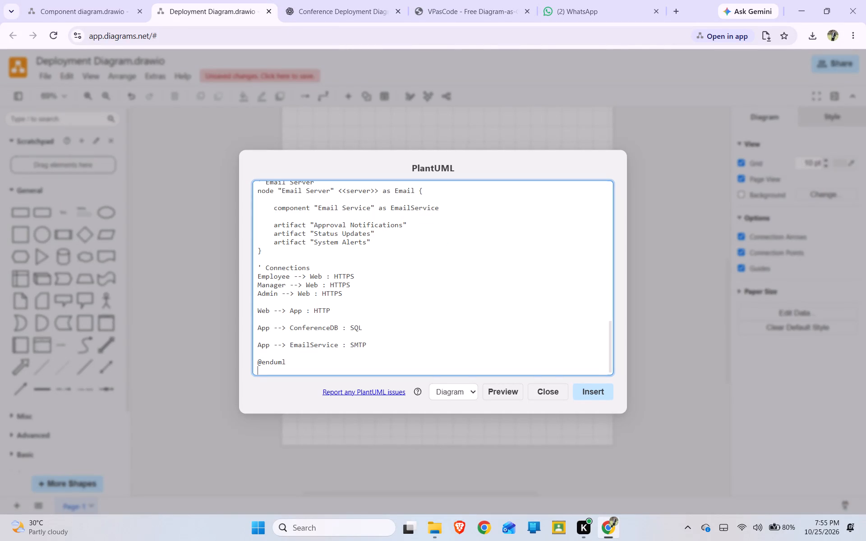
{"action": "left_click", "coordinate": [595, 385]}
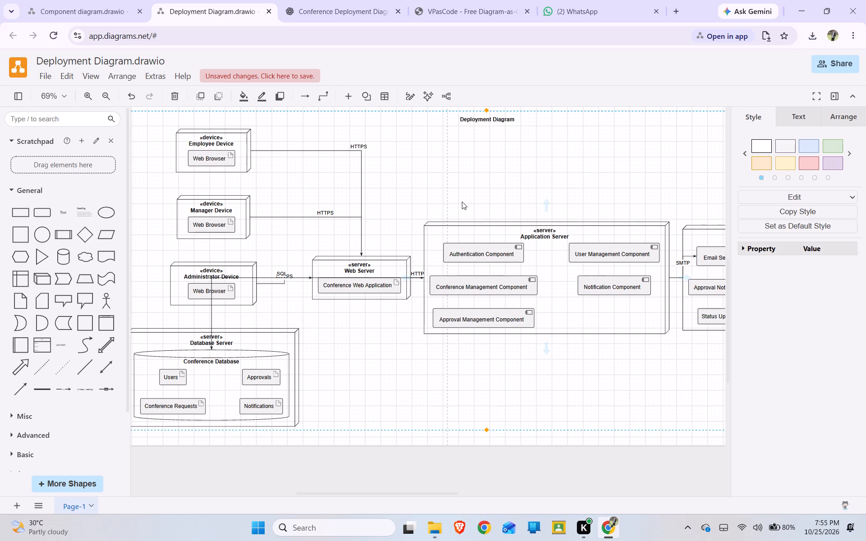
Look over the whole inserted deployment diagram and save the Deployment Diagram.drawio file.
{"action": "scroll", "coordinate": [533, 176], "scroll_direction": "down", "scroll_amount": 3}
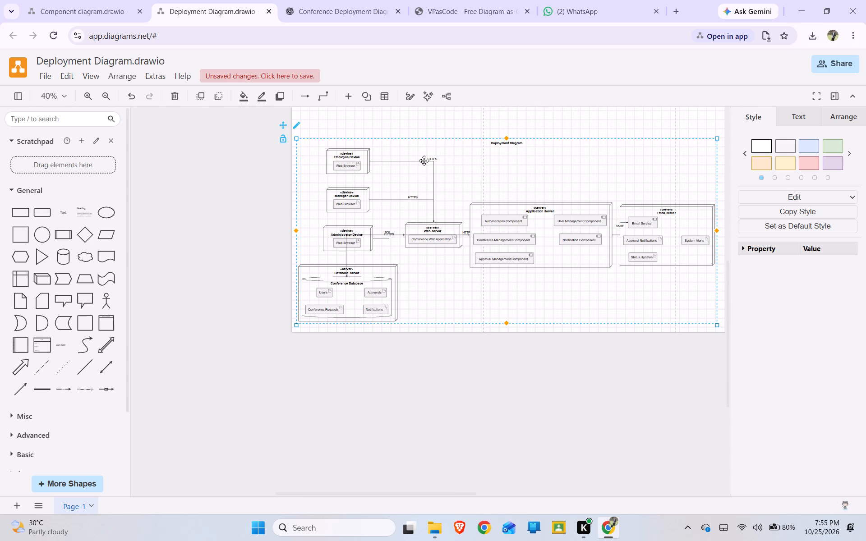
{"action": "scroll", "coordinate": [428, 144], "scroll_direction": "up", "scroll_amount": 2}
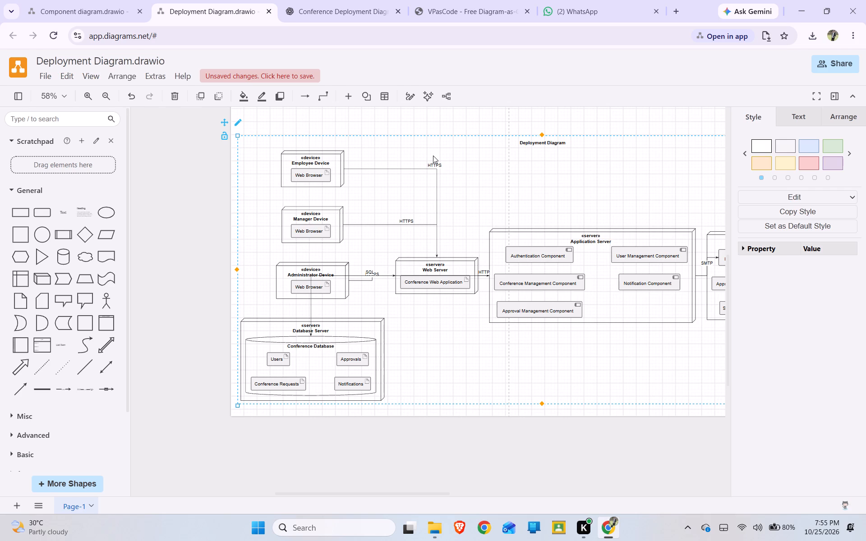
{"action": "key", "text": "ctrl+s"}
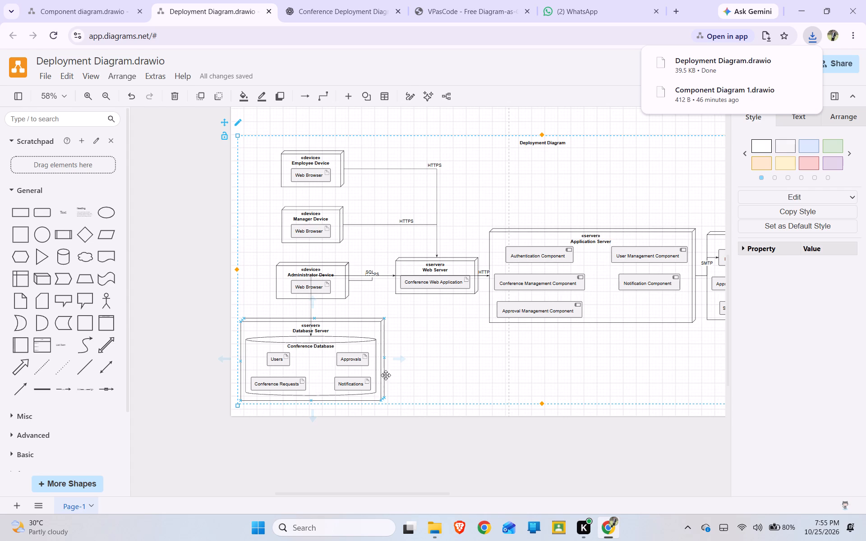
Reroute the SQL connector that crosses the Web Server node so that it runs just below the node.
{"action": "left_click", "coordinate": [457, 266]}
{"action": "left_click_drag", "start_coordinate": [457, 270], "coordinate": [460, 264]}
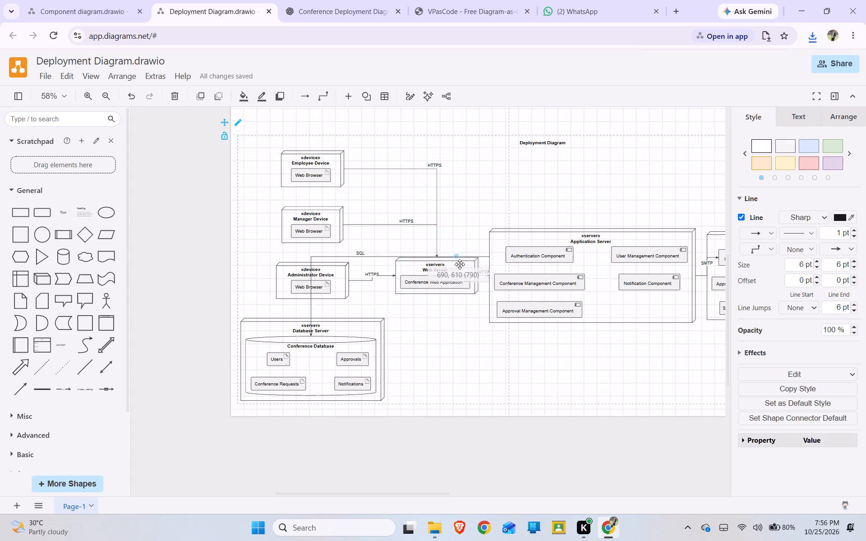
{"action": "left_click_drag", "start_coordinate": [460, 264], "coordinate": [466, 295]}
Move the Web Server node up and closer to the devices, level with the Manager Device.
{"action": "left_click", "coordinate": [461, 270]}
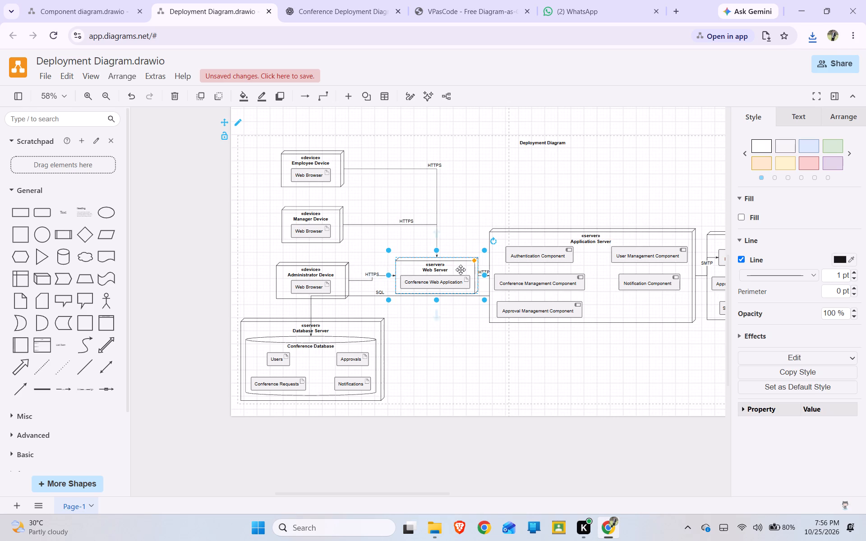
{"action": "left_click_drag", "start_coordinate": [461, 270], "coordinate": [461, 215]}
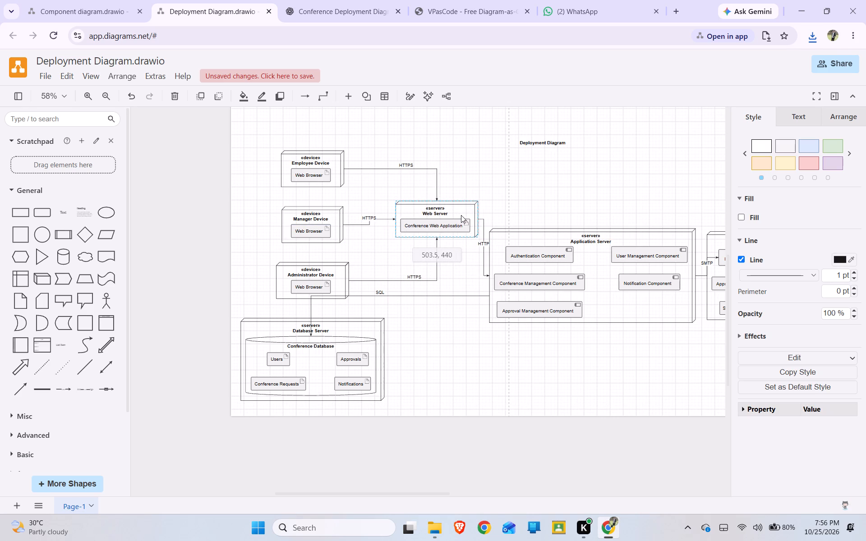
{"action": "left_click_drag", "start_coordinate": [461, 215], "coordinate": [445, 218]}
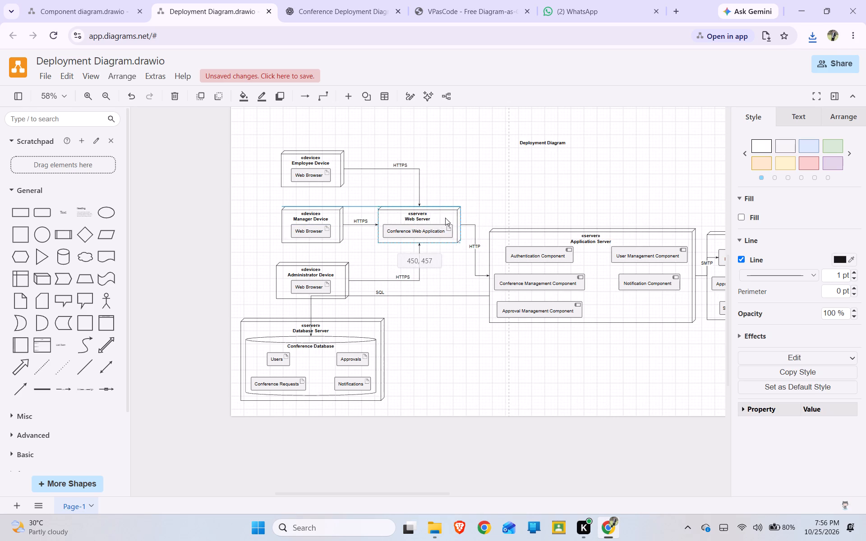
{"action": "left_click_drag", "start_coordinate": [445, 218], "coordinate": [422, 217]}
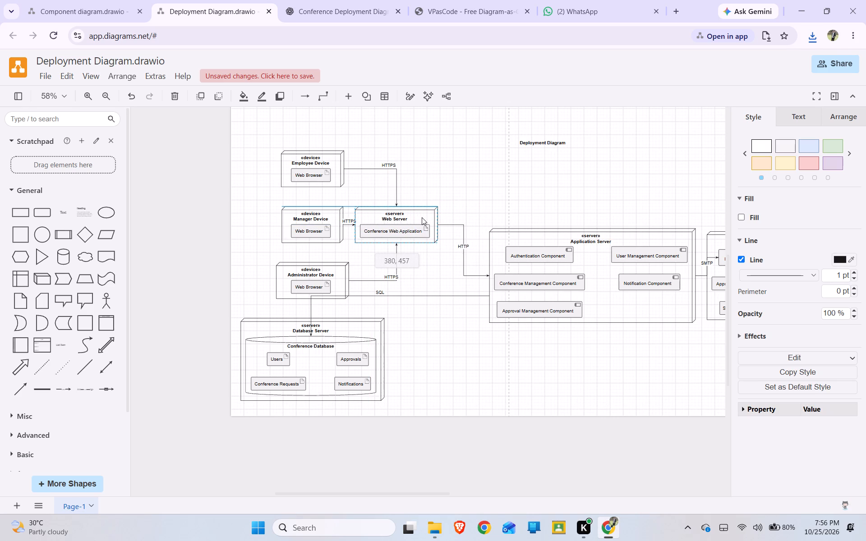
{"action": "left_click_drag", "start_coordinate": [422, 217], "coordinate": [427, 217]}
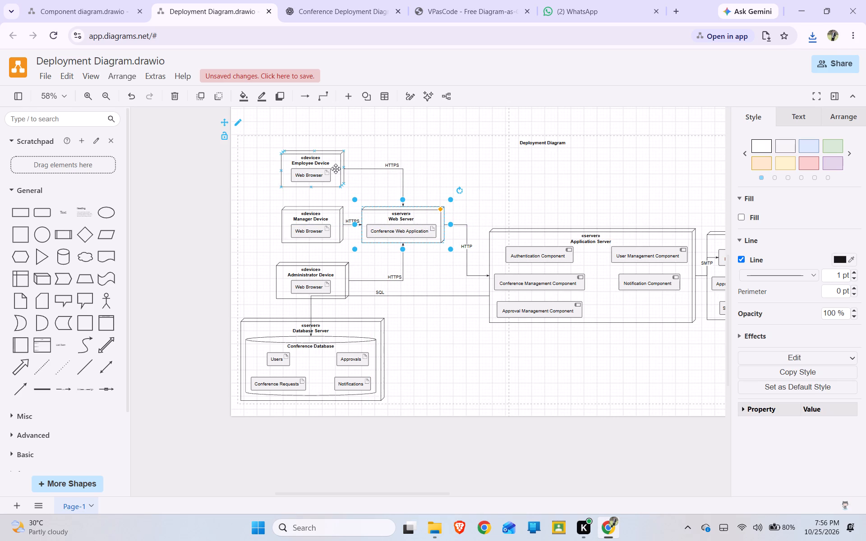
Move the Application Server node up and closer to the Web Server, level with it.
{"action": "left_click", "coordinate": [335, 163]}
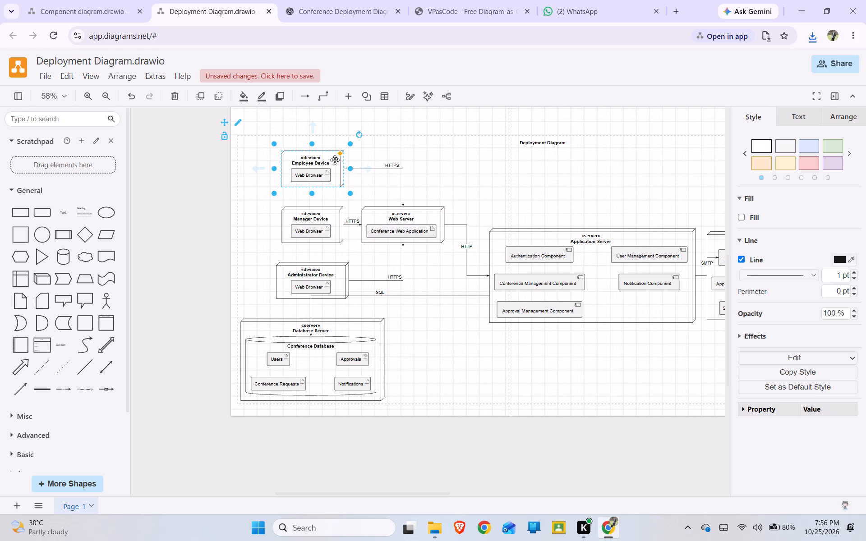
{"action": "scroll", "coordinate": [428, 184], "scroll_direction": "up", "scroll_amount": 2}
{"action": "scroll", "coordinate": [428, 184], "scroll_direction": "down", "scroll_amount": 8}
{"action": "scroll", "coordinate": [425, 137], "scroll_direction": "up", "scroll_amount": 2}
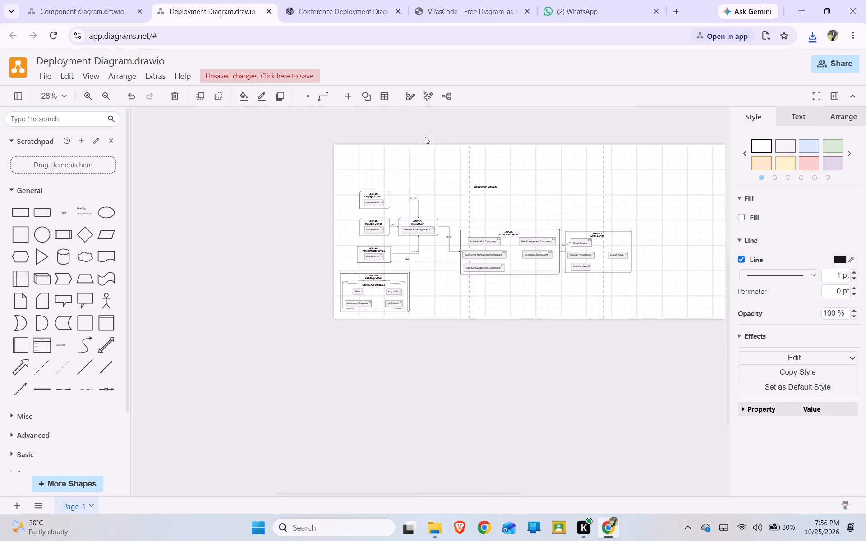
{"action": "scroll", "coordinate": [425, 137], "scroll_direction": "up", "scroll_amount": 2}
{"action": "left_click", "coordinate": [370, 223]}
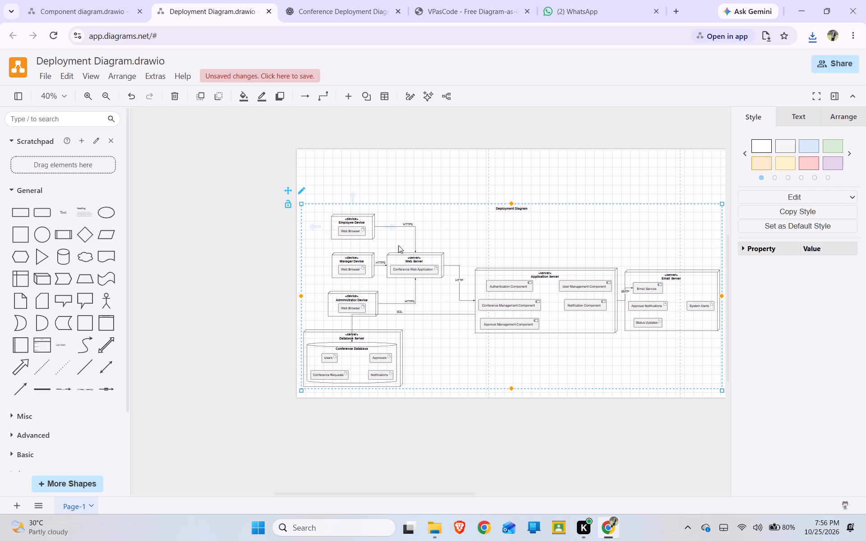
{"action": "left_click", "coordinate": [546, 297]}
{"action": "left_click_drag", "start_coordinate": [546, 297], "coordinate": [521, 263]}
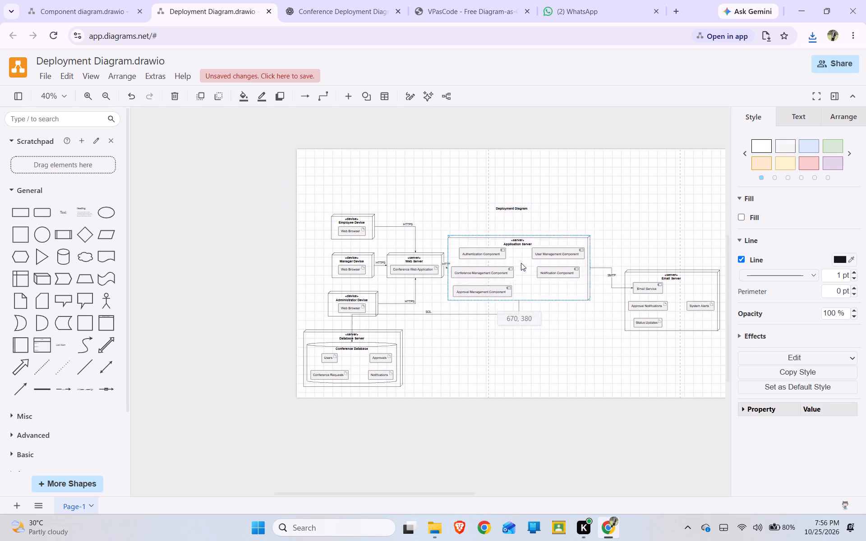
{"action": "left_click_drag", "start_coordinate": [521, 263], "coordinate": [526, 262]}
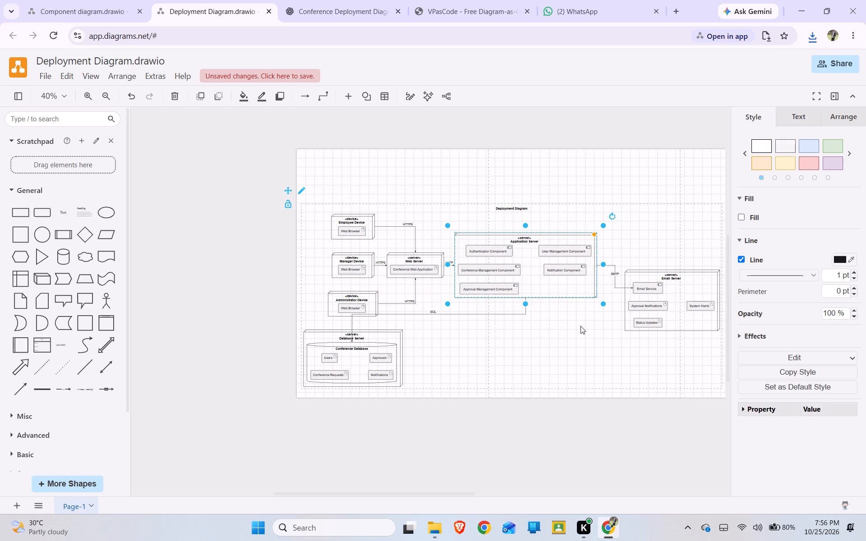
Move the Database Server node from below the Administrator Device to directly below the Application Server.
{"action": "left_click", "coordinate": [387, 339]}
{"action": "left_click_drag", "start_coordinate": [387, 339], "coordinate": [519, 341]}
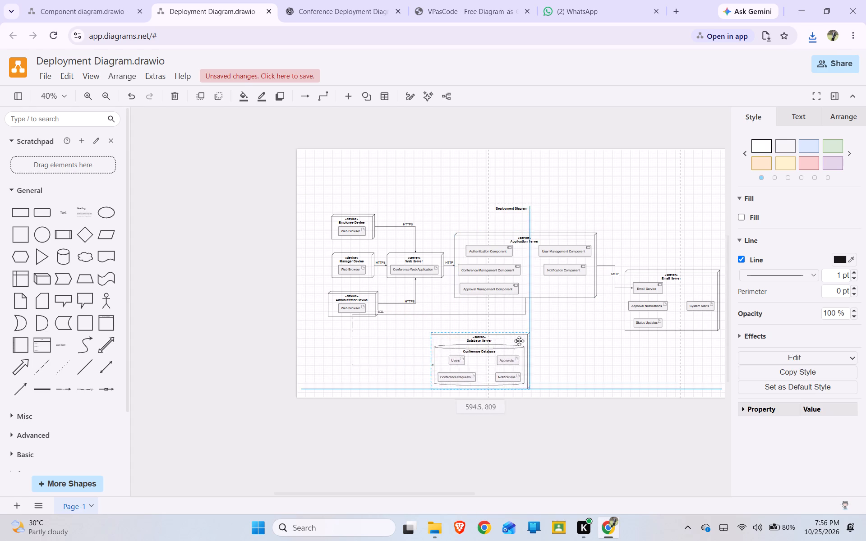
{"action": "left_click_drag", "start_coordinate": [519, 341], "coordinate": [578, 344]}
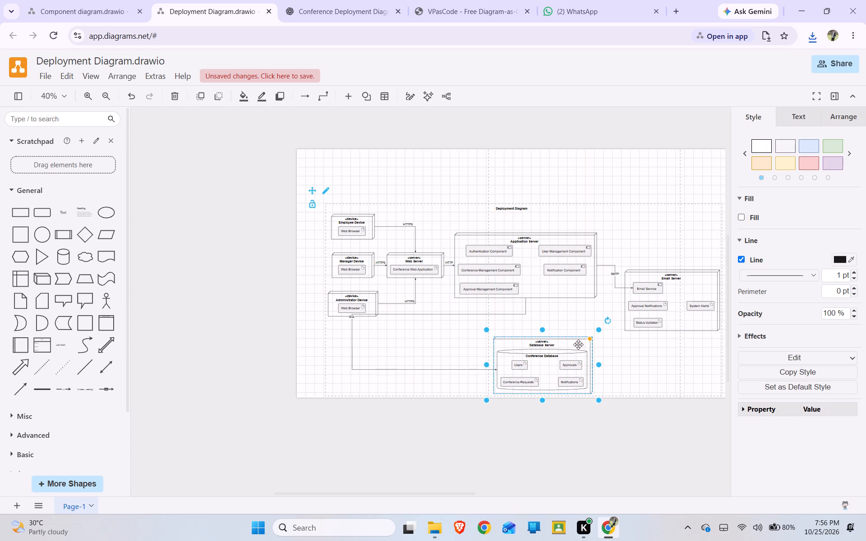
Reroute the SQL connector away from the Administrator Device so it runs straight down from the Application Server to the Database Server.
{"action": "left_click", "coordinate": [350, 337]}
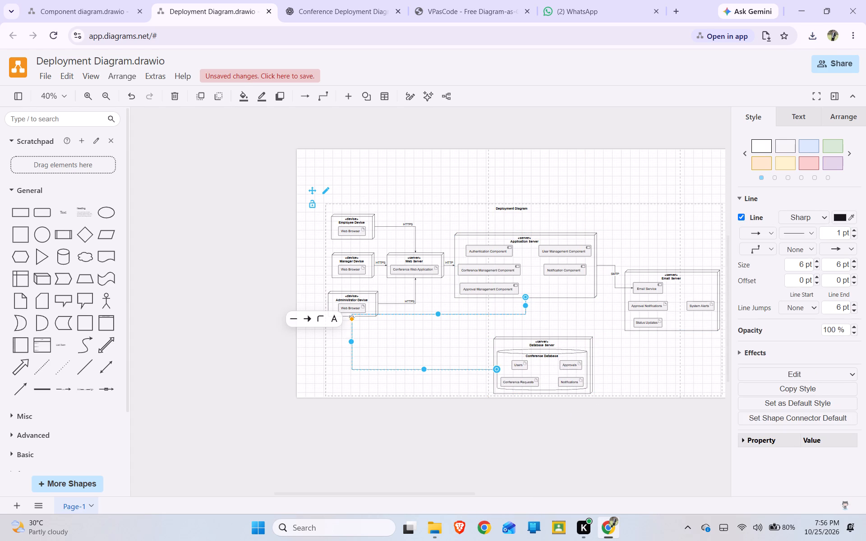
{"action": "left_click_drag", "start_coordinate": [354, 341], "coordinate": [501, 338]}
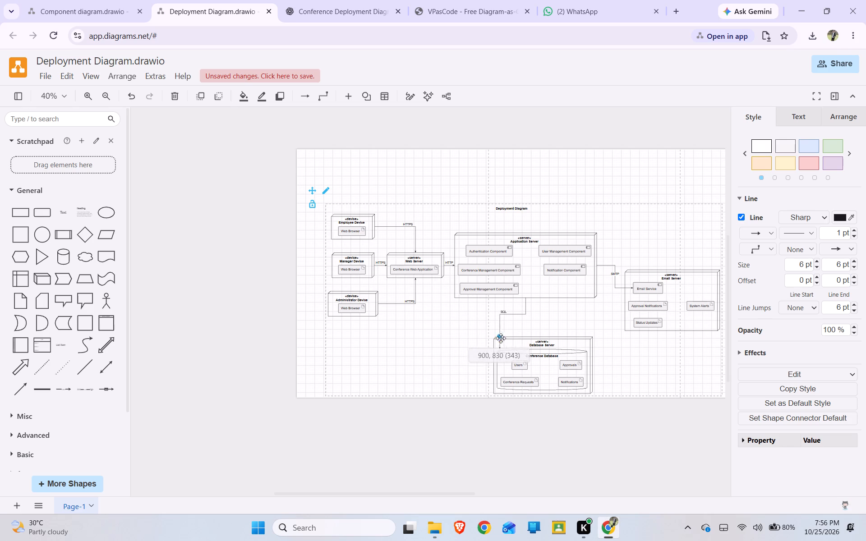
{"action": "left_click_drag", "start_coordinate": [501, 338], "coordinate": [527, 347]}
{"action": "left_click_drag", "start_coordinate": [527, 347], "coordinate": [524, 347]}
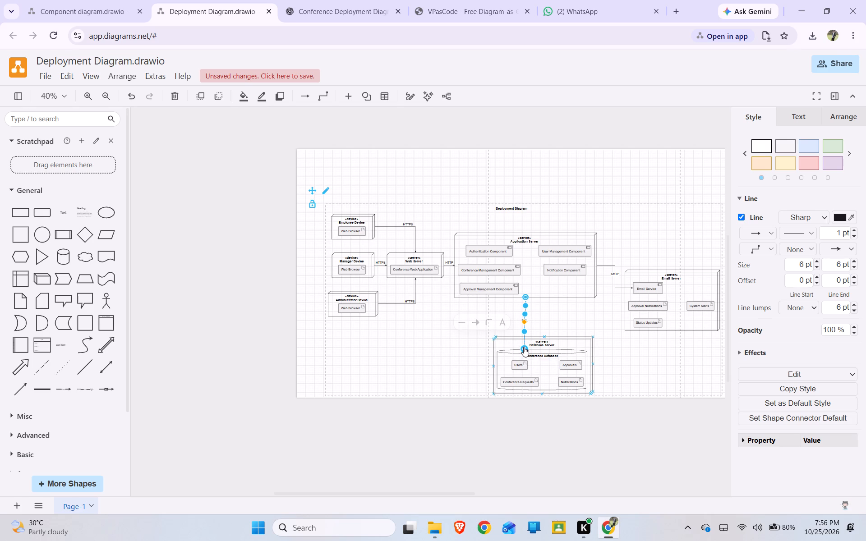
Move the Database Server node left so it sits below and between the Web Server and Application Server.
{"action": "left_click", "coordinate": [580, 342]}
{"action": "left_click_drag", "start_coordinate": [580, 351], "coordinate": [477, 344]}
{"action": "left_click", "coordinate": [594, 361]}
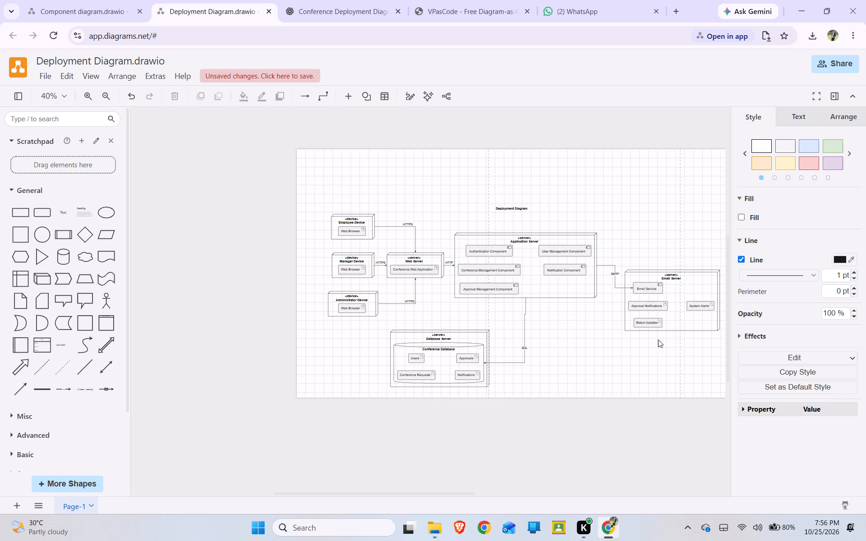
Move the Employee Device node up and slightly left, farther from the Manager Device.
{"action": "left_click", "coordinate": [712, 283]}
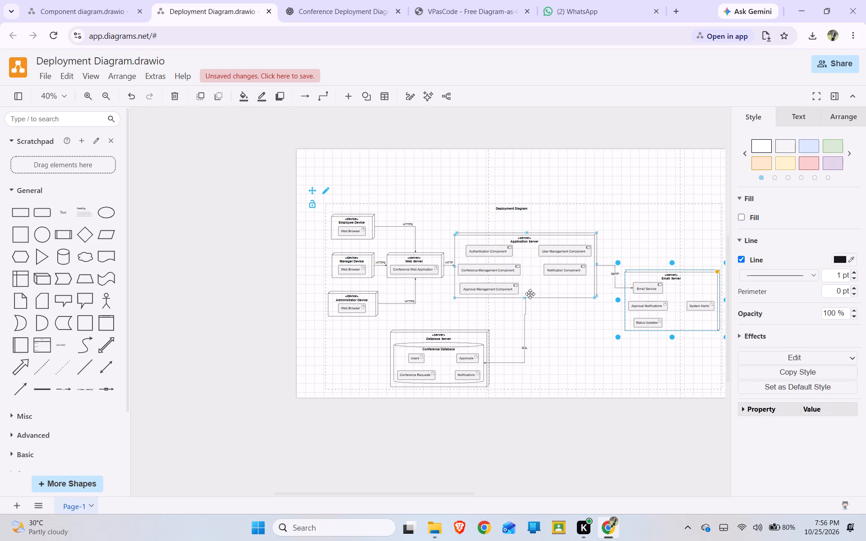
{"action": "left_click", "coordinate": [366, 220]}
{"action": "left_click_drag", "start_coordinate": [369, 224], "coordinate": [369, 223]}
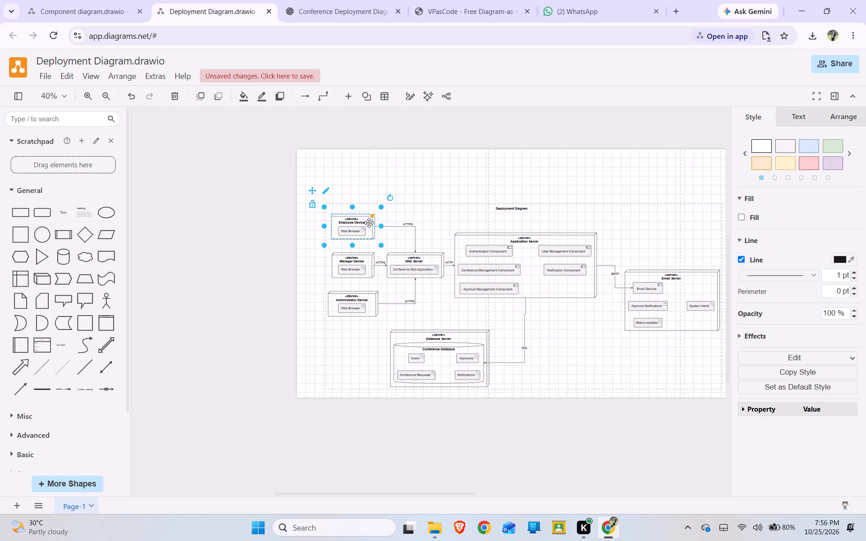
{"action": "left_click_drag", "start_coordinate": [369, 223], "coordinate": [361, 196]}
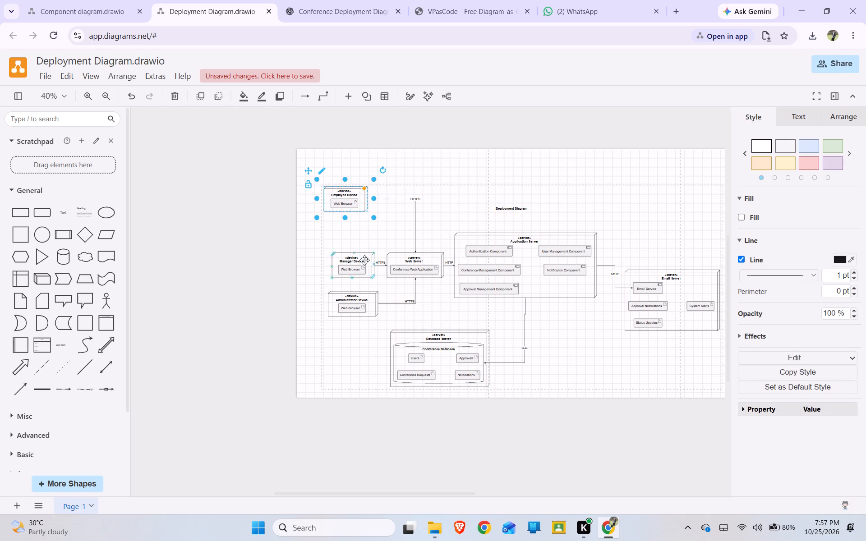
Move the Manager Device node up and slightly left so it sits directly beneath the Employee Device.
{"action": "left_click_drag", "start_coordinate": [370, 263], "coordinate": [357, 239]}
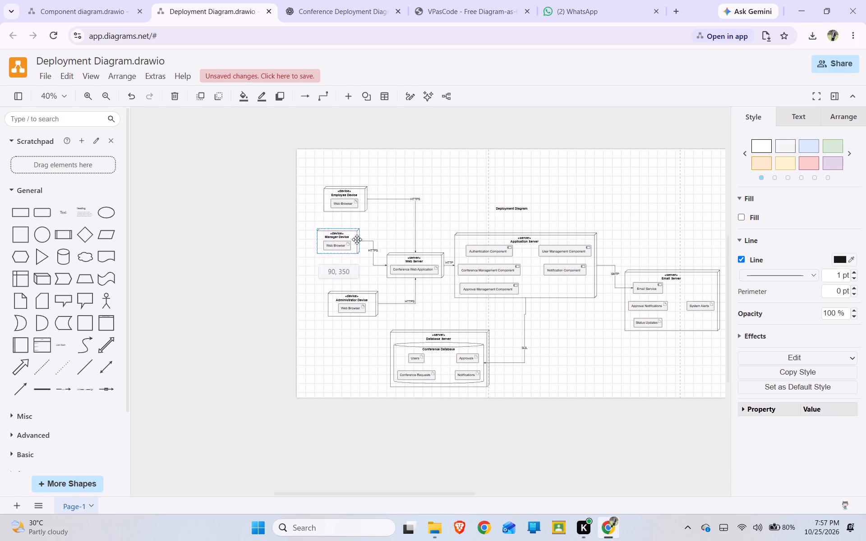
{"action": "left_click_drag", "start_coordinate": [357, 239], "coordinate": [361, 239]}
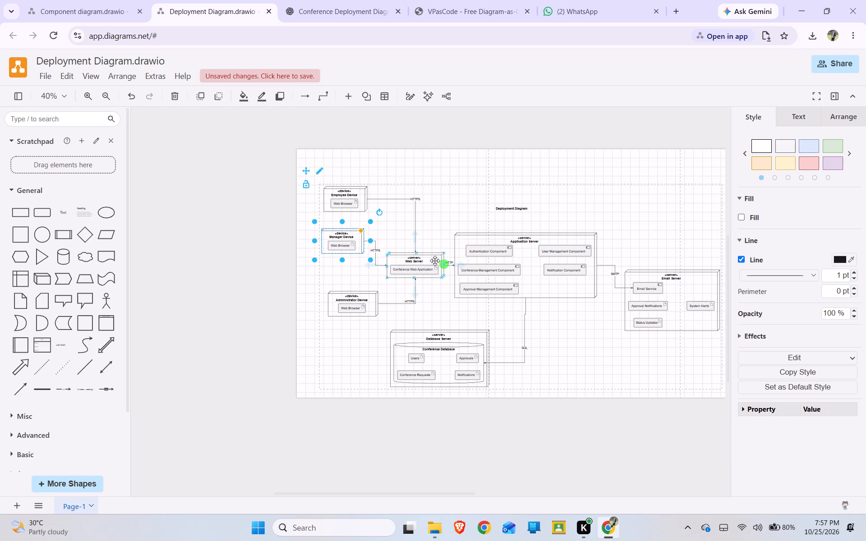
Move the Web Server node up so it lines up horizontally with the Manager Device.
{"action": "left_click", "coordinate": [435, 261]}
{"action": "left_click_drag", "start_coordinate": [435, 261], "coordinate": [437, 237]}
Move the Administrator Device node up and left so it sits directly beneath the Manager Device.
{"action": "left_click", "coordinate": [372, 300]}
{"action": "left_click_drag", "start_coordinate": [372, 300], "coordinate": [359, 287]}
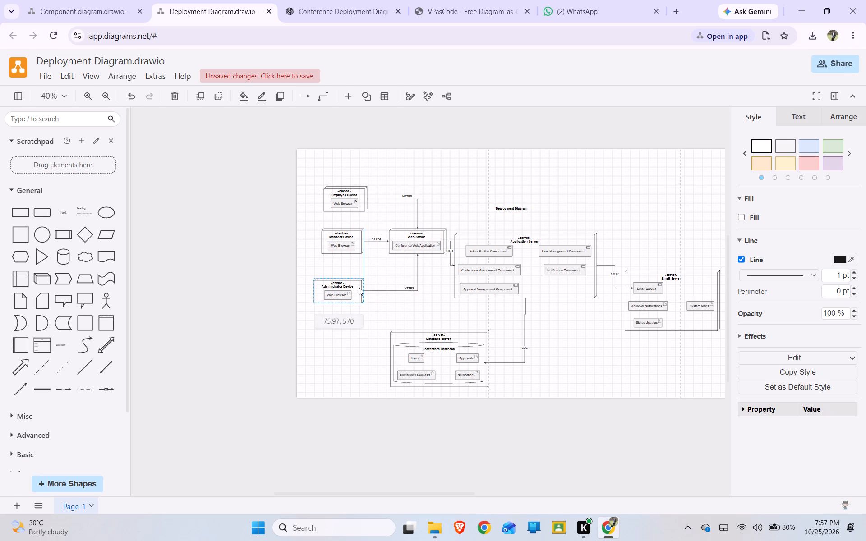
{"action": "left_click_drag", "start_coordinate": [359, 287], "coordinate": [363, 276]}
{"action": "left_click", "coordinate": [436, 208]}
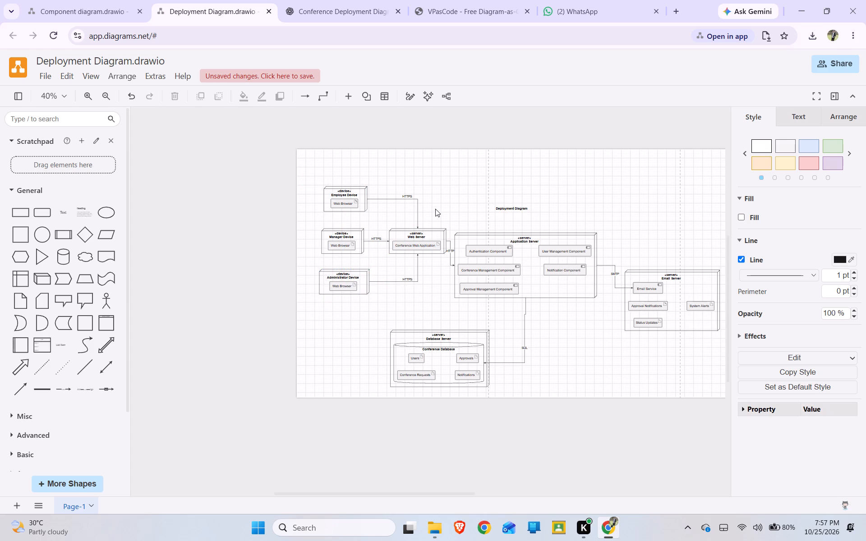
Move the Web Server node left, closer to the Manager Device.
{"action": "left_click", "coordinate": [439, 238]}
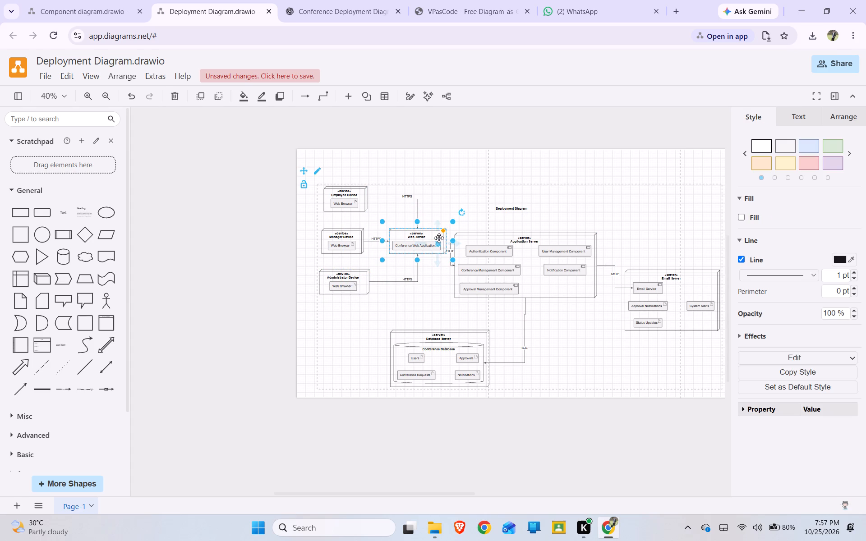
{"action": "left_click_drag", "start_coordinate": [436, 238], "coordinate": [421, 238]}
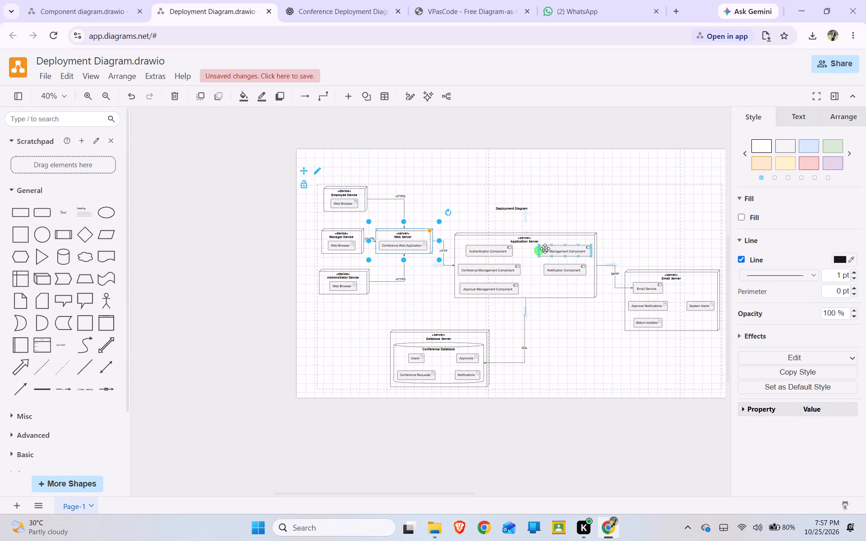
Move the Application Server node up and left, closer to the Web Server and just below the Deployment Diagram title.
{"action": "left_click", "coordinate": [546, 237]}
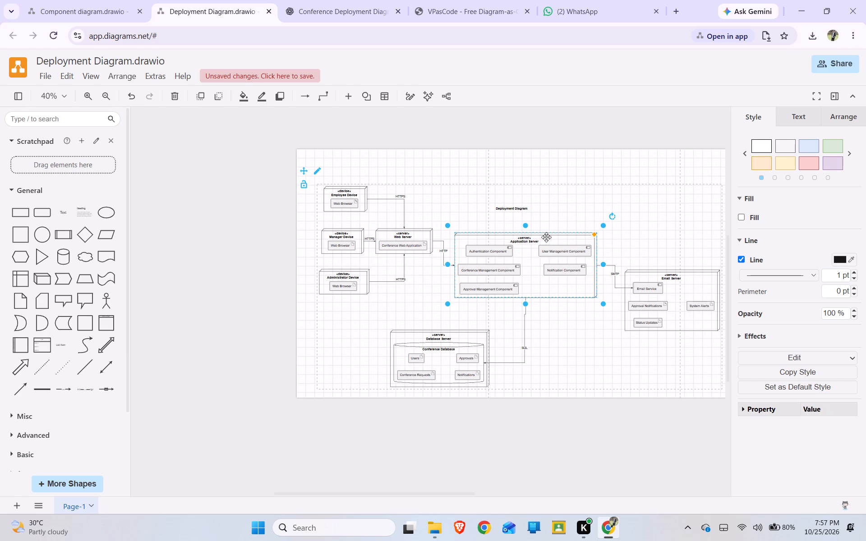
{"action": "left_click_drag", "start_coordinate": [549, 243], "coordinate": [544, 249]}
{"action": "key", "text": "Delete"}
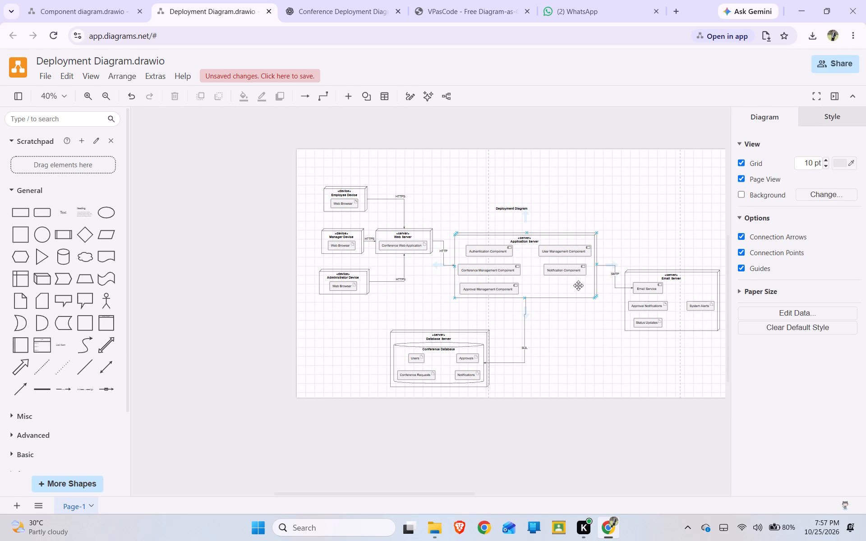
{"action": "left_click", "coordinate": [545, 238]}
{"action": "left_click_drag", "start_coordinate": [552, 240], "coordinate": [549, 203]}
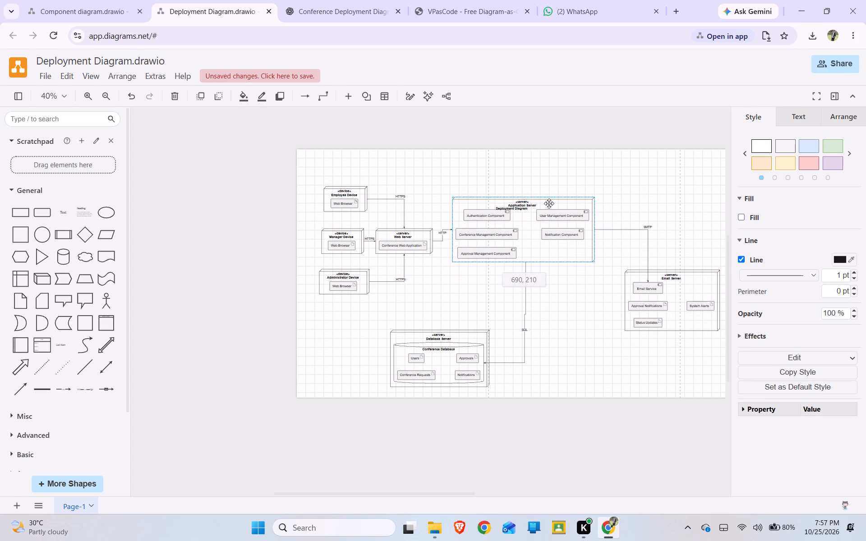
{"action": "left_click_drag", "start_coordinate": [549, 203], "coordinate": [550, 216]}
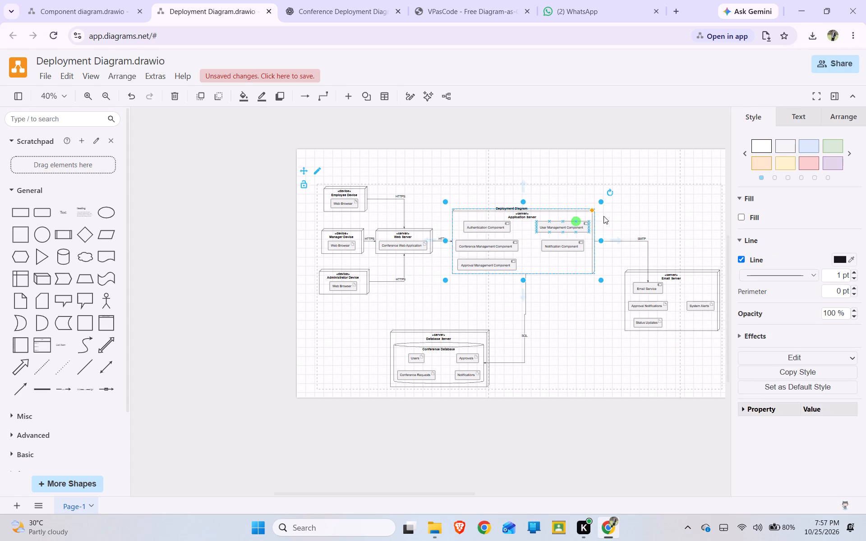
{"action": "left_click", "coordinate": [653, 197]}
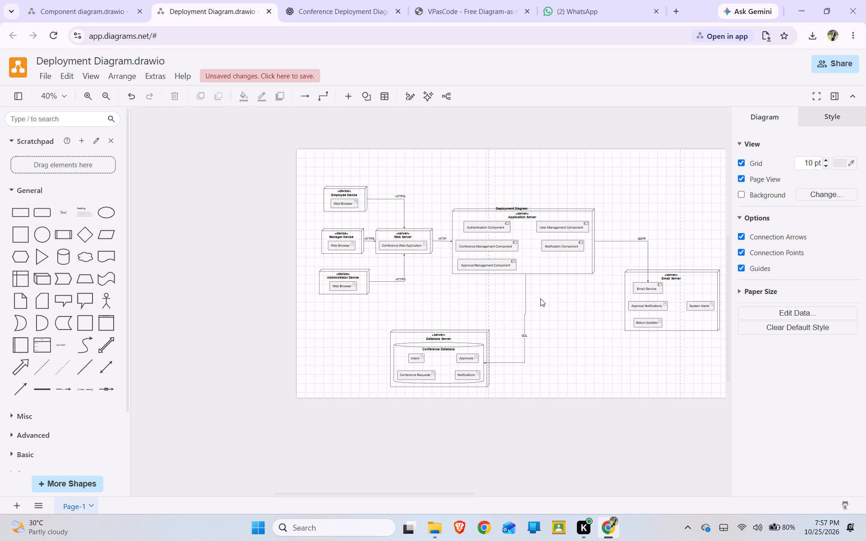
{"action": "left_click", "coordinate": [551, 311]}
{"action": "left_click", "coordinate": [532, 244]}
{"action": "left_click_drag", "start_coordinate": [531, 235], "coordinate": [522, 245]}
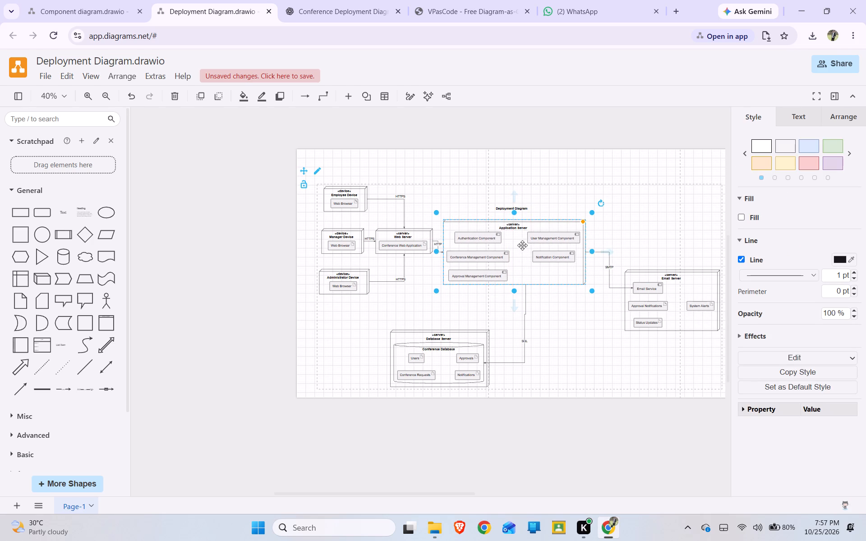
{"action": "left_click", "coordinate": [541, 199]}
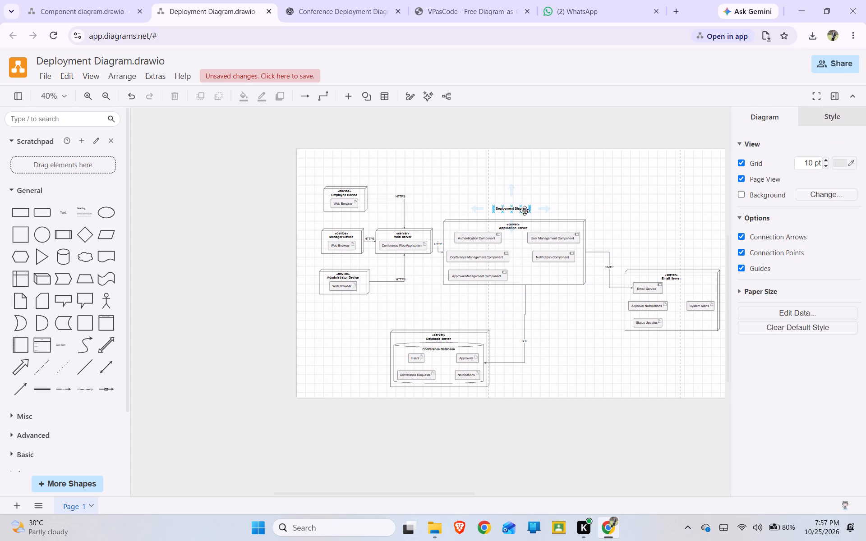
Move the Deployment Diagram title up and left to the top of the diagram, above all the nodes.
{"action": "left_click", "coordinate": [526, 209]}
{"action": "left_click_drag", "start_coordinate": [526, 209], "coordinate": [483, 164]}
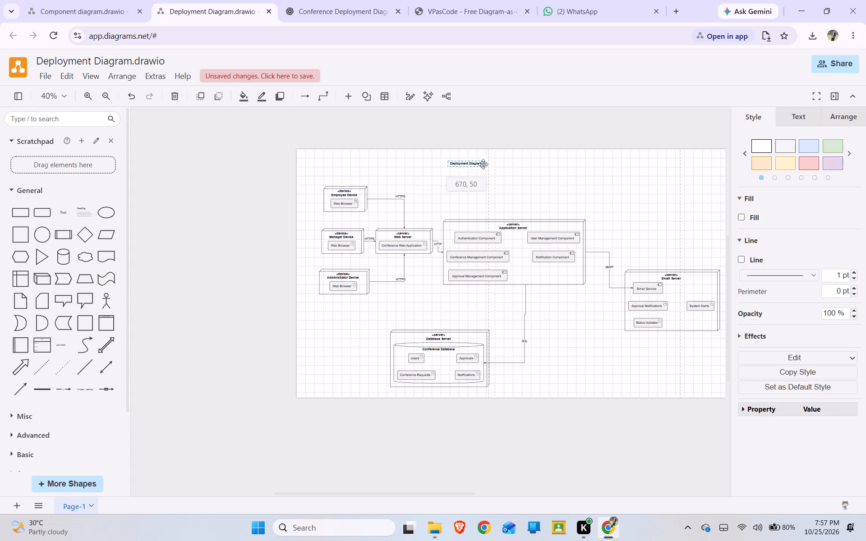
{"action": "left_click_drag", "start_coordinate": [483, 164], "coordinate": [498, 164]}
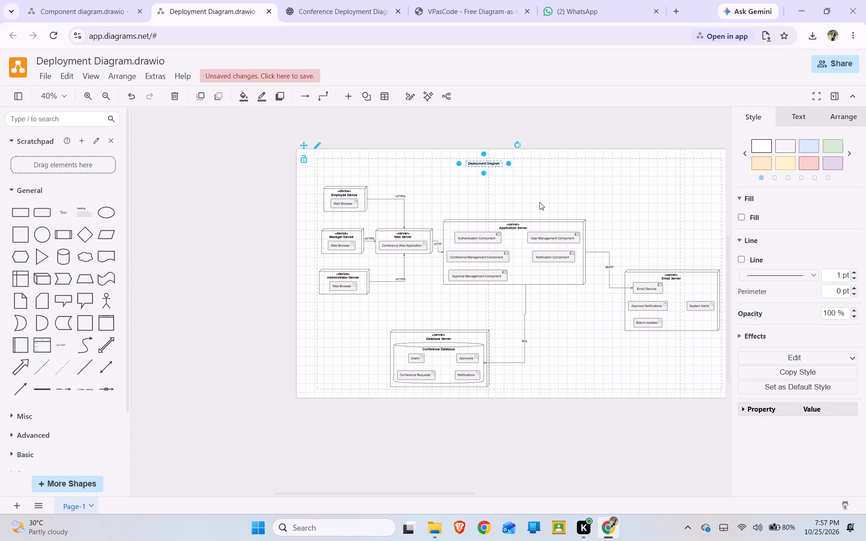
{"action": "left_click", "coordinate": [540, 188]}
Move the Email Server node from the right of the Application Server to the area below the Administrator Device.
{"action": "left_click", "coordinate": [705, 281]}
{"action": "left_click_drag", "start_coordinate": [705, 282], "coordinate": [617, 337]}
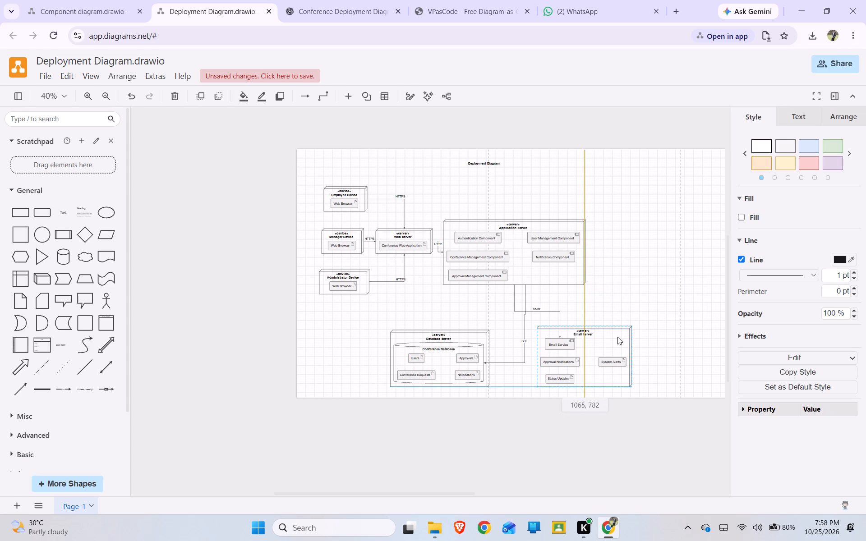
{"action": "left_click_drag", "start_coordinate": [617, 337], "coordinate": [420, 333]}
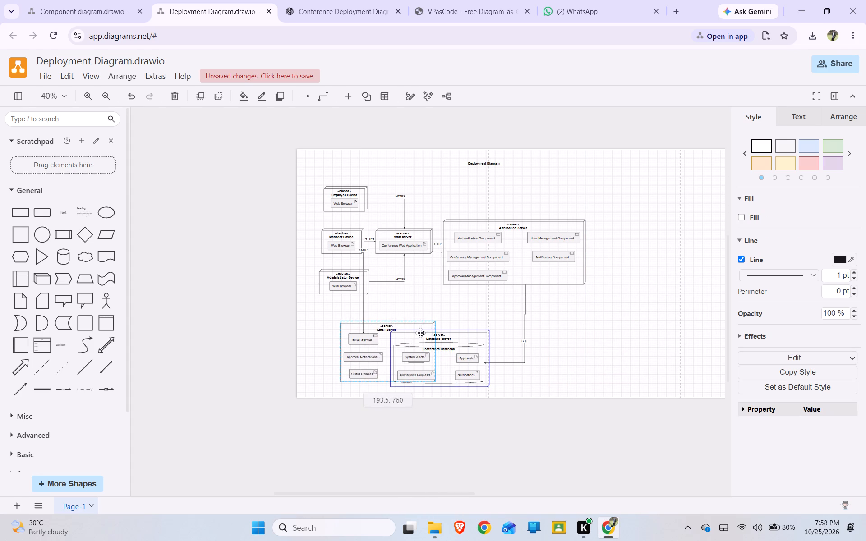
{"action": "left_click_drag", "start_coordinate": [420, 333], "coordinate": [390, 329]}
Move the Database Server node right so it sits beneath the right half of the Application Server.
{"action": "left_click", "coordinate": [468, 333]}
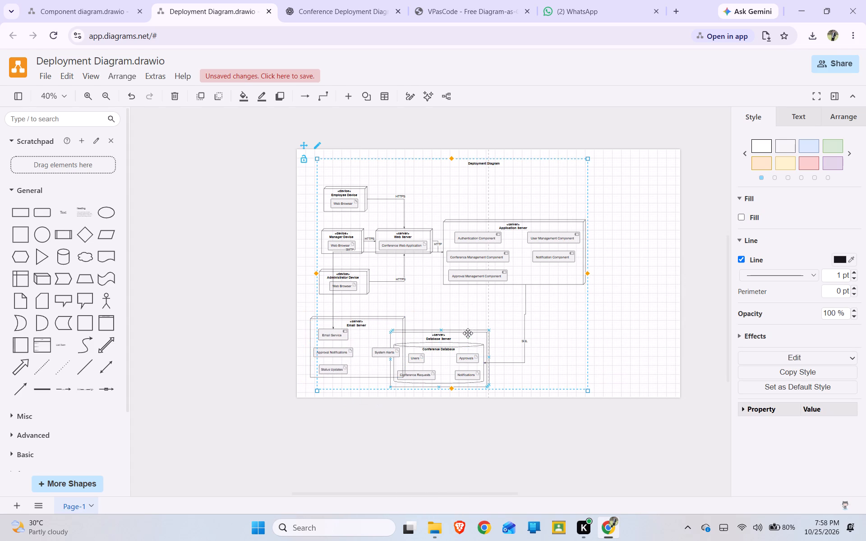
{"action": "left_click", "coordinate": [469, 337]}
{"action": "left_click_drag", "start_coordinate": [469, 337], "coordinate": [549, 350]}
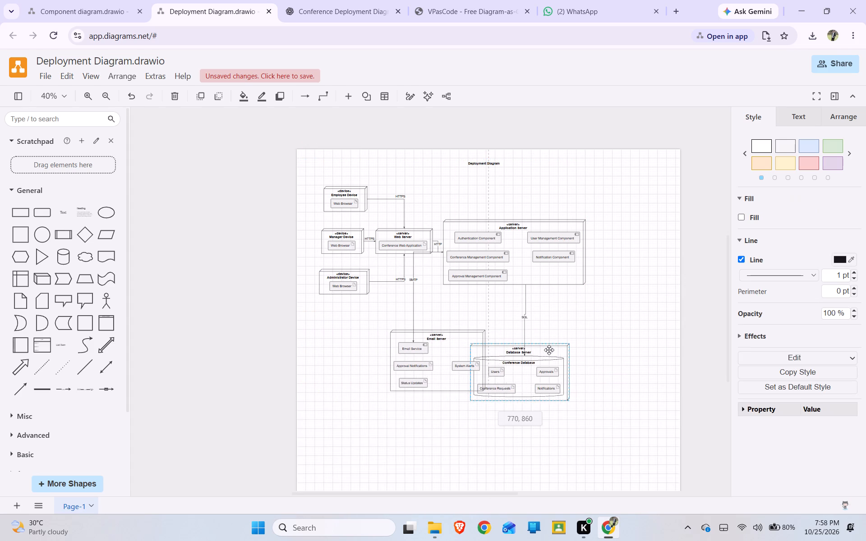
{"action": "left_click_drag", "start_coordinate": [549, 350], "coordinate": [579, 320]}
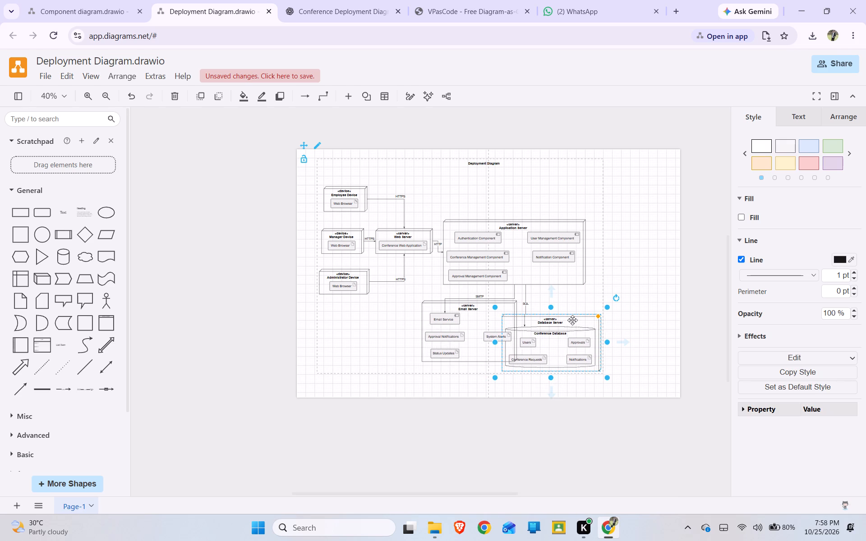
Move the Email Server node left and down, clear of the Database Server and below the Application Server.
{"action": "left_click", "coordinate": [504, 306]}
{"action": "left_click_drag", "start_coordinate": [504, 306], "coordinate": [480, 313]}
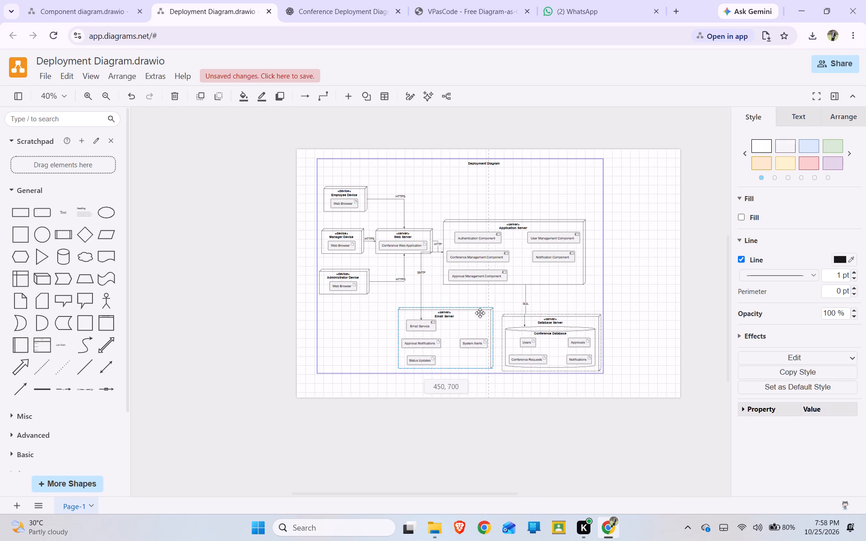
{"action": "left_click_drag", "start_coordinate": [480, 313], "coordinate": [474, 328]}
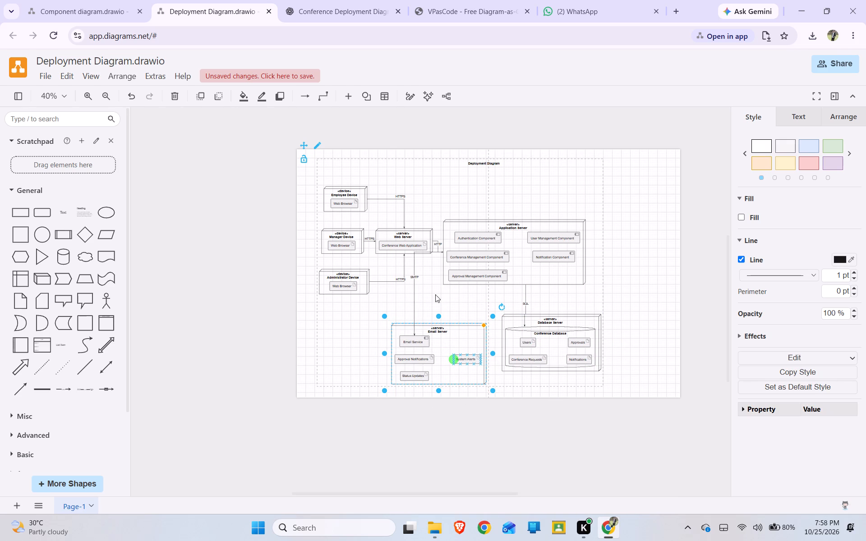
Reroute the SMTP connector to run down from the Application Server and end at the top of the Email Server node.
{"action": "left_click", "coordinate": [414, 288]}
{"action": "left_click_drag", "start_coordinate": [413, 292], "coordinate": [442, 307]}
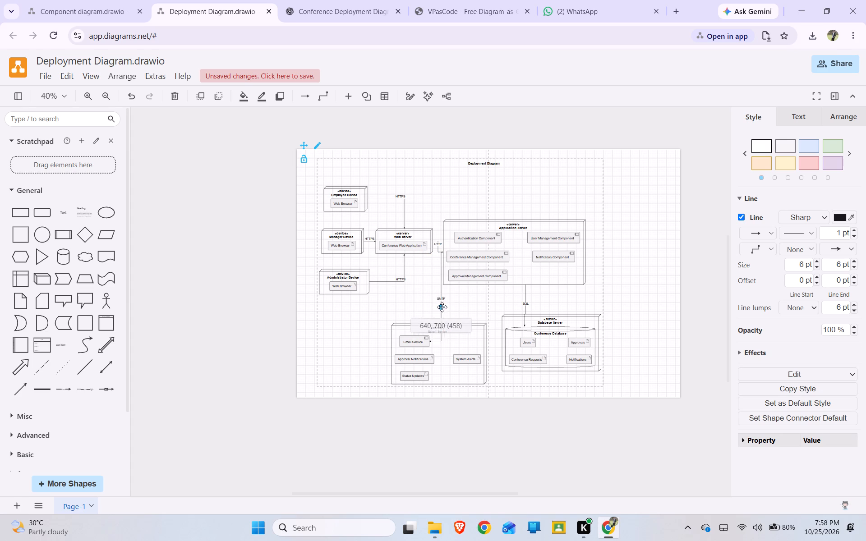
{"action": "left_click_drag", "start_coordinate": [442, 307], "coordinate": [457, 315]}
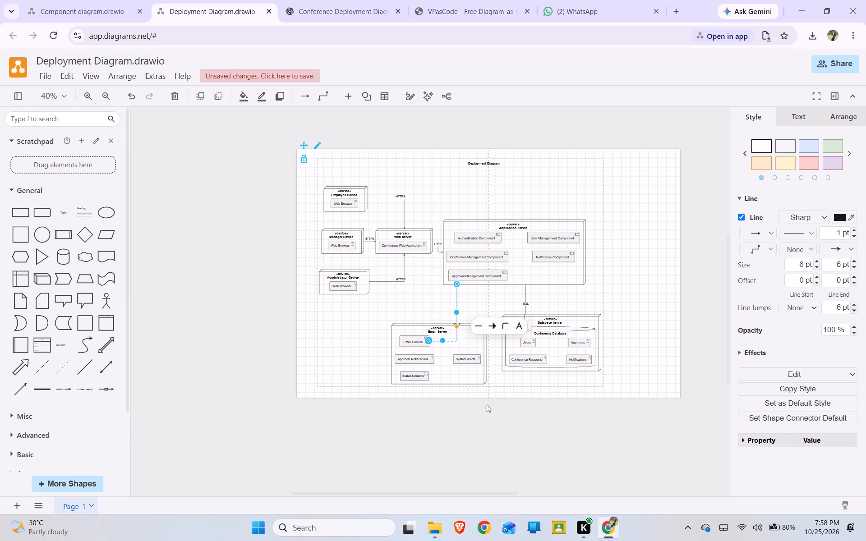
{"action": "left_click_drag", "start_coordinate": [429, 340], "coordinate": [453, 328]}
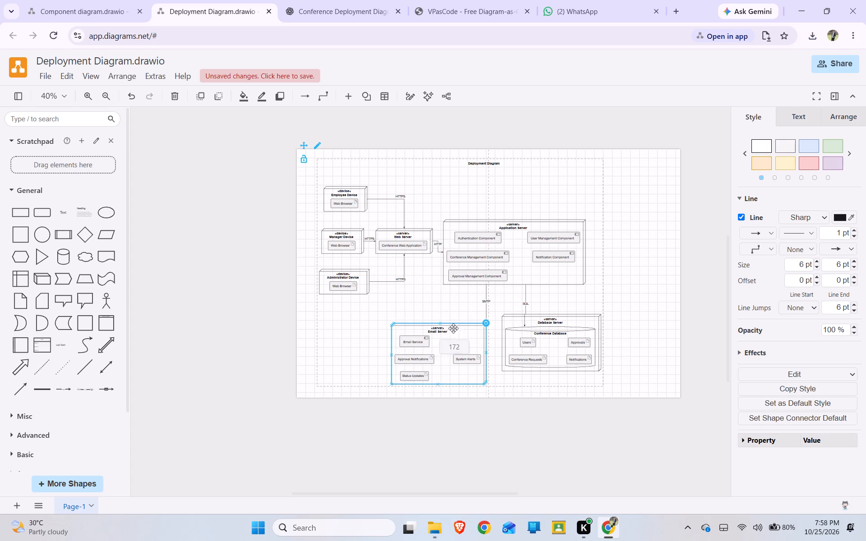
{"action": "left_click_drag", "start_coordinate": [453, 328], "coordinate": [460, 326]}
{"action": "left_click", "coordinate": [513, 404]}
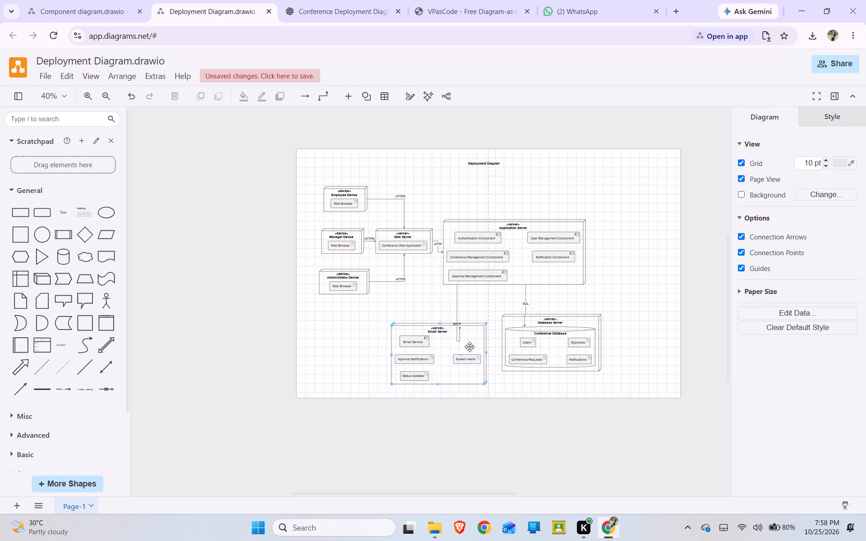
{"action": "left_click", "coordinate": [458, 311]}
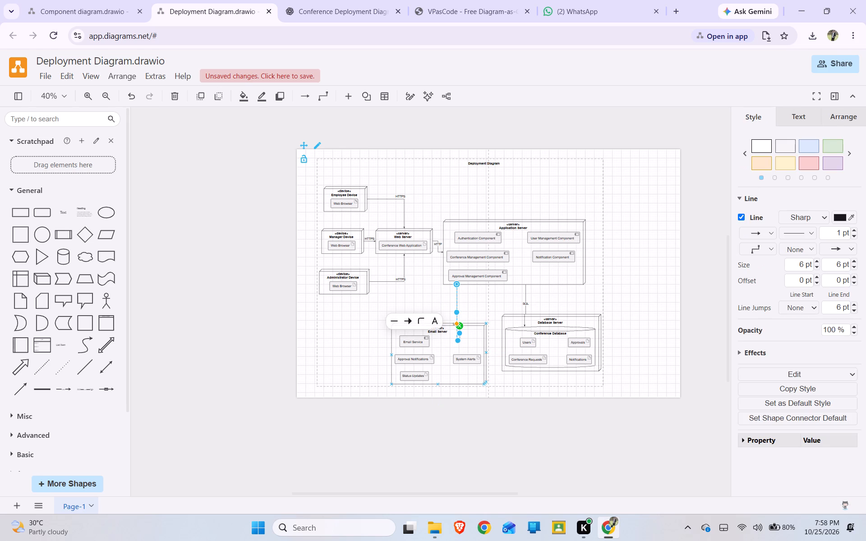
{"action": "left_click_drag", "start_coordinate": [458, 342], "coordinate": [459, 312]}
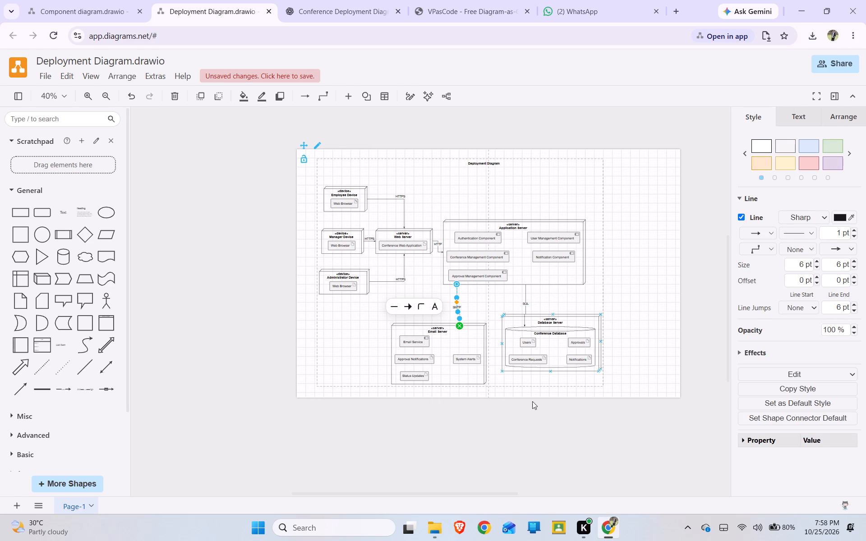
{"action": "left_click", "coordinate": [515, 415]}
Shift the Email Server node slightly left, farther from the Database Server.
{"action": "left_click", "coordinate": [468, 341]}
{"action": "left_click_drag", "start_coordinate": [468, 341], "coordinate": [473, 344]}
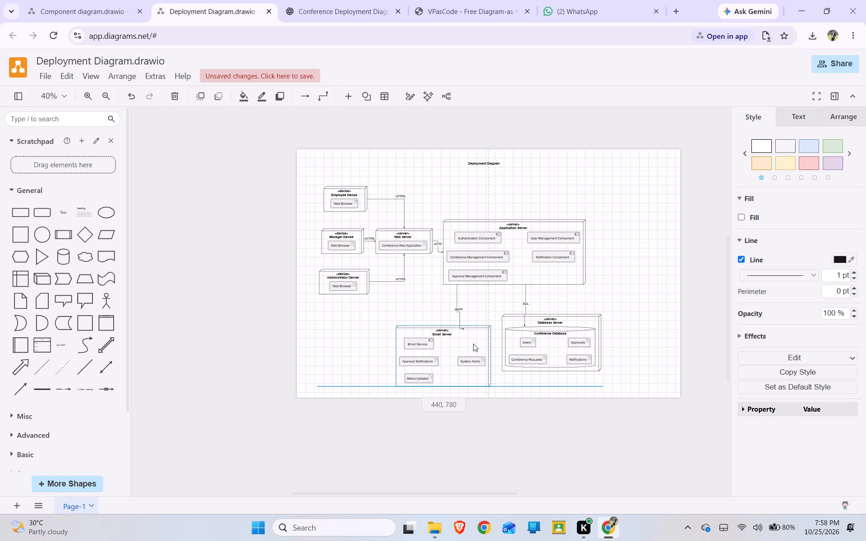
{"action": "left_click_drag", "start_coordinate": [473, 344], "coordinate": [462, 330]}
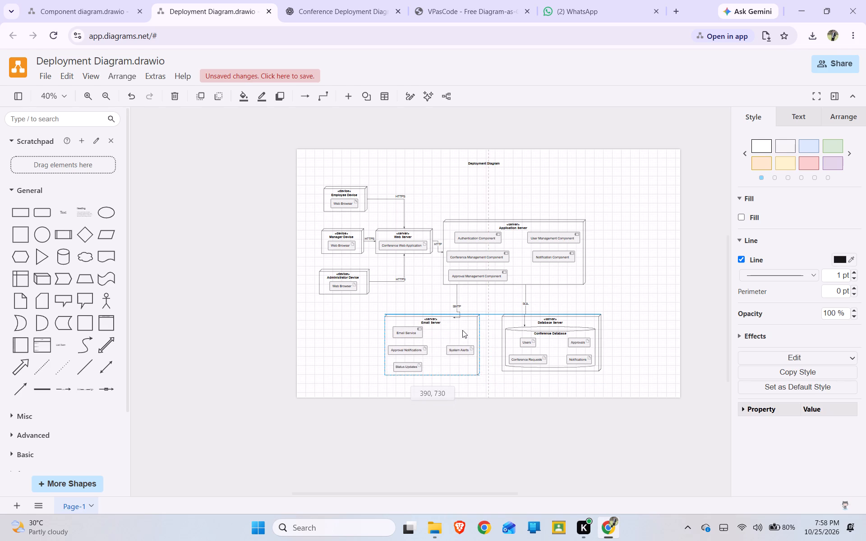
{"action": "left_click_drag", "start_coordinate": [462, 330], "coordinate": [462, 343]}
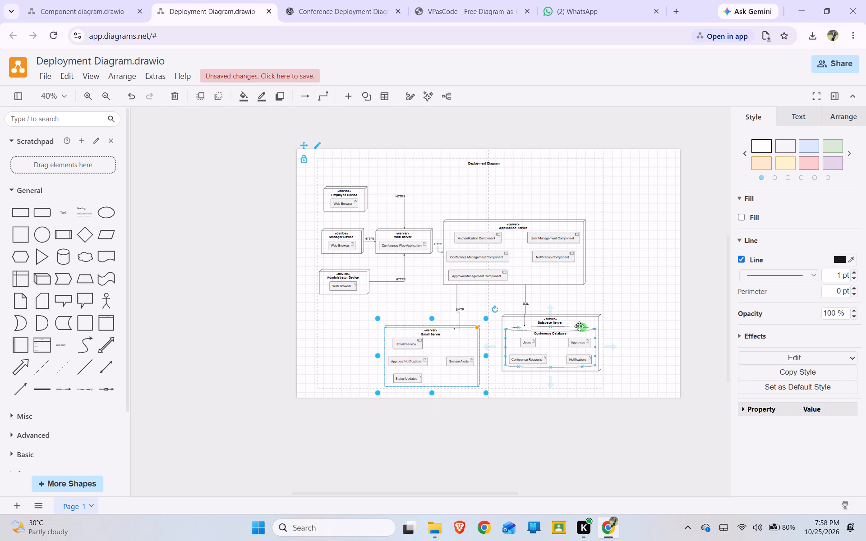
Move the Email Server node up, closer to the Application Server and roughly level with the Database Server.
{"action": "left_click", "coordinate": [580, 318]}
{"action": "scroll", "coordinate": [544, 298], "scroll_direction": "up", "scroll_amount": 4}
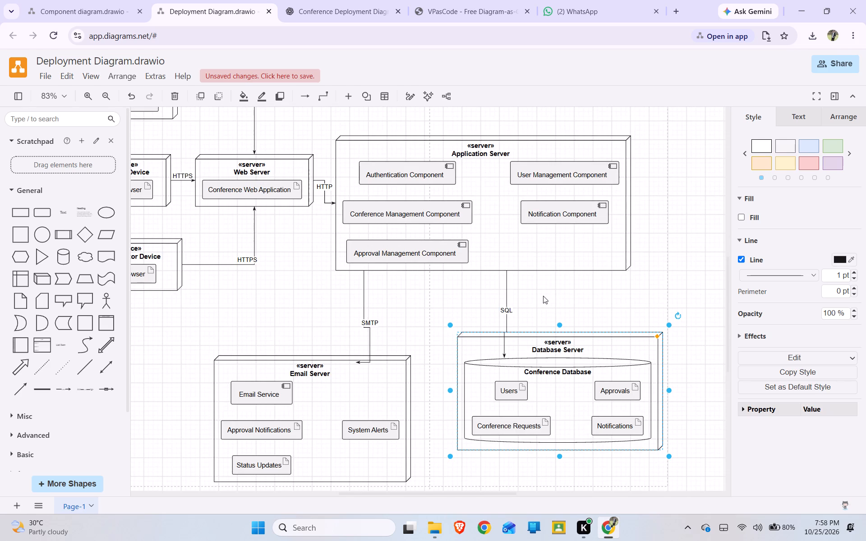
{"action": "scroll", "coordinate": [583, 272], "scroll_direction": "down", "scroll_amount": 2}
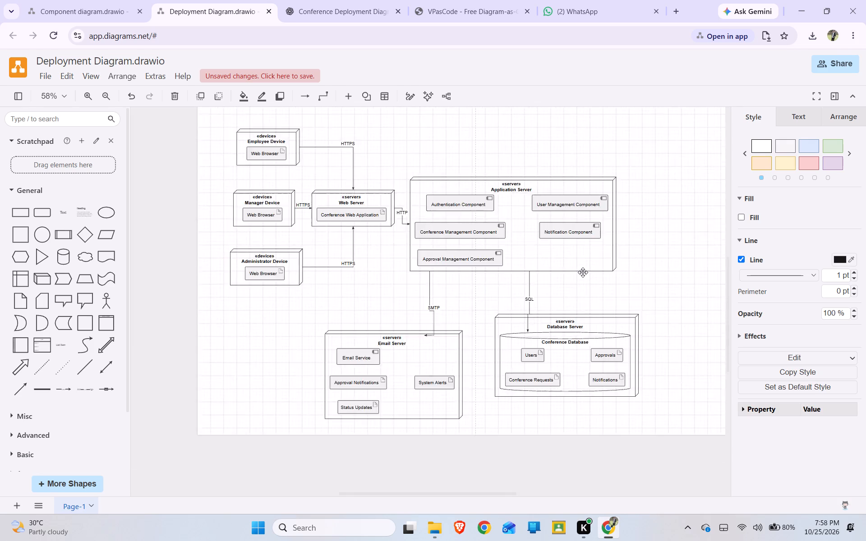
{"action": "scroll", "coordinate": [583, 272], "scroll_direction": "down", "scroll_amount": 1}
{"action": "left_click", "coordinate": [461, 341]}
{"action": "left_click_drag", "start_coordinate": [461, 341], "coordinate": [462, 320]}
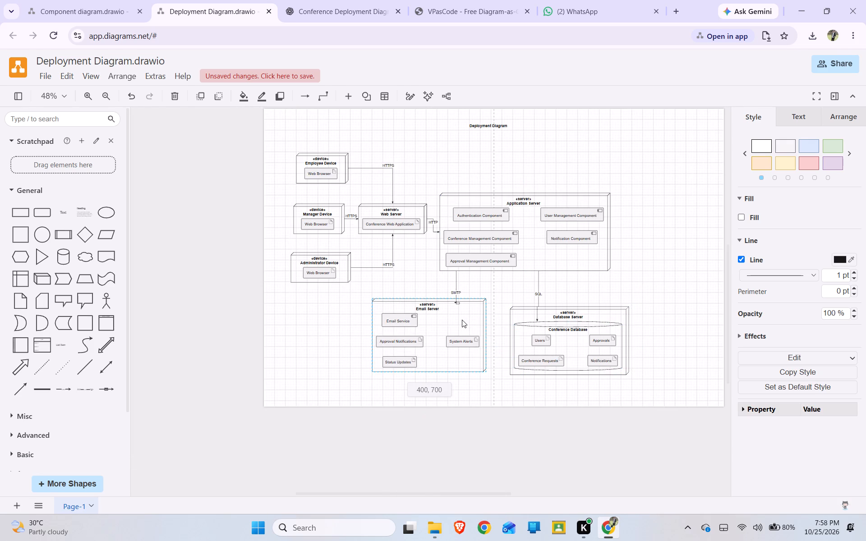
{"action": "left_click_drag", "start_coordinate": [462, 320], "coordinate": [464, 341]}
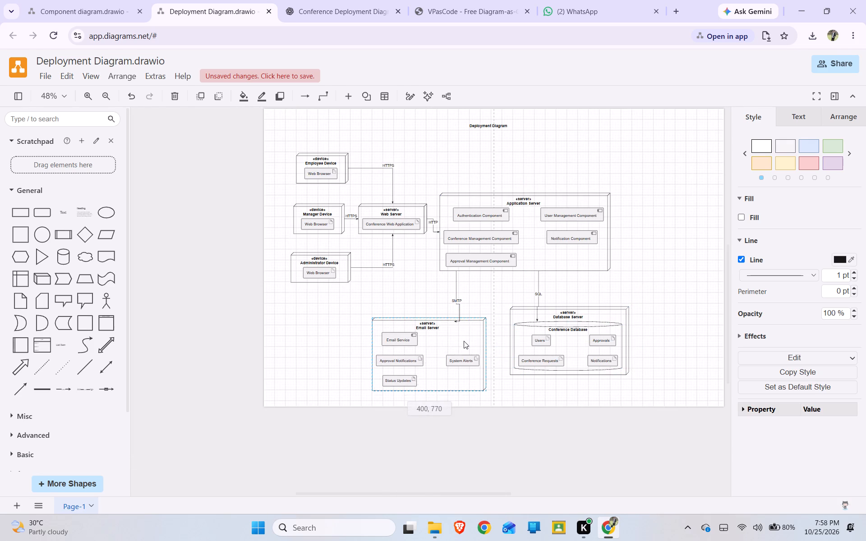
{"action": "left_click_drag", "start_coordinate": [464, 341], "coordinate": [468, 352]}
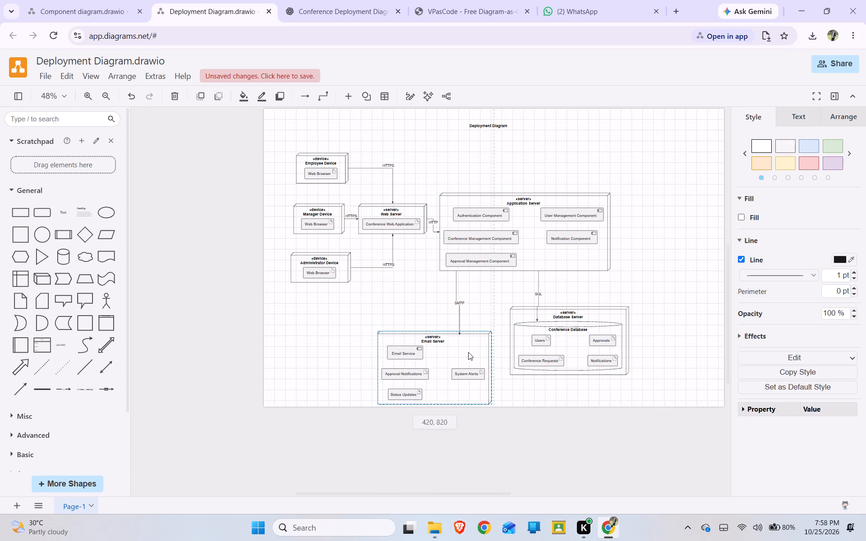
{"action": "left_click_drag", "start_coordinate": [468, 352], "coordinate": [465, 326]}
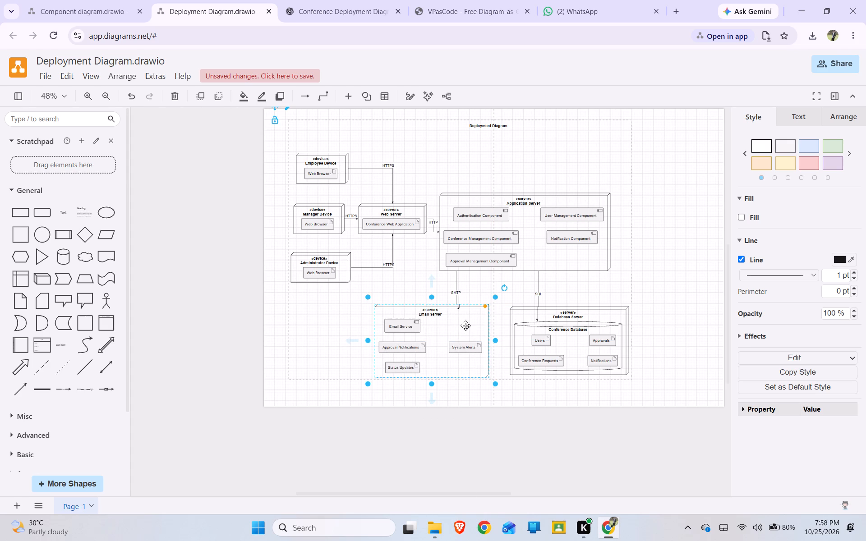
Delete the SMTP connector between the Application Server and the Email Server.
{"action": "left_click", "coordinate": [457, 298]}
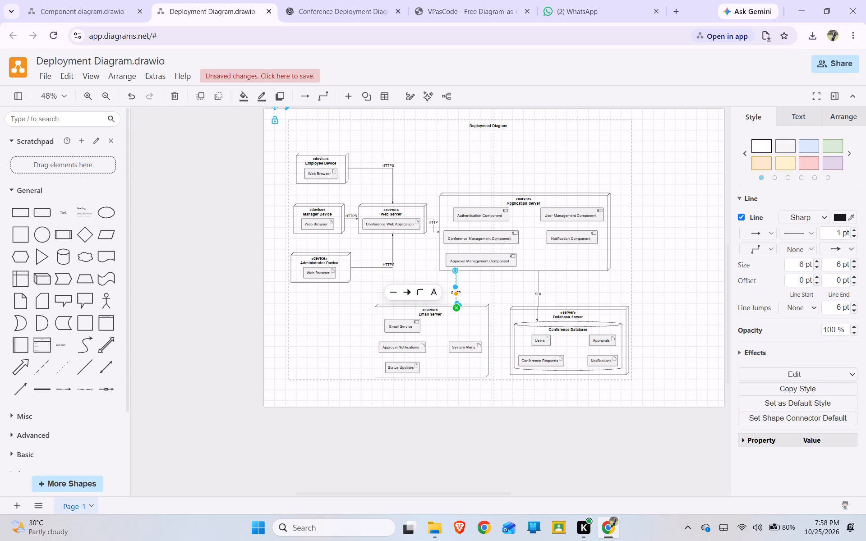
{"action": "key", "text": "Delete"}
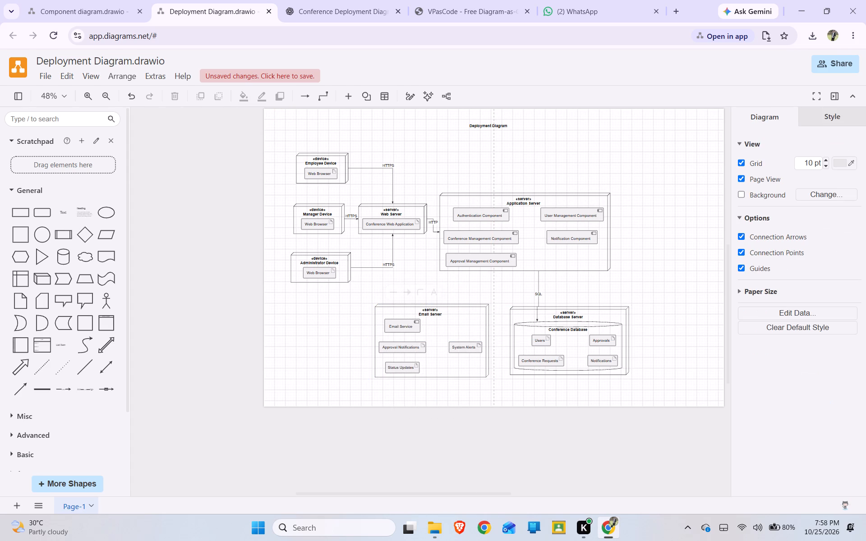
Add a straight arrow connector from the Application Server's bottom-left corner to the top edge of the Email Server node.
{"action": "left_click", "coordinate": [31, 388]}
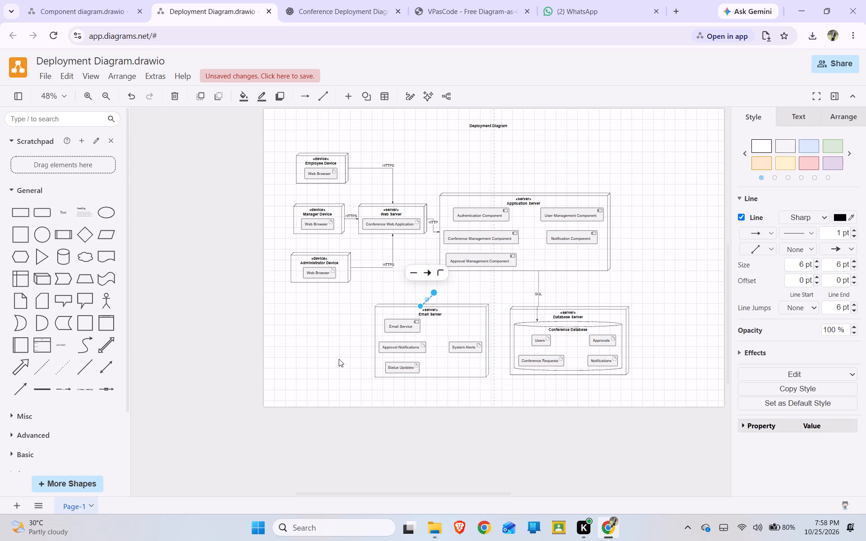
{"action": "left_click_drag", "start_coordinate": [437, 291], "coordinate": [460, 305]}
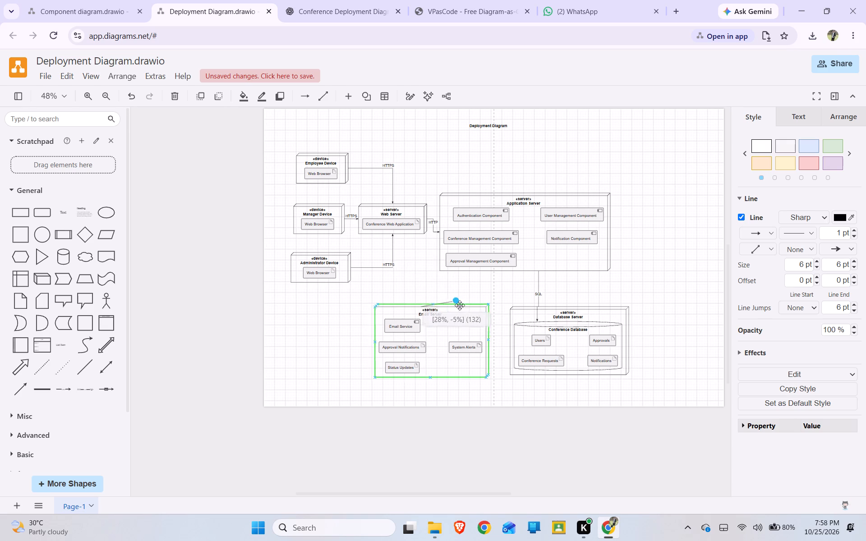
{"action": "left_click_drag", "start_coordinate": [460, 305], "coordinate": [432, 305]}
{"action": "left_click_drag", "start_coordinate": [421, 305], "coordinate": [428, 288]}
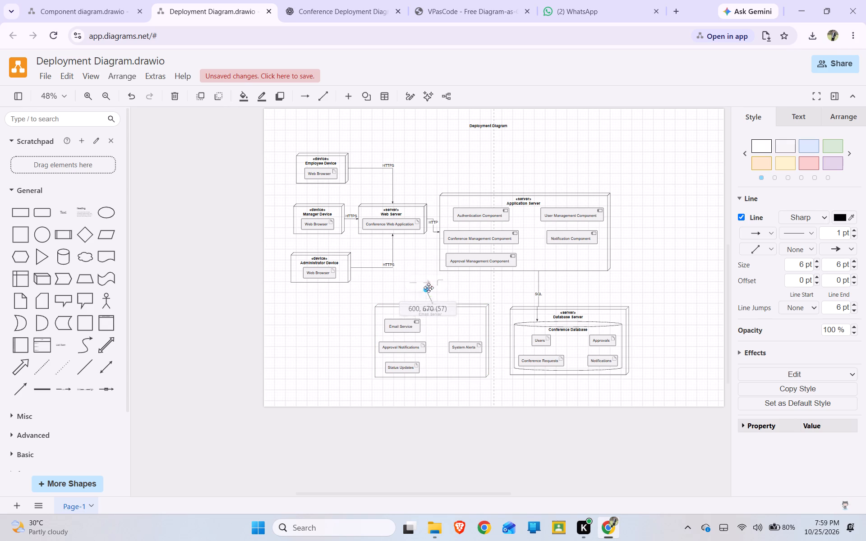
{"action": "left_click_drag", "start_coordinate": [428, 288], "coordinate": [465, 268]}
{"action": "left_click_drag", "start_coordinate": [465, 268], "coordinate": [451, 269]}
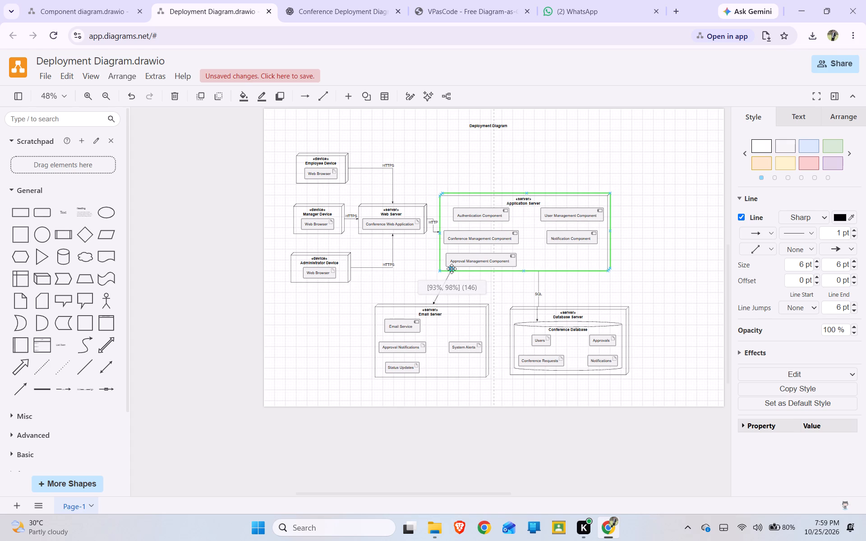
{"action": "left_click_drag", "start_coordinate": [451, 269], "coordinate": [441, 270]}
{"action": "left_click", "coordinate": [455, 289]}
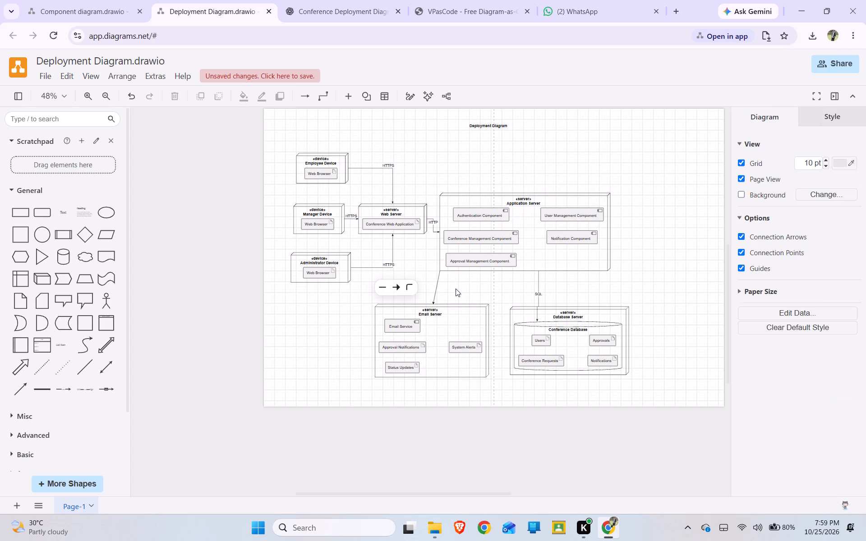
{"action": "left_click", "coordinate": [438, 285]}
Shift the Email Server node slightly right and down so the new arrow runs almost vertically.
{"action": "left_click", "coordinate": [464, 316]}
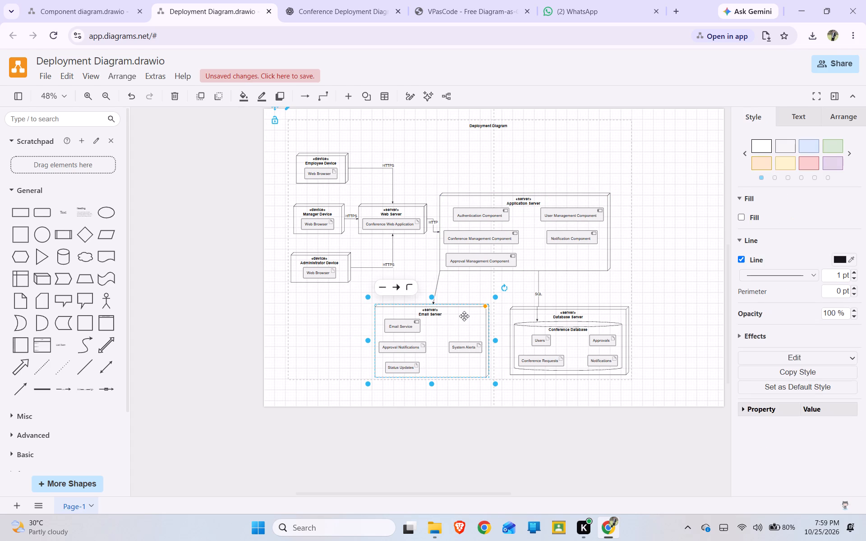
{"action": "left_click_drag", "start_coordinate": [457, 326], "coordinate": [463, 330]}
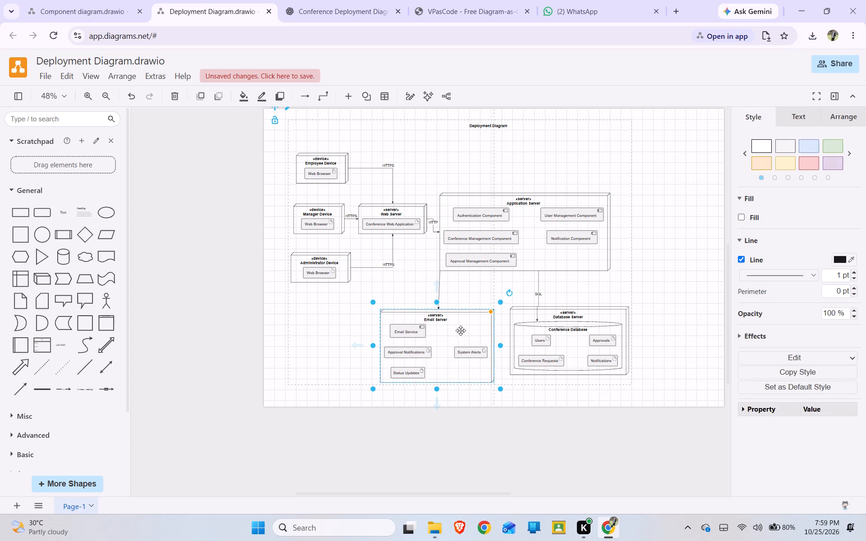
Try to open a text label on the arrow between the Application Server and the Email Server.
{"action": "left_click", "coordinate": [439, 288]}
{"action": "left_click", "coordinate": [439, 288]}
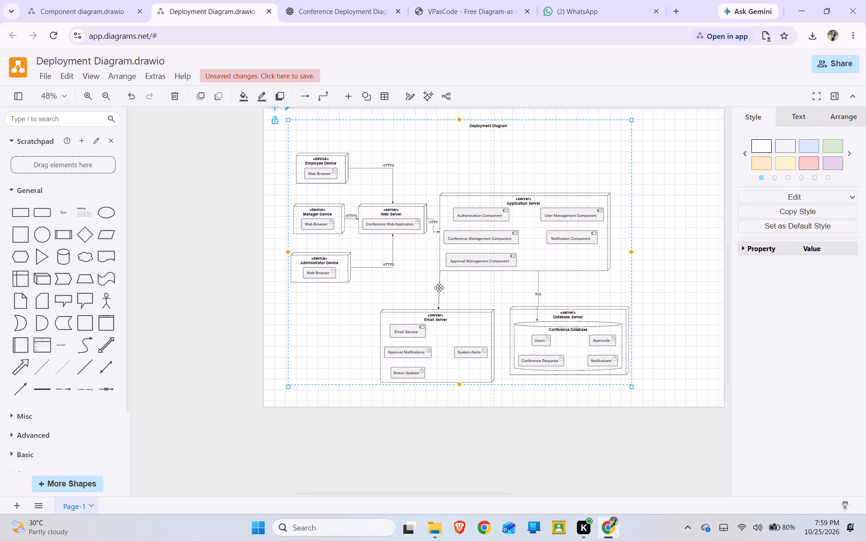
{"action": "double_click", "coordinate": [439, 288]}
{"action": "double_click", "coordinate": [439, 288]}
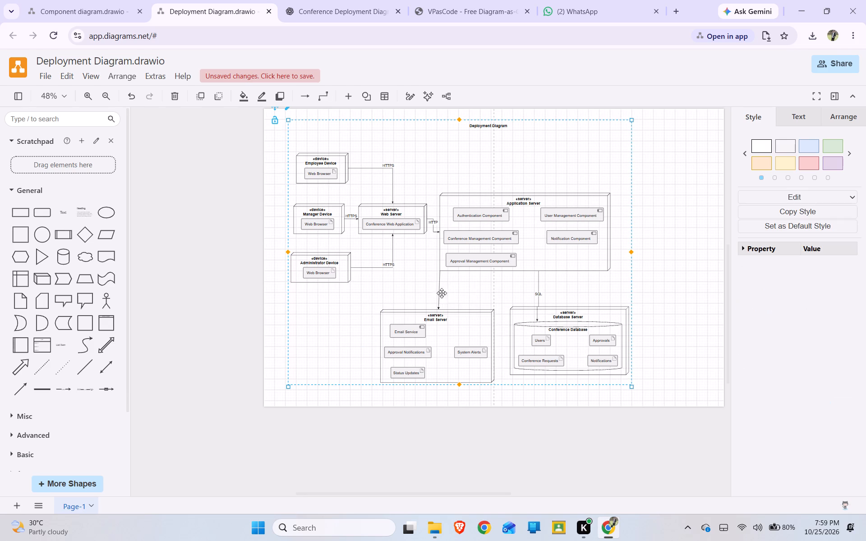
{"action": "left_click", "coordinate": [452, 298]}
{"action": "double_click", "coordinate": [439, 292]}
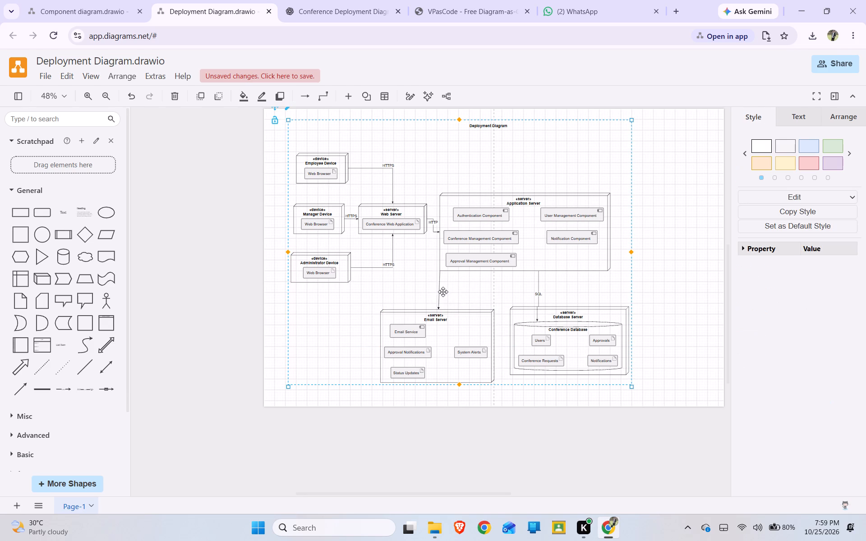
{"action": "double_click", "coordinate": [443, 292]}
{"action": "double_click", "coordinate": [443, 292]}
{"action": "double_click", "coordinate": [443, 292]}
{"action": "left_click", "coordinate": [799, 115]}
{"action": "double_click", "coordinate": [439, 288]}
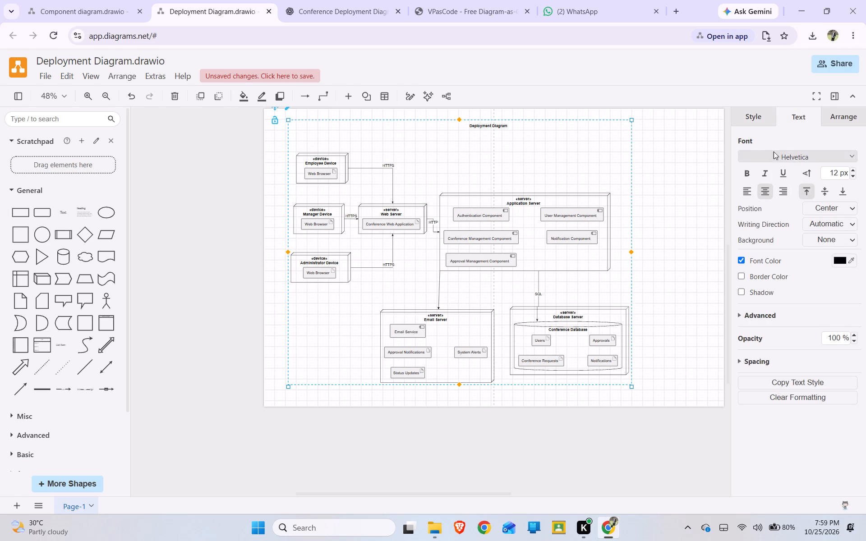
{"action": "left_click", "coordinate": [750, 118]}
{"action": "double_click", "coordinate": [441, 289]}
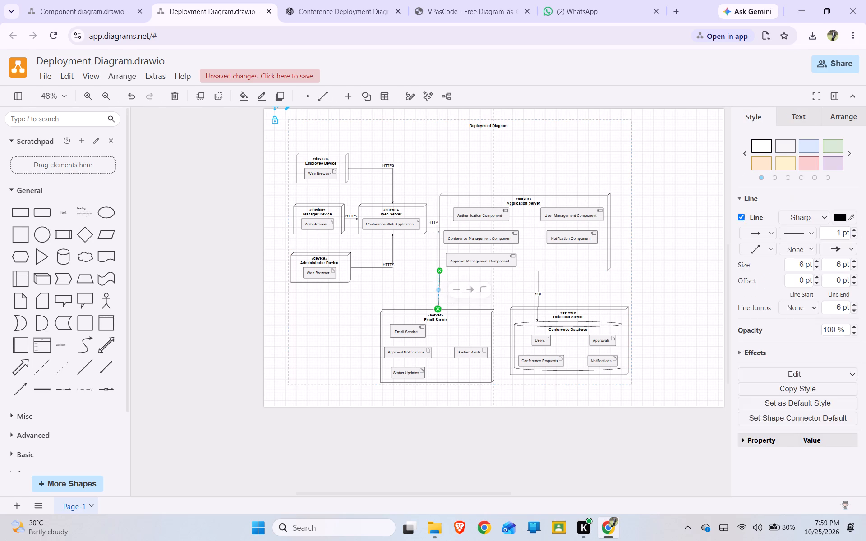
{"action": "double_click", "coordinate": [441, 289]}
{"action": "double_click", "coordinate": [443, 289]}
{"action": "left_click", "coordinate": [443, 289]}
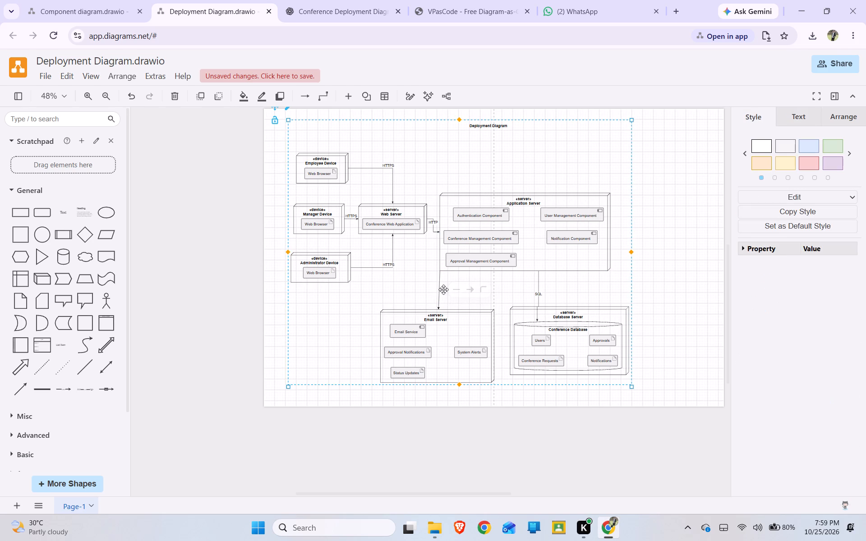
Add the text "SMPT" just left of the arrow between the Application Server and the Email Server.
{"action": "double_click", "coordinate": [433, 290]}
{"action": "left_click", "coordinate": [433, 290]}
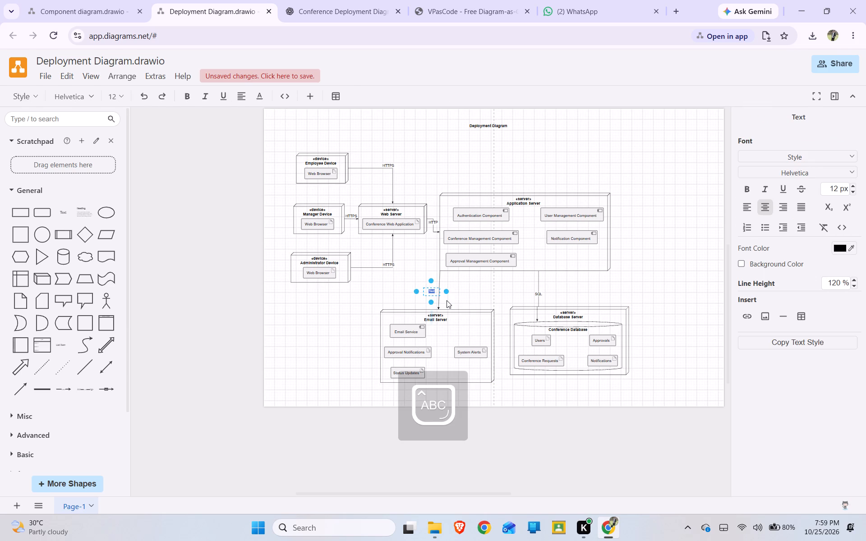
{"action": "type", "text": "SMPT"}
{"action": "key", "text": "Return"}
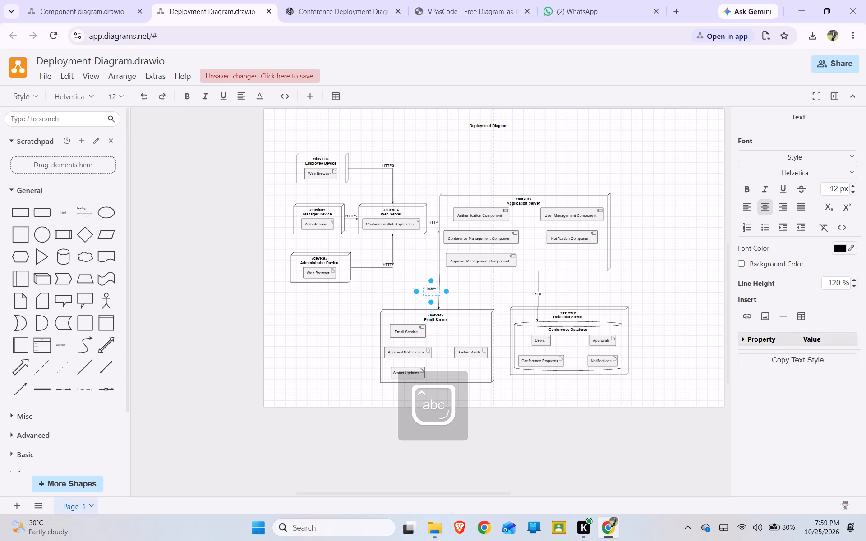
{"action": "left_click", "coordinate": [514, 449]}
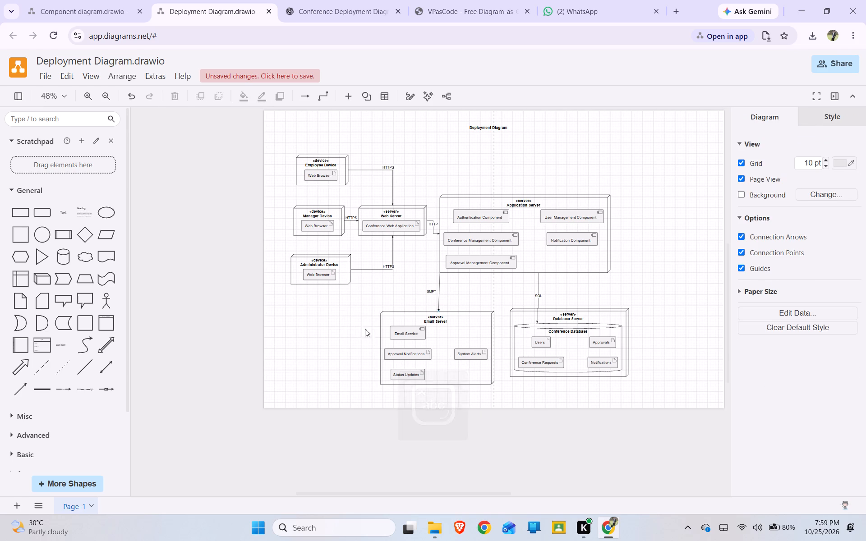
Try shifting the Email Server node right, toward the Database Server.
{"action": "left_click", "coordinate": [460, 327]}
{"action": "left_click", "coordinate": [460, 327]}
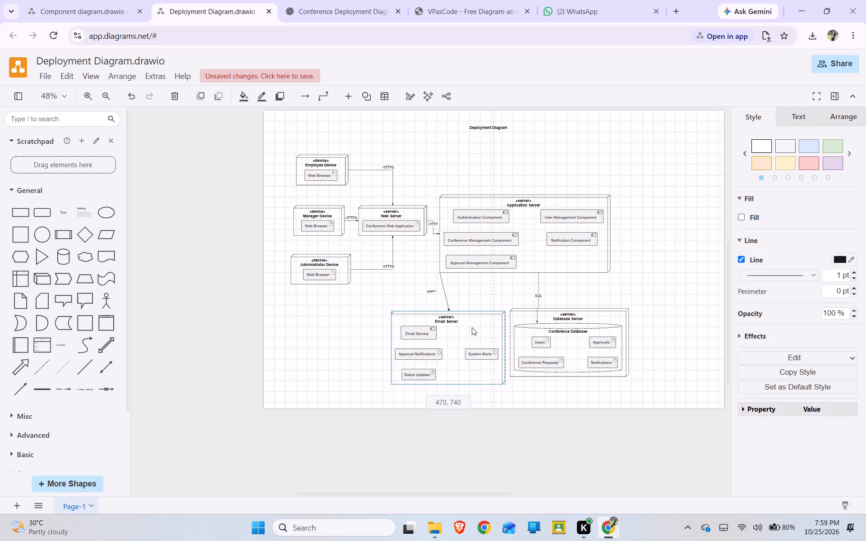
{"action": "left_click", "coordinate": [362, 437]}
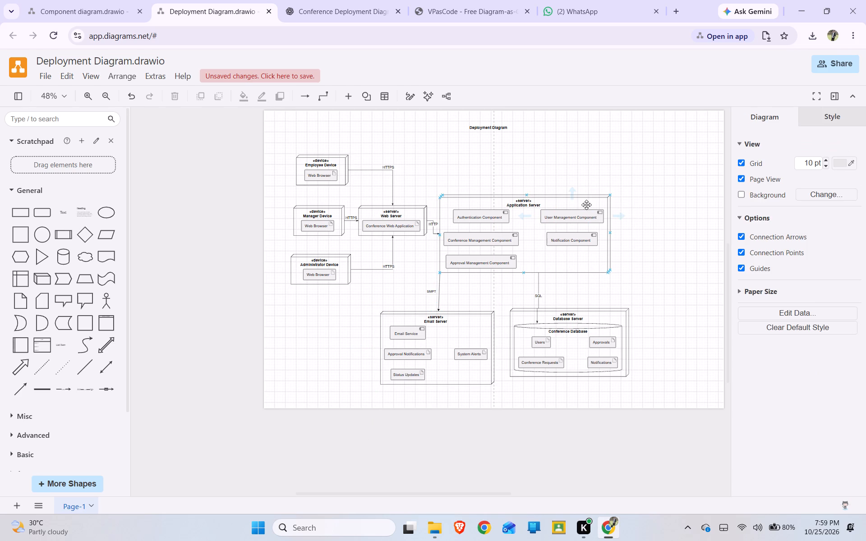
Move the Application Server node right and slightly up so the HTTP connector from the Web Server runs straight.
{"action": "left_click", "coordinate": [570, 202]}
{"action": "left_click_drag", "start_coordinate": [567, 202], "coordinate": [575, 200]}
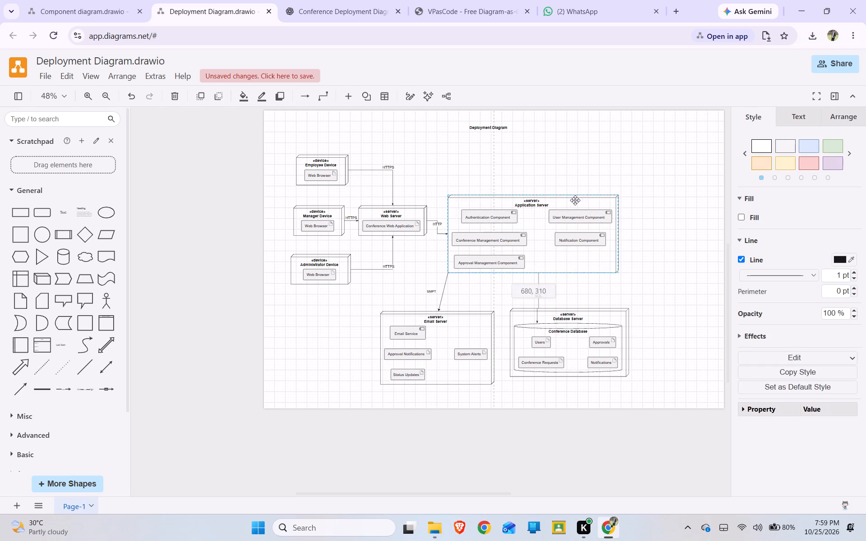
{"action": "left_click_drag", "start_coordinate": [575, 200], "coordinate": [584, 190]}
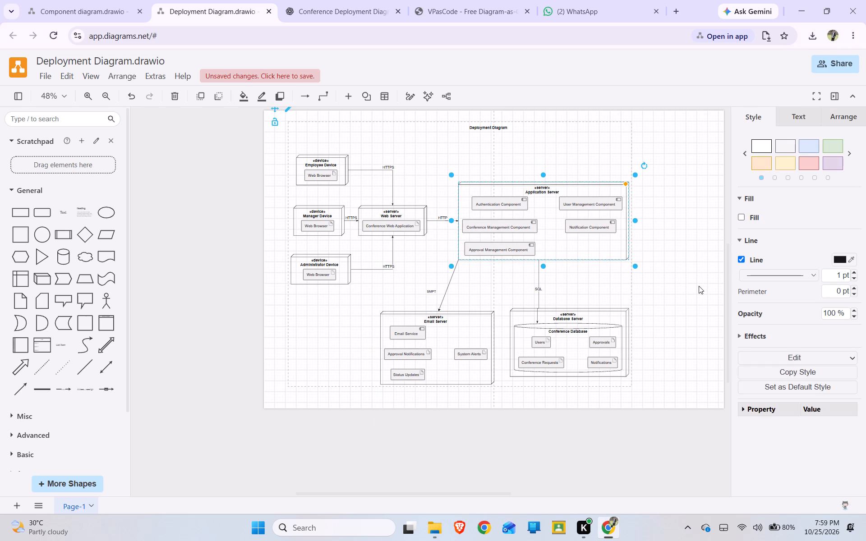
{"action": "left_click", "coordinate": [699, 286]}
Shift the Database Server node slightly right, farther from the Email Server.
{"action": "left_click", "coordinate": [603, 319]}
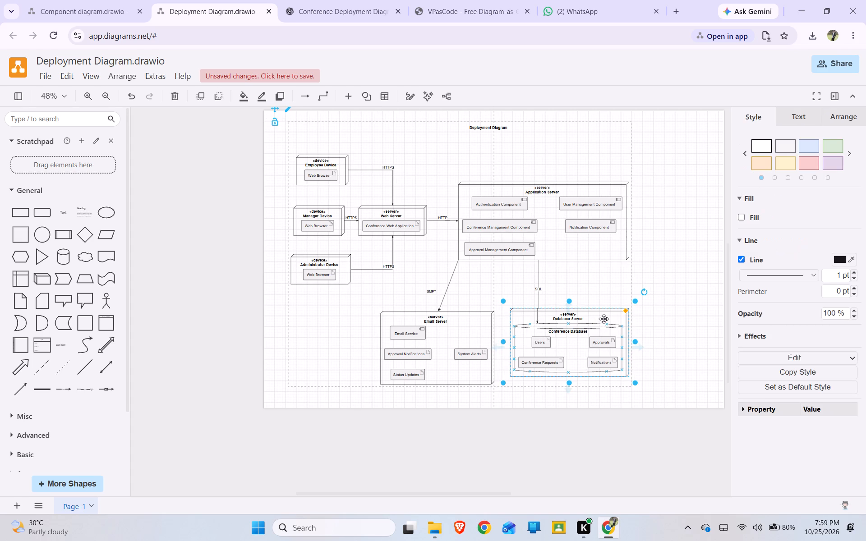
{"action": "left_click_drag", "start_coordinate": [603, 319], "coordinate": [613, 318]}
{"action": "left_click", "coordinate": [533, 429]}
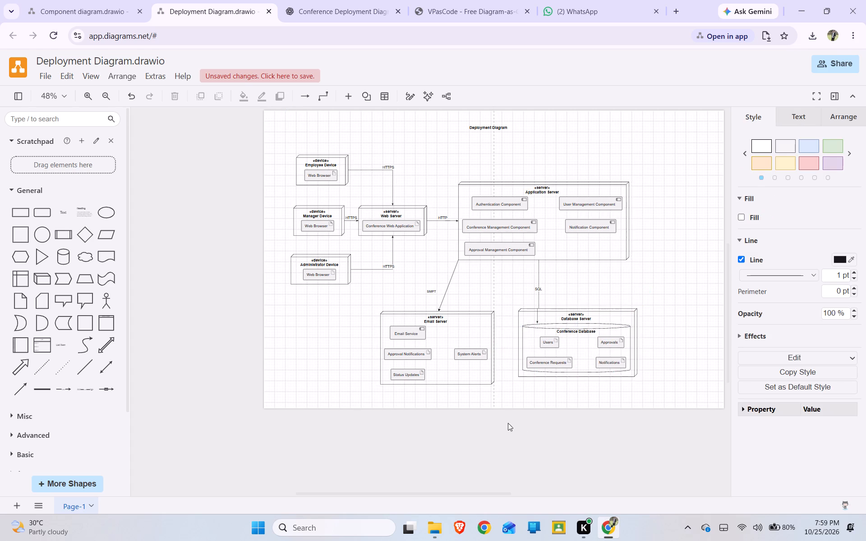
Move the Email Server node right and slightly up so its arrow drops vertically from the Application Server's corner.
{"action": "left_click", "coordinate": [478, 326]}
{"action": "left_click_drag", "start_coordinate": [477, 325], "coordinate": [495, 327]}
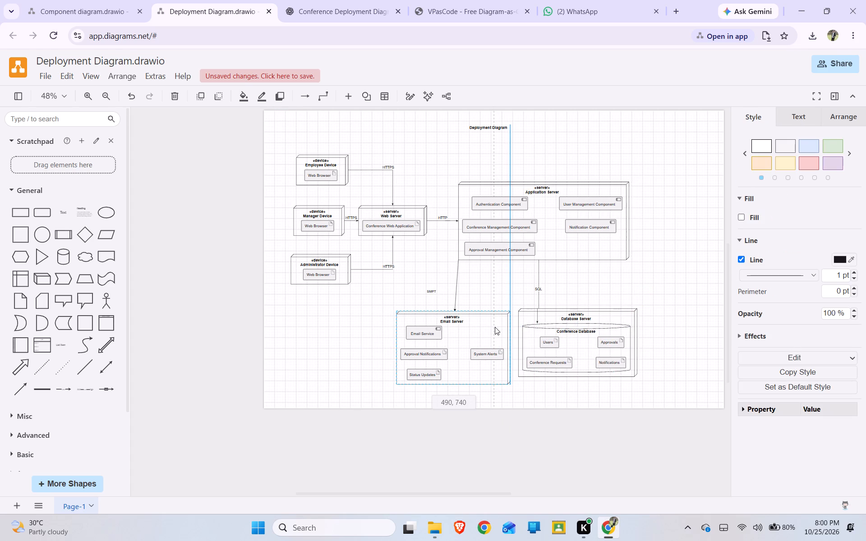
{"action": "left_click_drag", "start_coordinate": [495, 327], "coordinate": [497, 321]}
{"action": "left_click", "coordinate": [516, 454]}
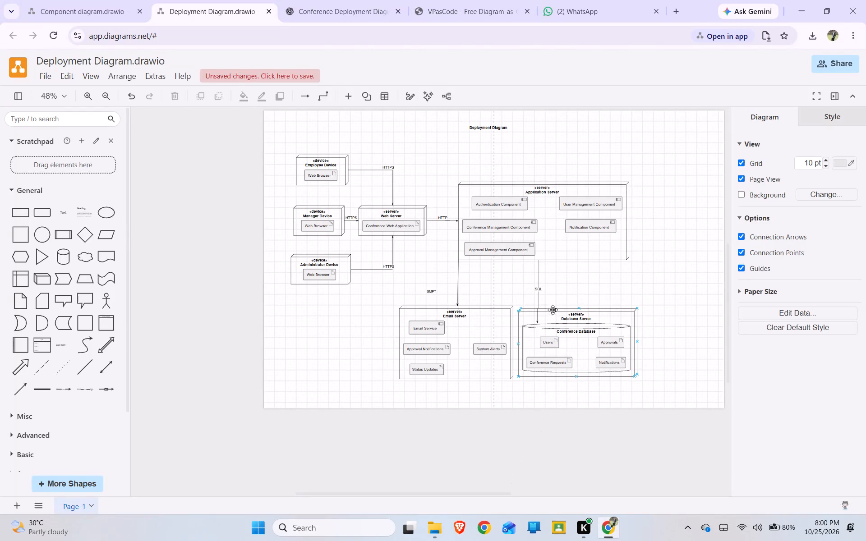
Delete the SQL connector between the Application Server and the Database Server.
{"action": "left_click", "coordinate": [539, 294]}
{"action": "key", "text": "Delete"}
Add a straight arrow from the Application Server's bottom edge to the top centre of the Database Server.
{"action": "left_click", "coordinate": [20, 385]}
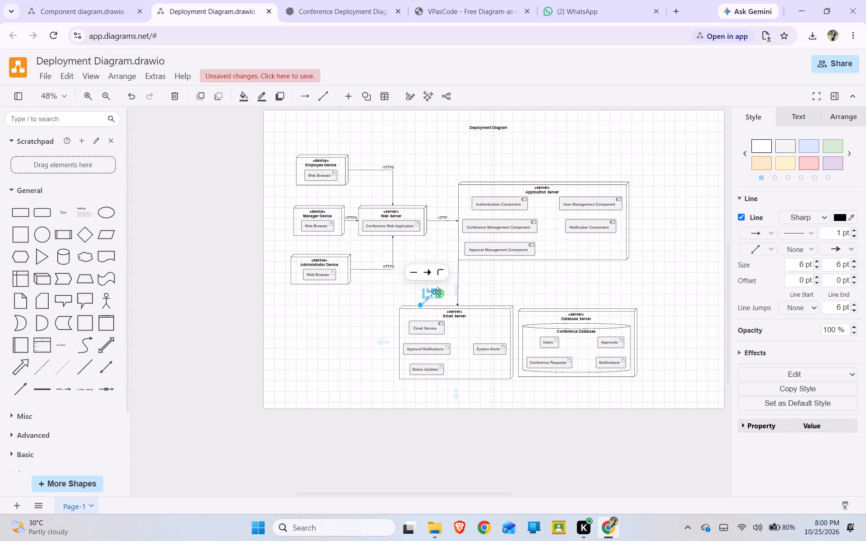
{"action": "left_click_drag", "start_coordinate": [431, 291], "coordinate": [565, 296]}
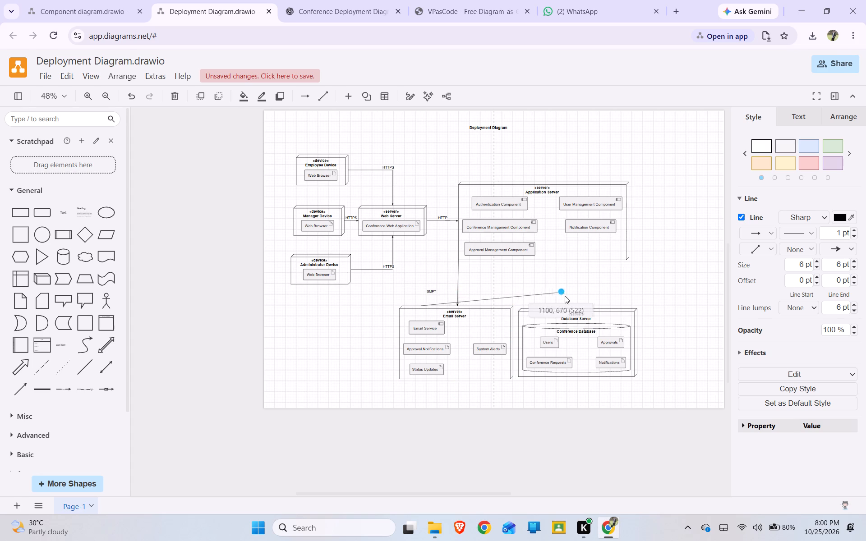
{"action": "left_click_drag", "start_coordinate": [565, 296], "coordinate": [580, 306]}
{"action": "left_click_drag", "start_coordinate": [418, 301], "coordinate": [497, 265]}
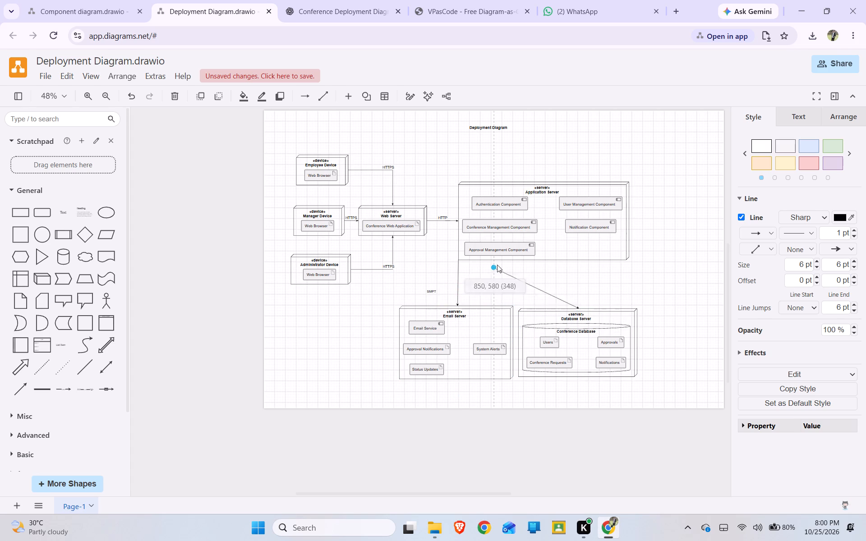
{"action": "left_click_drag", "start_coordinate": [497, 265], "coordinate": [576, 261]}
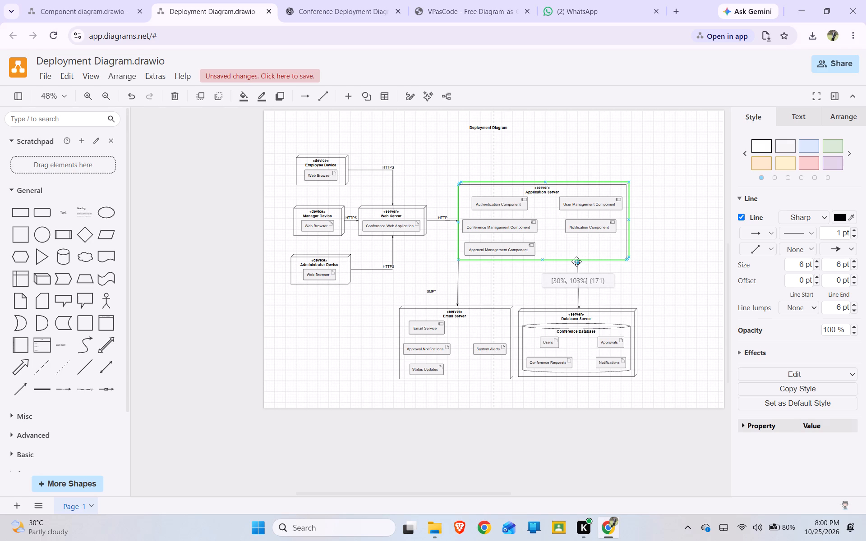
{"action": "left_click_drag", "start_coordinate": [576, 261], "coordinate": [591, 262]}
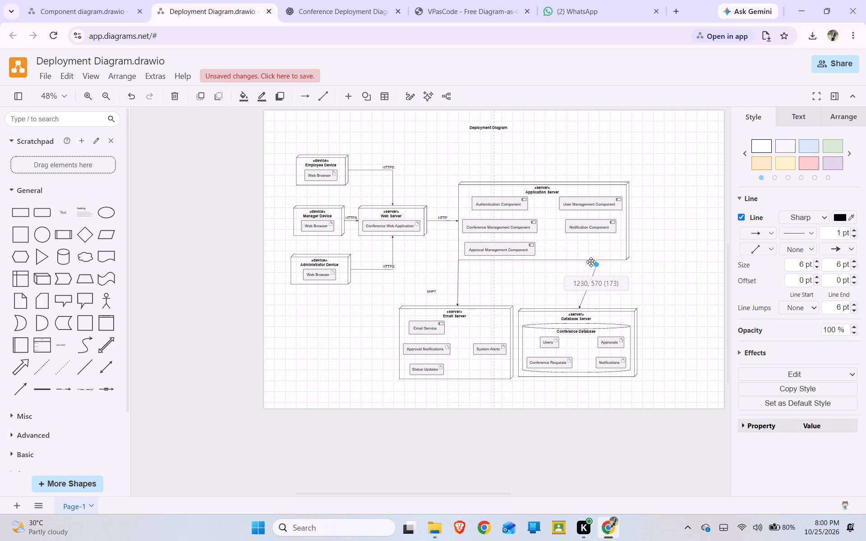
{"action": "left_click_drag", "start_coordinate": [591, 262], "coordinate": [580, 261]}
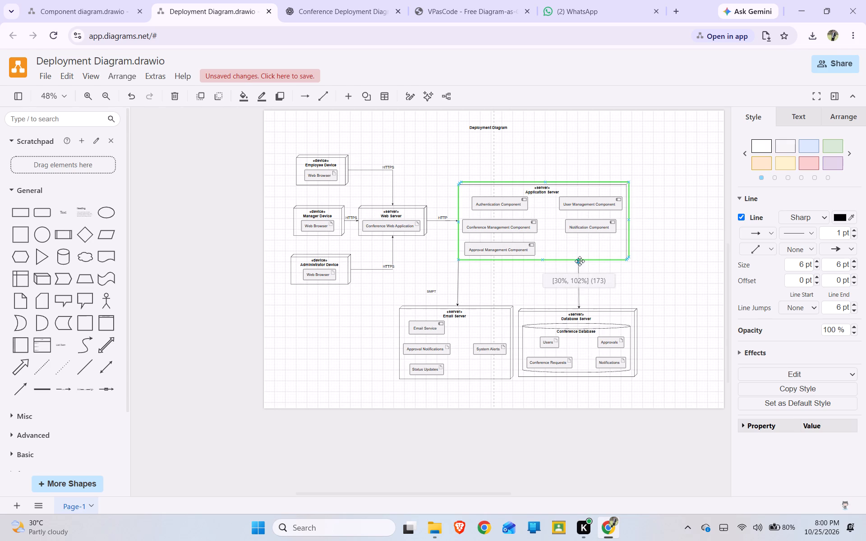
{"action": "left_click_drag", "start_coordinate": [580, 261], "coordinate": [552, 255]}
{"action": "left_click", "coordinate": [600, 282]}
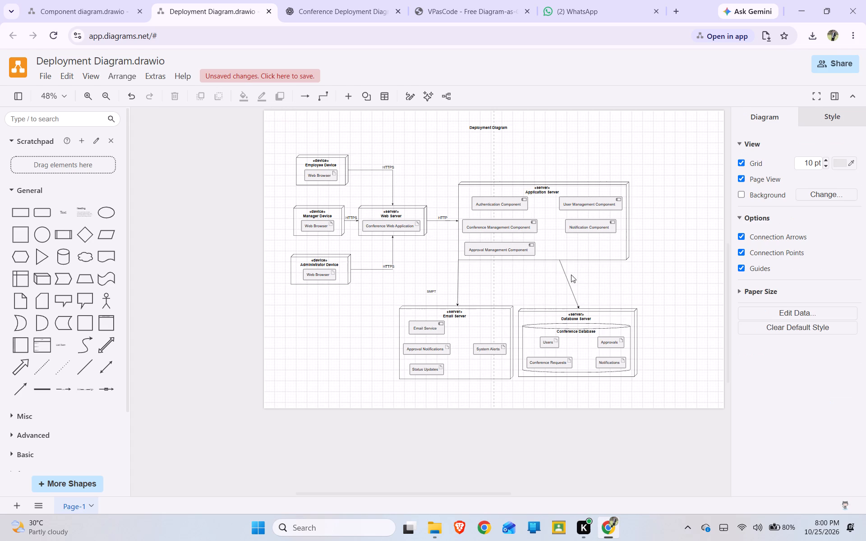
Shift the new arrow's start along the Application Server's bottom edge so it sits nearly above the Database Server's top centre.
{"action": "left_click", "coordinate": [565, 267]}
{"action": "left_click_drag", "start_coordinate": [557, 258], "coordinate": [577, 261]}
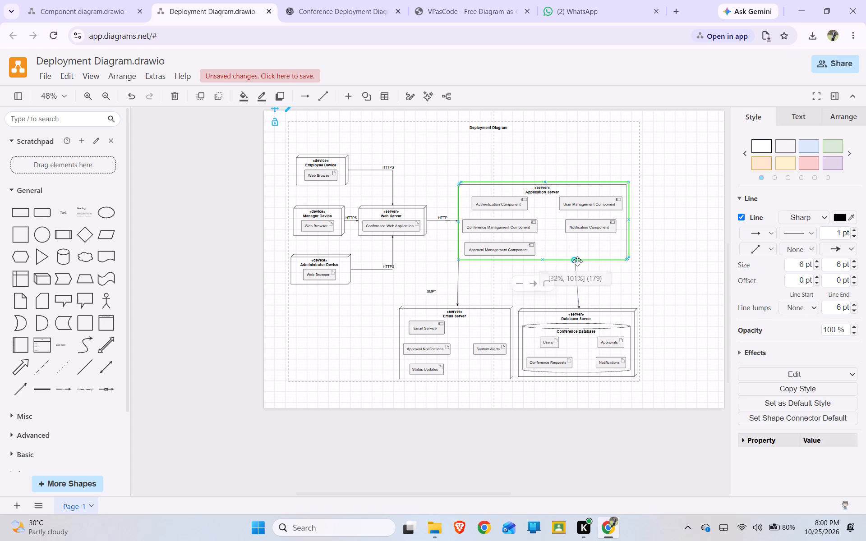
{"action": "left_click_drag", "start_coordinate": [577, 261], "coordinate": [581, 261]}
{"action": "left_click", "coordinate": [597, 291]}
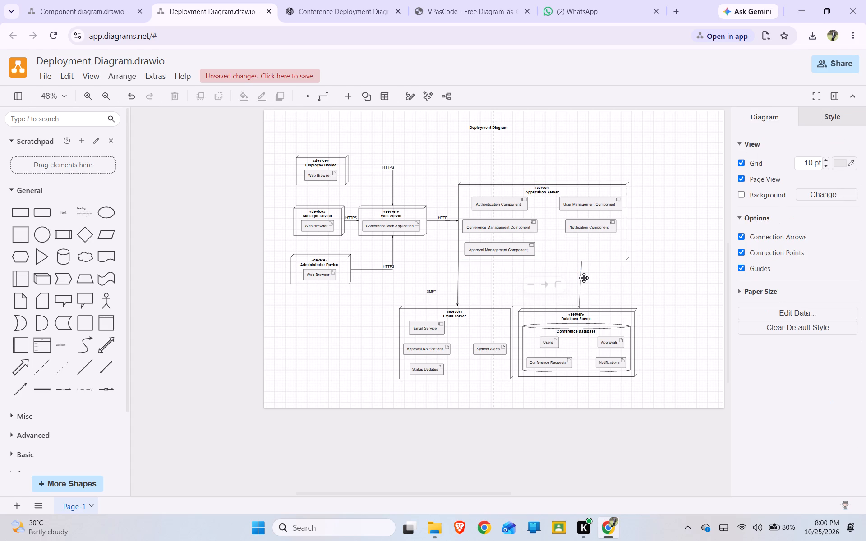
{"action": "left_click", "coordinate": [582, 278]}
{"action": "left_click", "coordinate": [582, 259]}
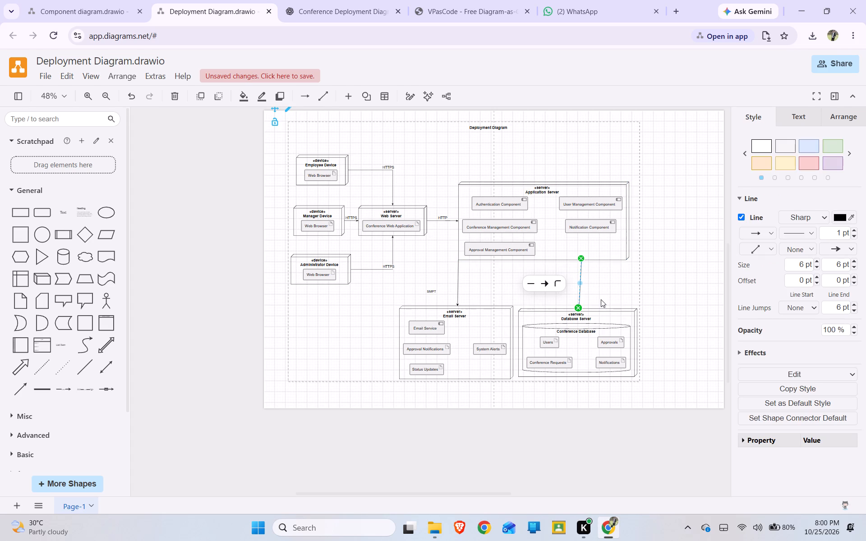
{"action": "left_click", "coordinate": [603, 317]}
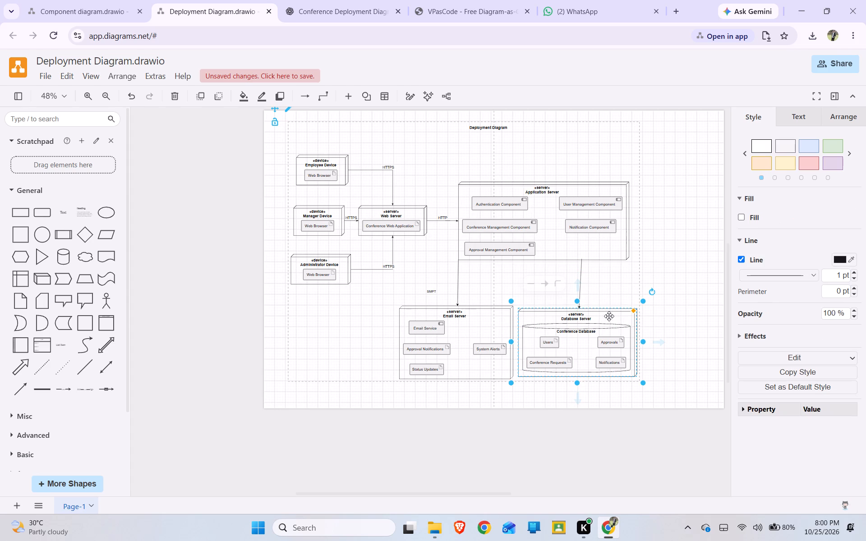
{"action": "left_click", "coordinate": [611, 276]}
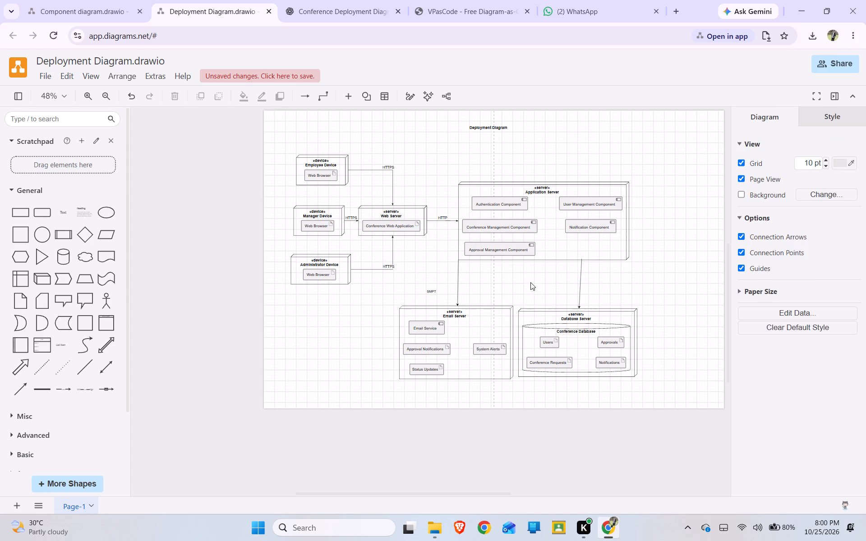
Label the arrow from the Application Server to the Database Server as SQL.
{"action": "triple_click", "coordinate": [580, 279]}
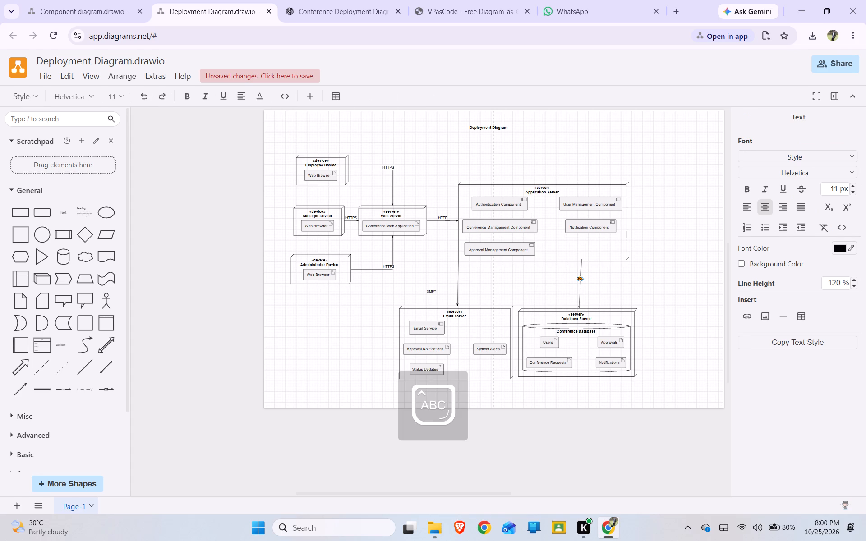
{"action": "key", "text": "Return"}
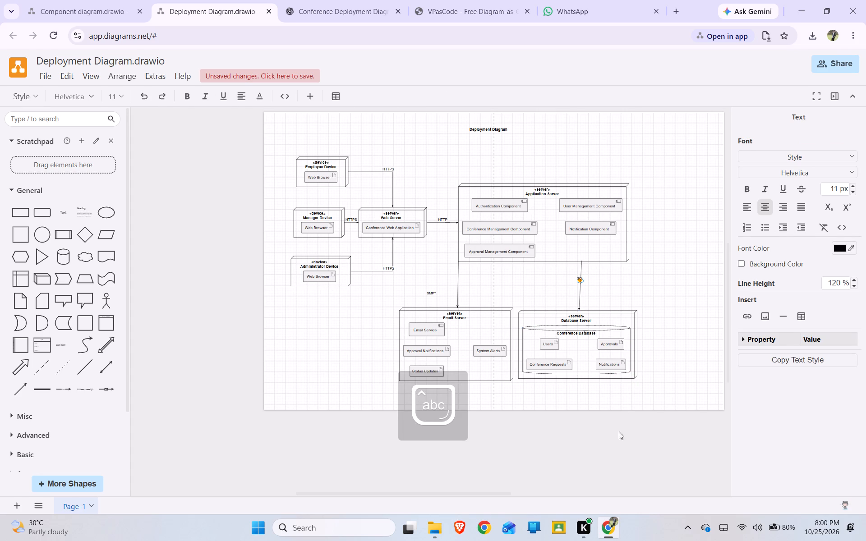
{"action": "left_click", "coordinate": [603, 451]}
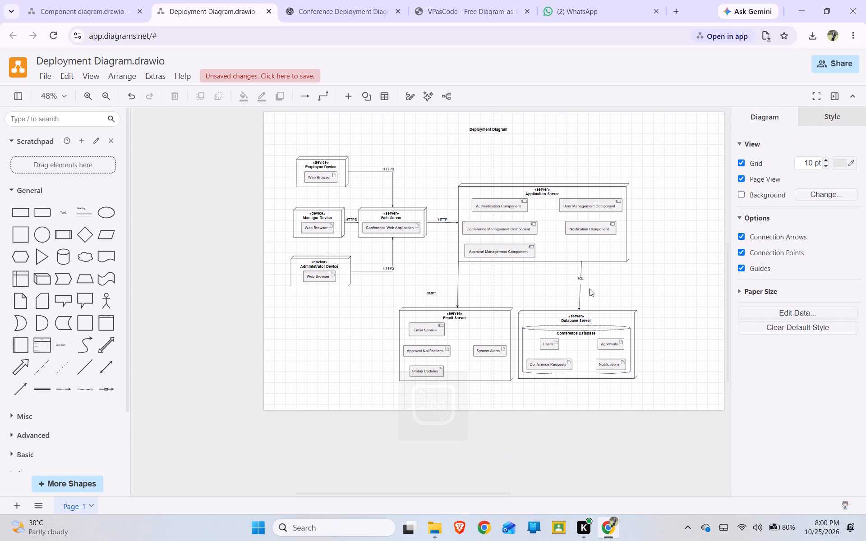
Move the SQL label off the arrow, just to its left.
{"action": "scroll", "coordinate": [604, 283], "scroll_direction": "up", "scroll_amount": 3}
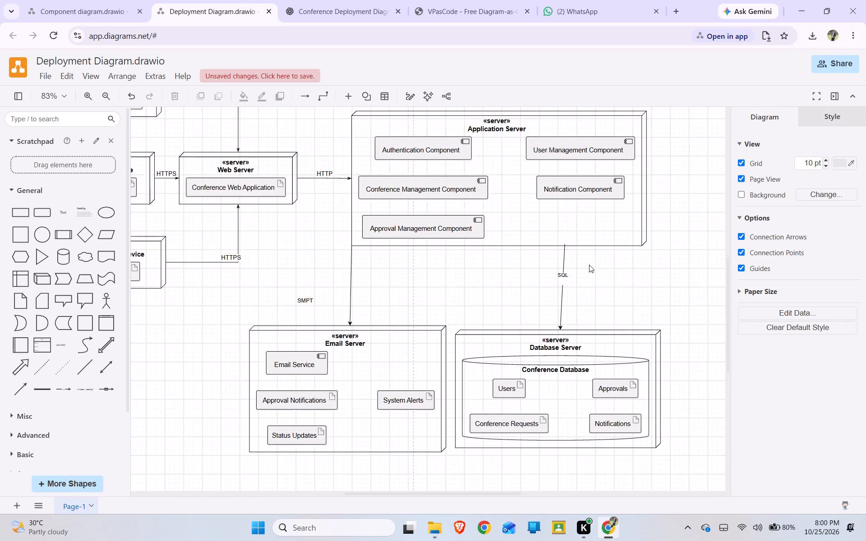
{"action": "scroll", "coordinate": [588, 262], "scroll_direction": "up", "scroll_amount": 1}
{"action": "left_click", "coordinate": [562, 280]}
{"action": "left_click_drag", "start_coordinate": [562, 280], "coordinate": [550, 287]}
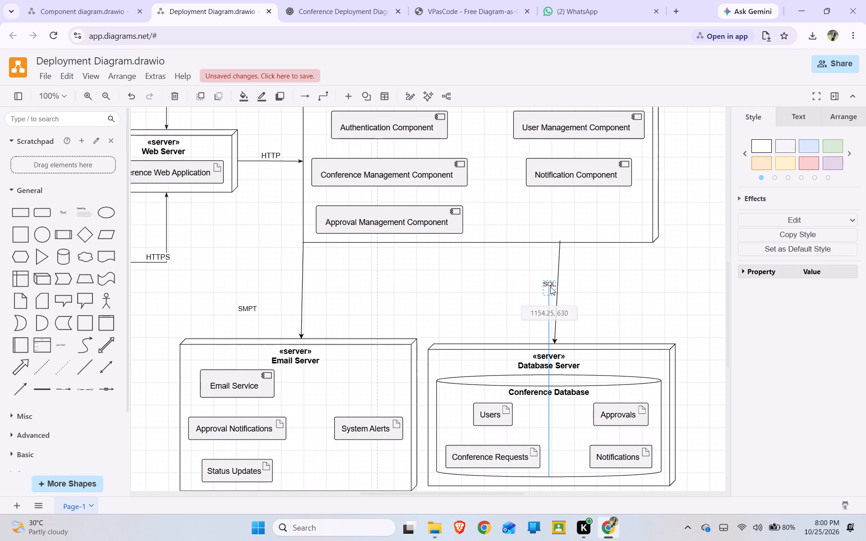
{"action": "left_click_drag", "start_coordinate": [550, 287], "coordinate": [550, 289]}
{"action": "left_click", "coordinate": [630, 294]}
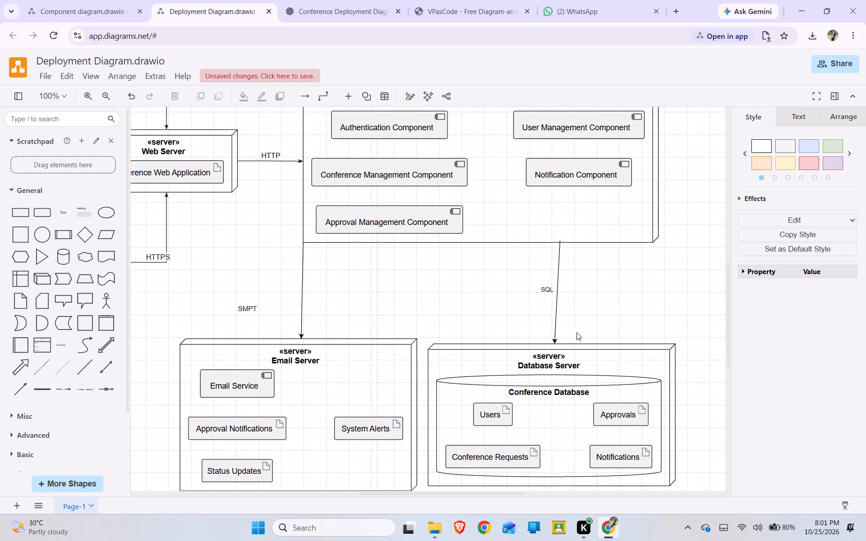
Move the Database Server node slightly right so the SQL arrow runs vertically.
{"action": "left_click_drag", "start_coordinate": [629, 358], "coordinate": [640, 358]}
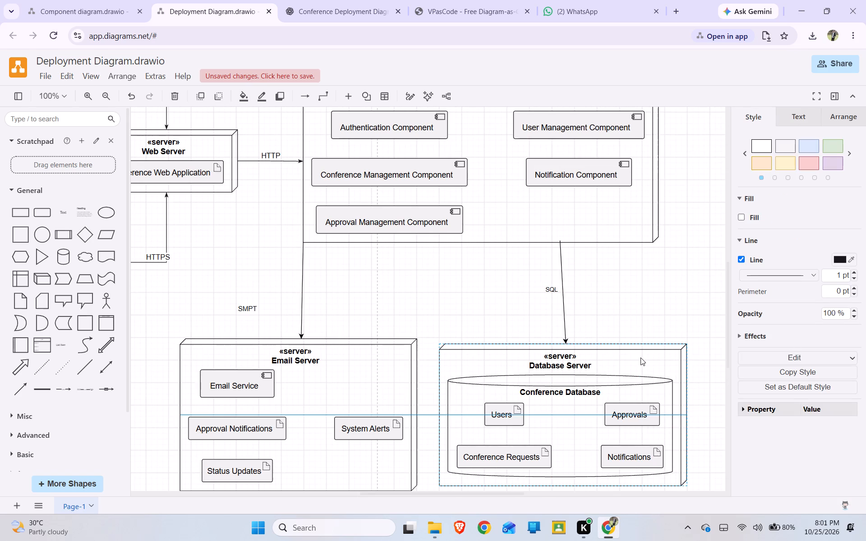
{"action": "left_click_drag", "start_coordinate": [640, 358], "coordinate": [637, 358]}
{"action": "left_click", "coordinate": [644, 299]}
Switch the Approval Management Component's fill off and back on with the Automatic colour, leaving its gradient off.
{"action": "scroll", "coordinate": [519, 253], "scroll_direction": "up", "scroll_amount": 2}
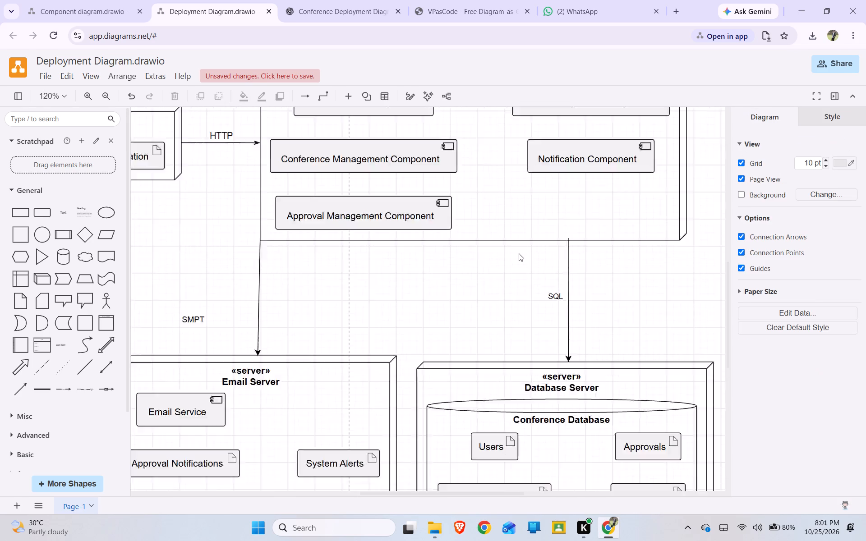
{"action": "scroll", "coordinate": [519, 253], "scroll_direction": "up", "scroll_amount": 2}
{"action": "scroll", "coordinate": [519, 253], "scroll_direction": "down", "scroll_amount": 8}
{"action": "left_click", "coordinate": [467, 244]}
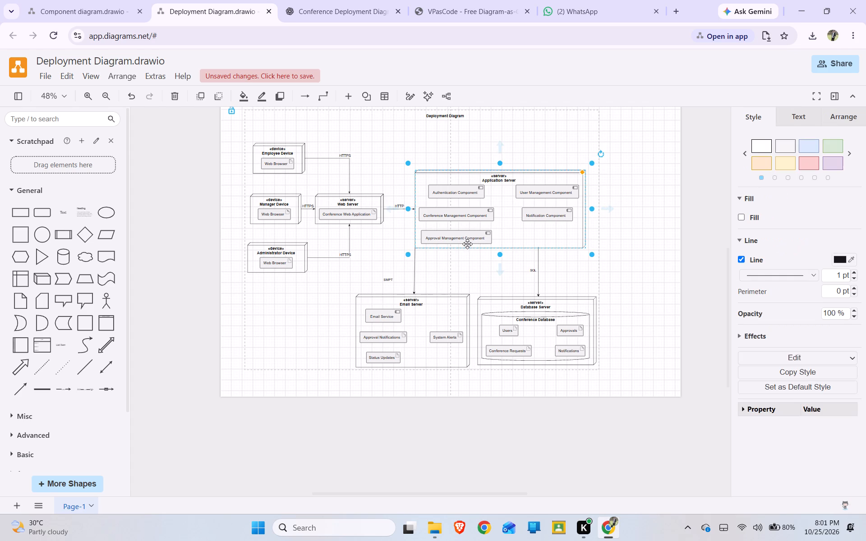
{"action": "left_click", "coordinate": [465, 232]}
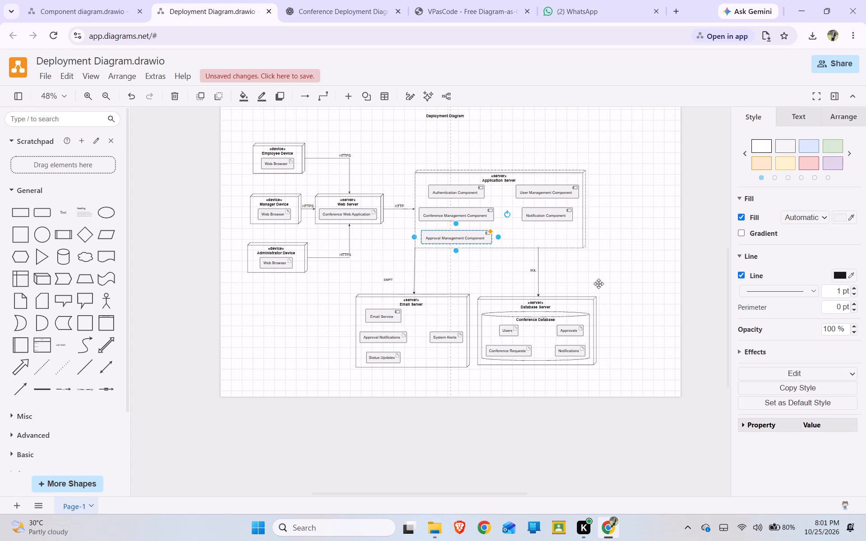
{"action": "left_click", "coordinate": [738, 215]}
{"action": "left_click", "coordinate": [738, 215]}
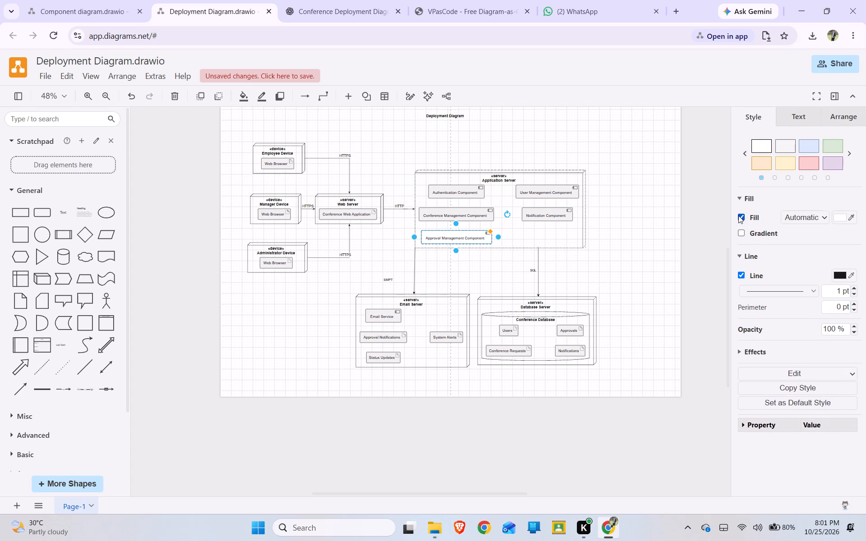
{"action": "left_click", "coordinate": [743, 219]}
{"action": "left_click", "coordinate": [743, 219]}
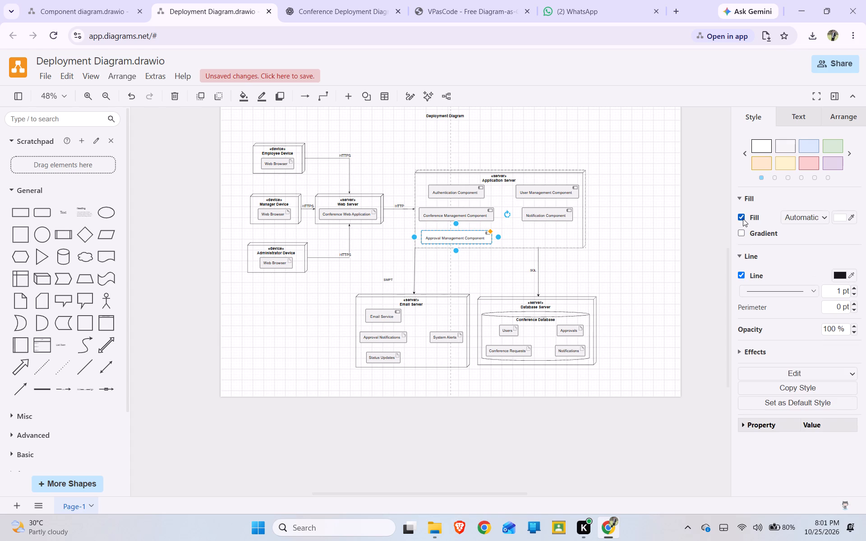
{"action": "left_click", "coordinate": [743, 219]}
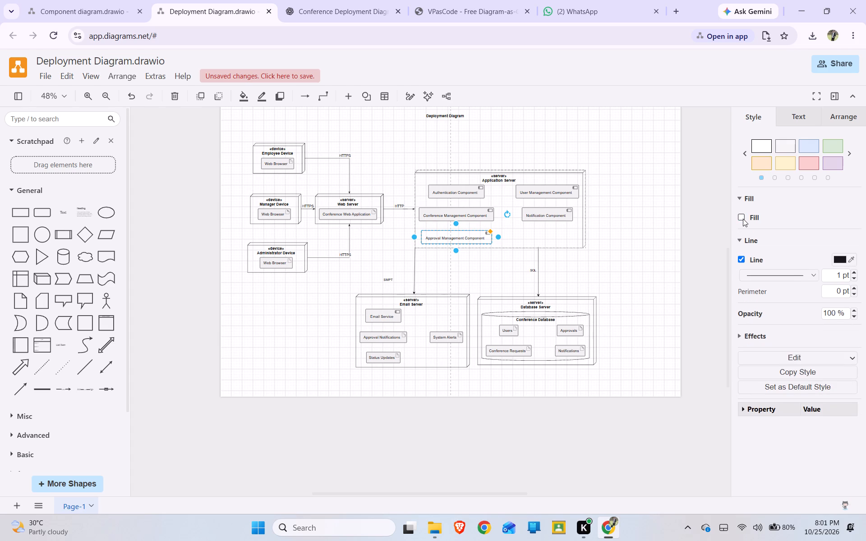
{"action": "left_click", "coordinate": [743, 219]}
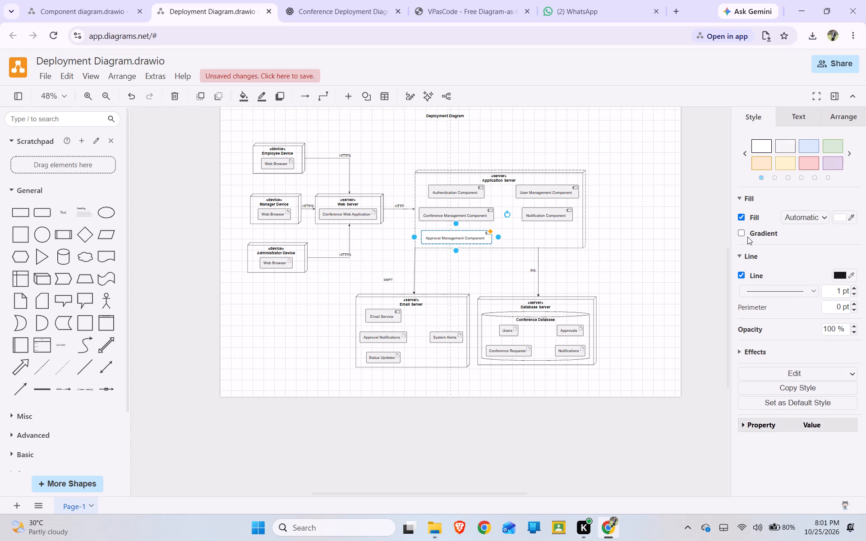
{"action": "left_click", "coordinate": [743, 231]}
{"action": "left_click", "coordinate": [743, 231]}
{"action": "left_click", "coordinate": [718, 260]}
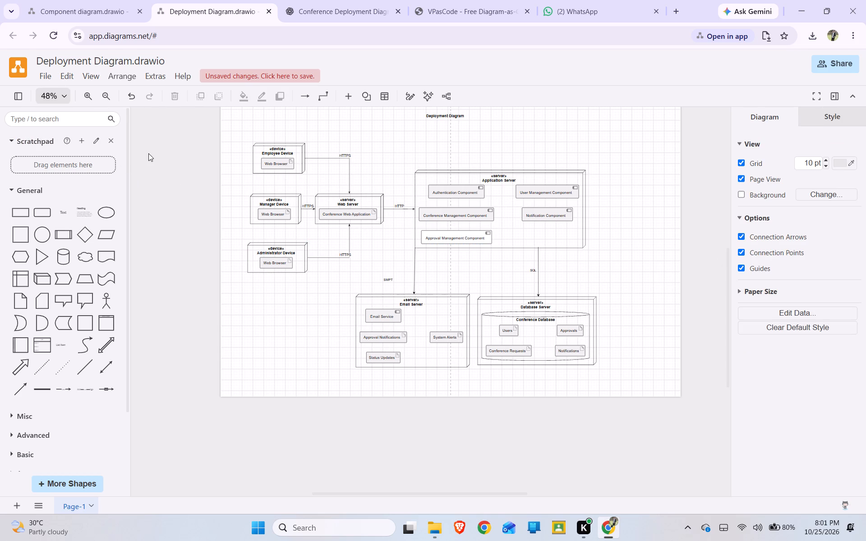
Save the diagram as a download named Deployment Diagram.drawio, in XML File (.drawio) format.
{"action": "left_click", "coordinate": [49, 74]}
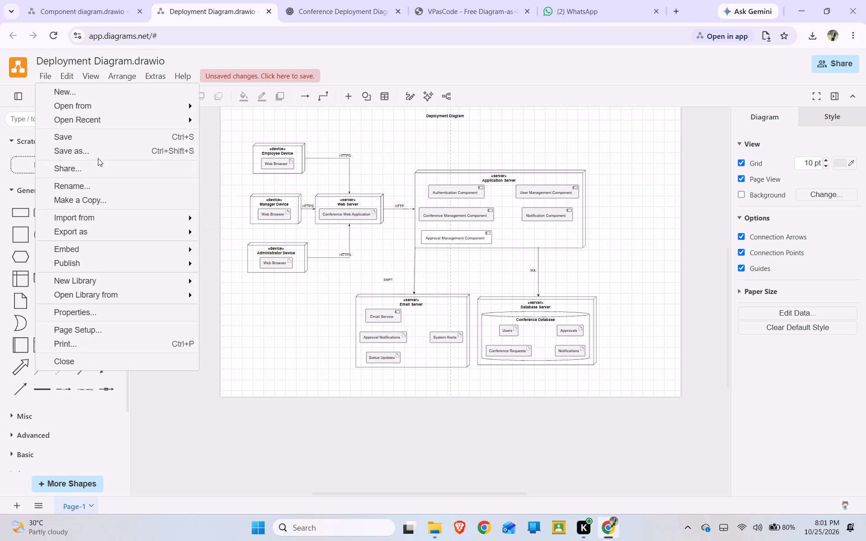
{"action": "left_click", "coordinate": [101, 151]}
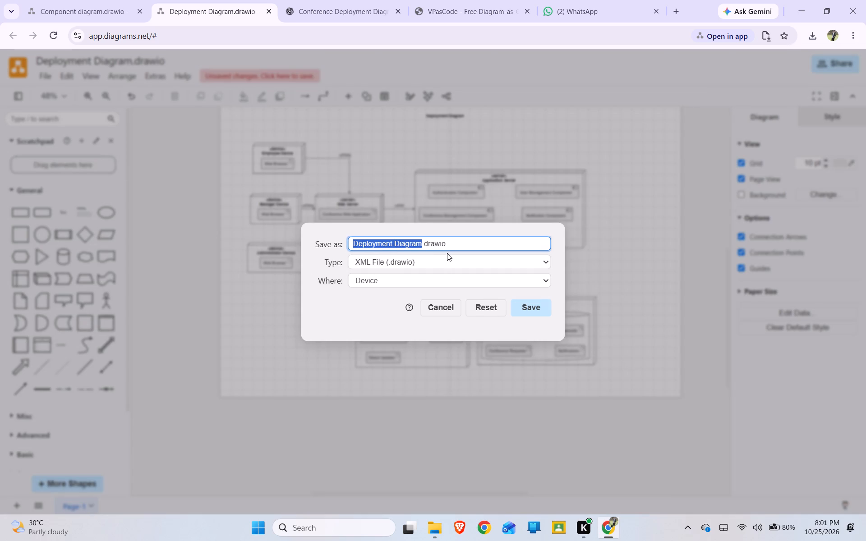
{"action": "left_click", "coordinate": [474, 282]}
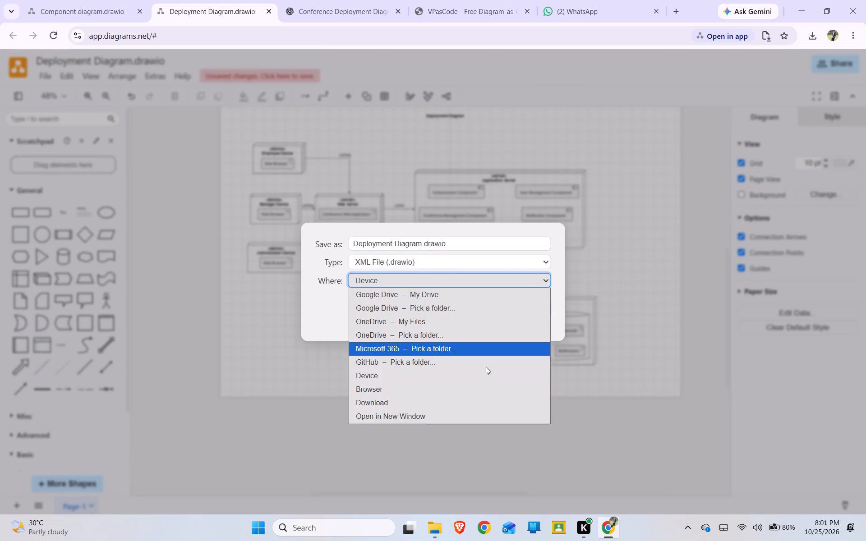
{"action": "left_click", "coordinate": [470, 404]}
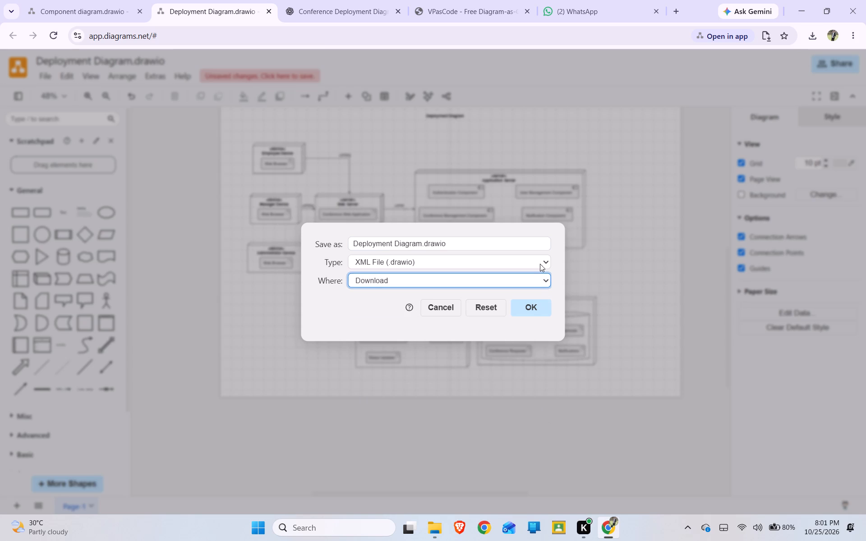
{"action": "left_click", "coordinate": [538, 261]}
{"action": "left_click", "coordinate": [538, 261]}
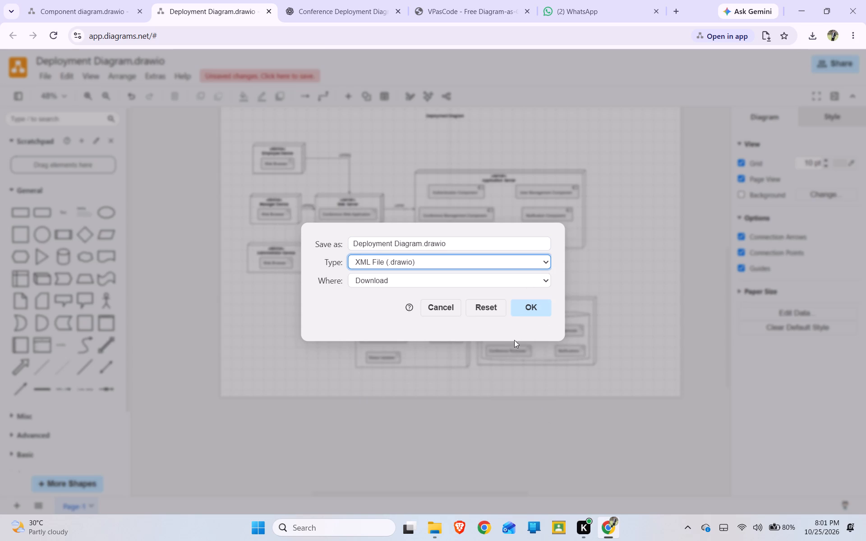
{"action": "left_click", "coordinate": [524, 309]}
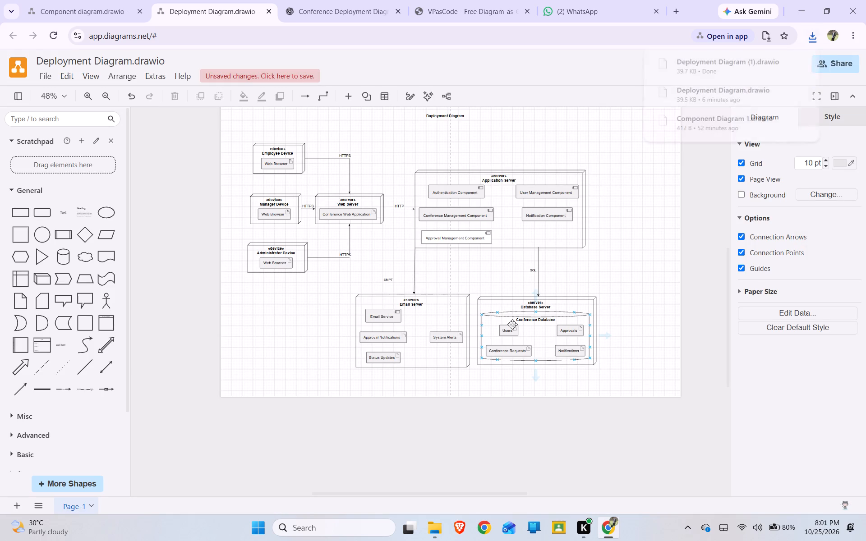
Export the diagram as a PNG download named Deployment Diagram.drawio.png.
{"action": "left_click", "coordinate": [52, 79]}
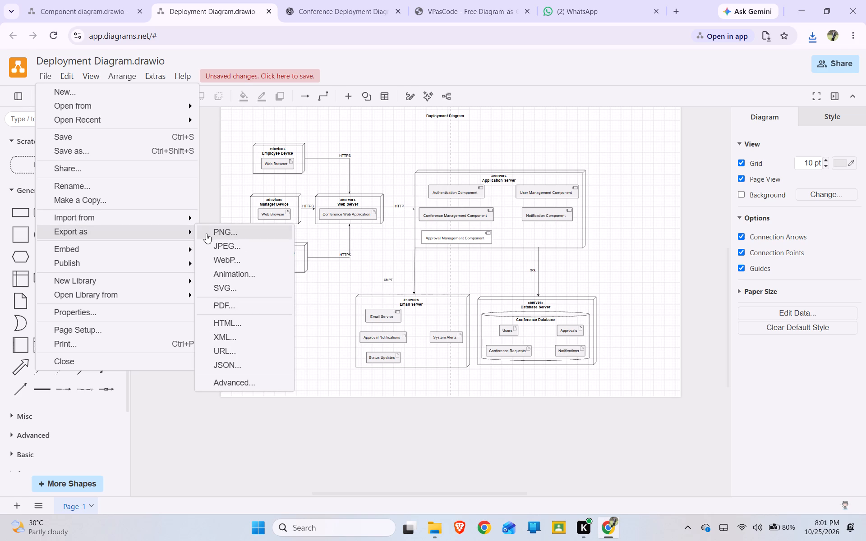
{"action": "left_click", "coordinate": [210, 234]}
{"action": "left_click", "coordinate": [516, 370]}
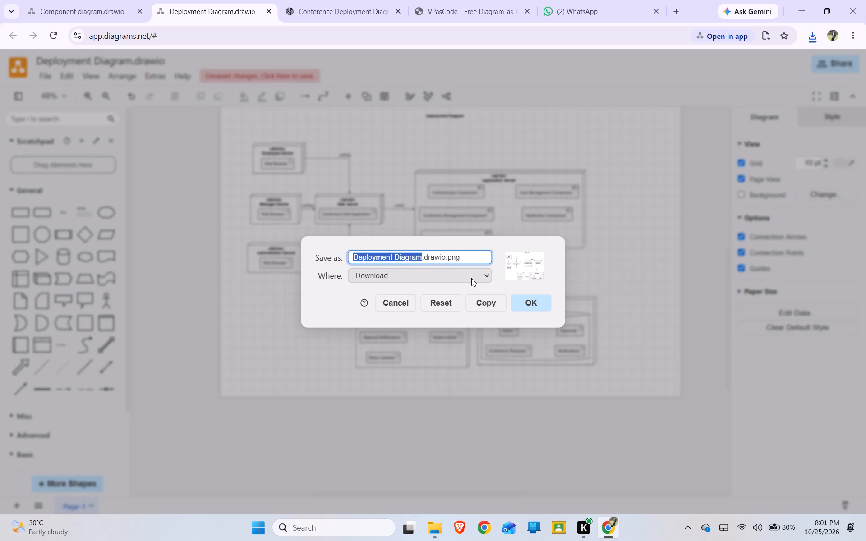
{"action": "left_click", "coordinate": [522, 305]}
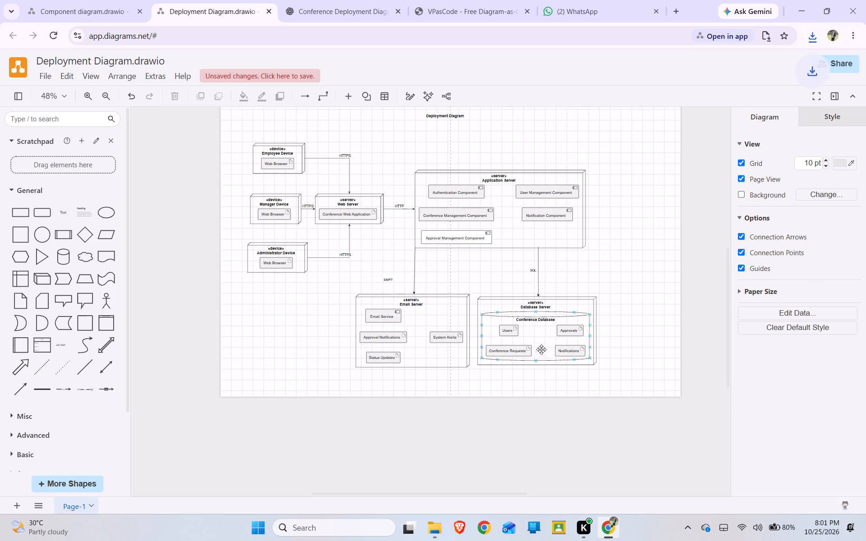
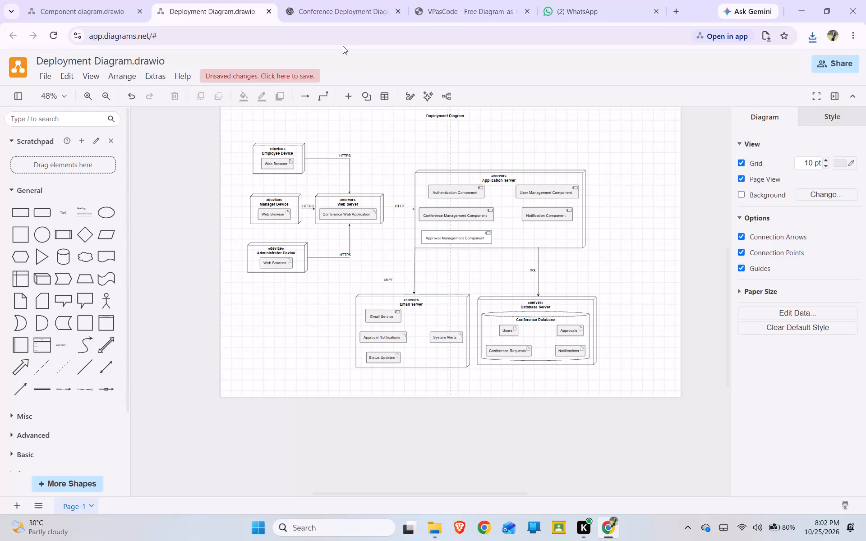
Look over the component diagram and the exported Deployment Diagram.drawio PNG in the Downloads folder in File Explorer.
{"action": "left_click", "coordinate": [77, 0]}
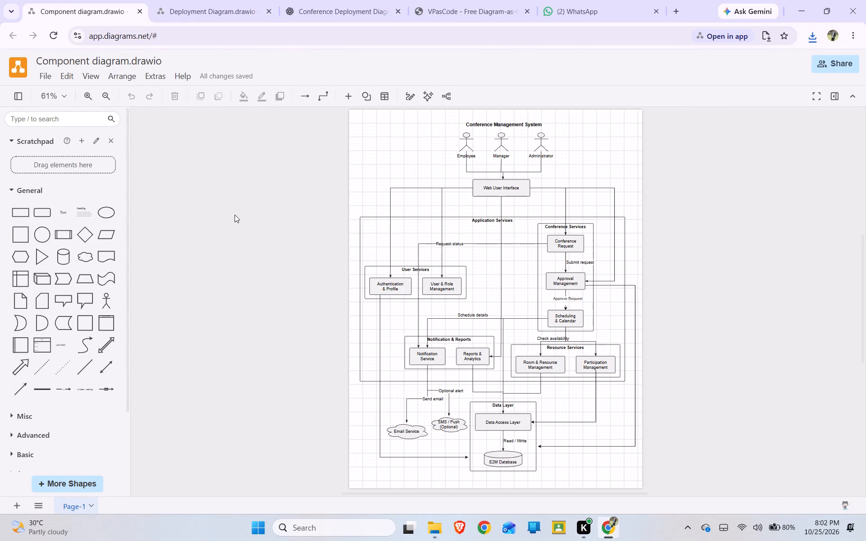
{"action": "left_click", "coordinate": [230, 14]}
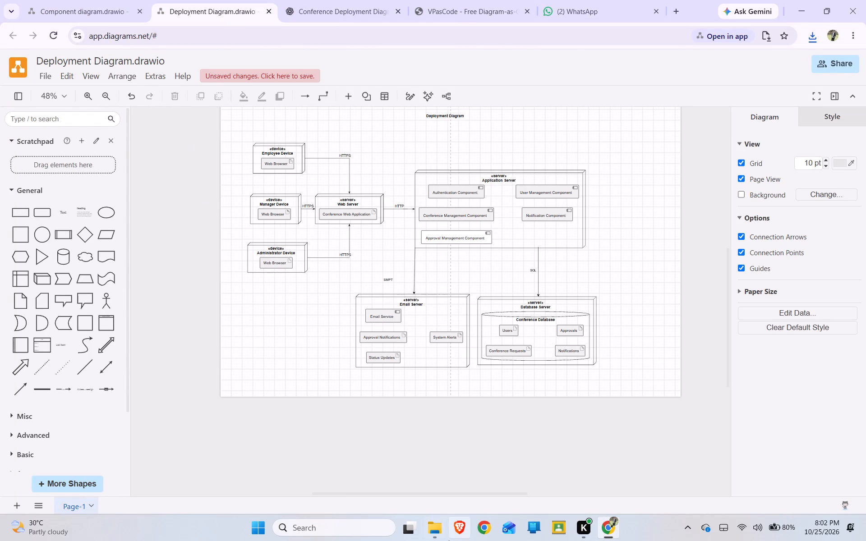
{"action": "left_click", "coordinate": [431, 536]}
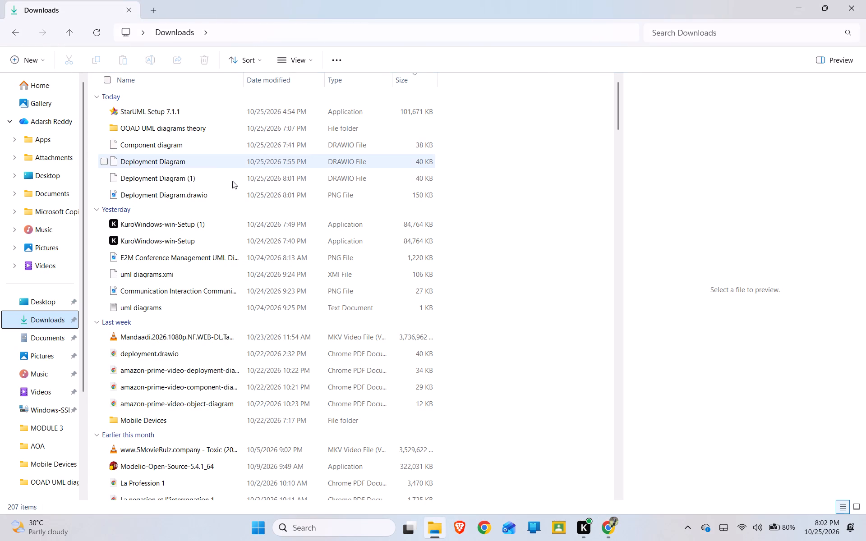
{"action": "double_click", "coordinate": [233, 190]}
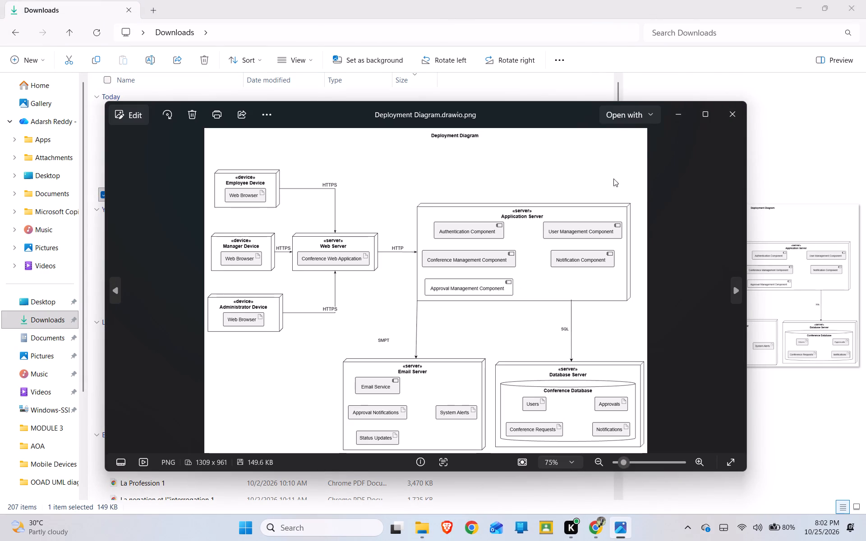
{"action": "left_click", "coordinate": [741, 111]}
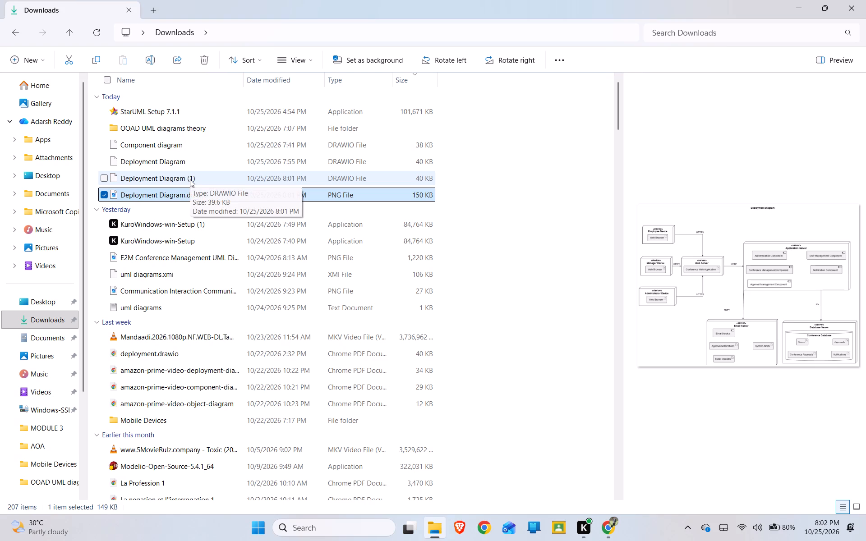
Delete the older Deployment Diagram DRAWIO file, dated 7:55 PM, from the Downloads folder.
{"action": "left_click", "coordinate": [190, 162]}
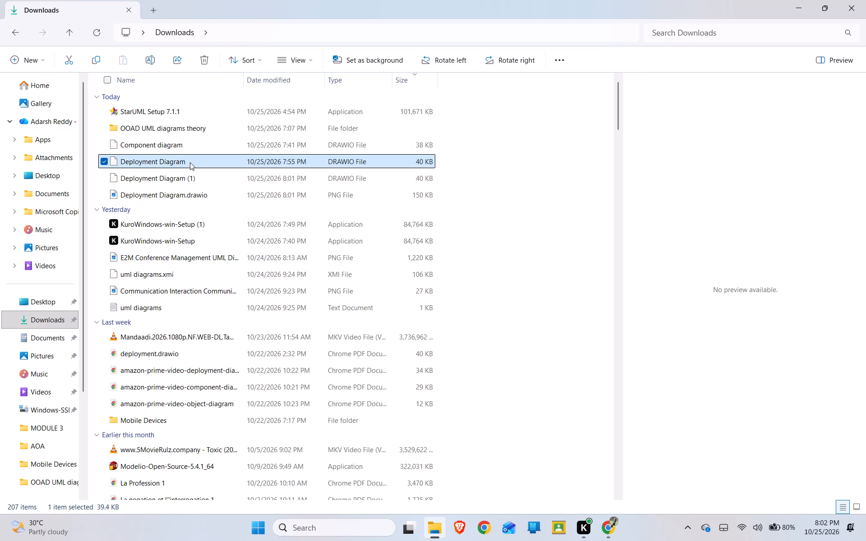
{"action": "left_click", "coordinate": [198, 173]}
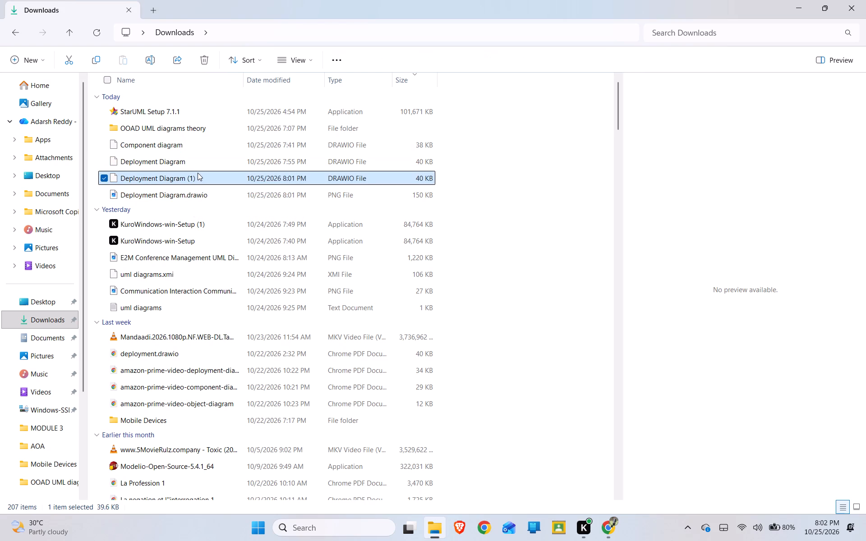
{"action": "left_click", "coordinate": [195, 158]}
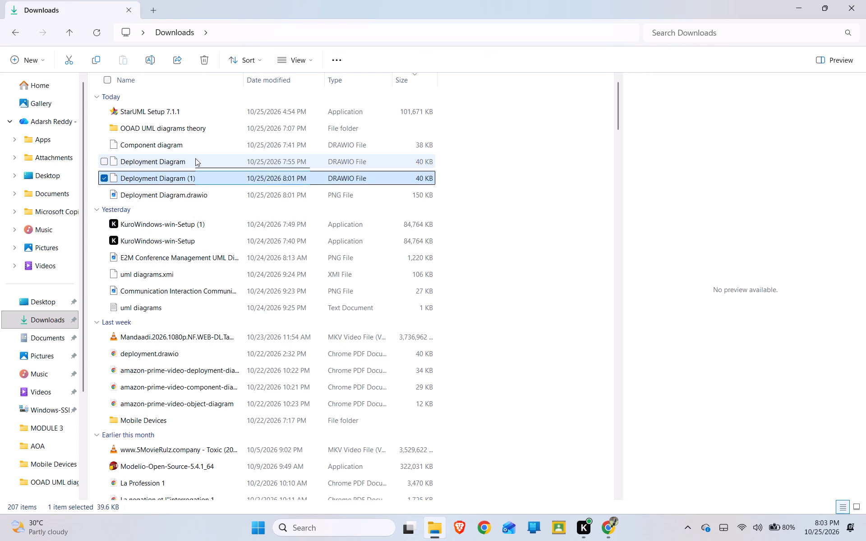
{"action": "left_click", "coordinate": [203, 53]}
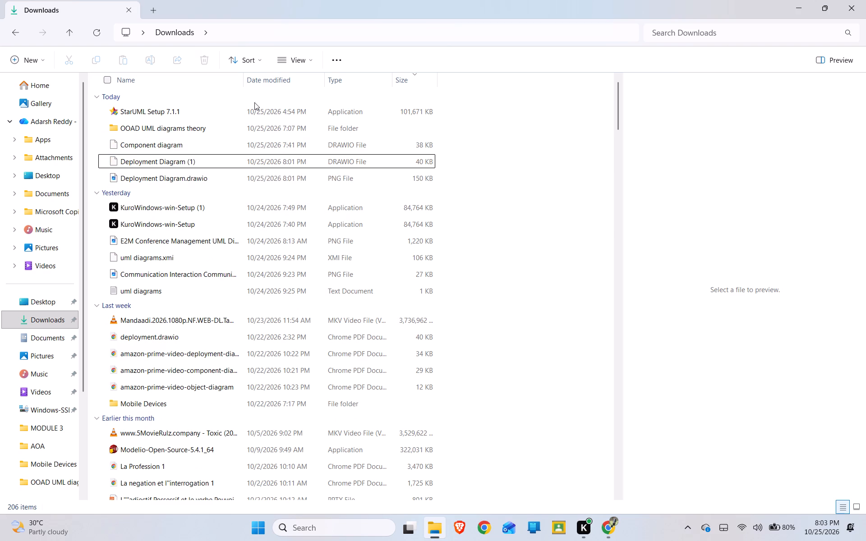
Back in draw.io in Chrome, create a new blank diagram and save it as dep in the Downloads folder.
{"action": "left_click", "coordinate": [600, 534]}
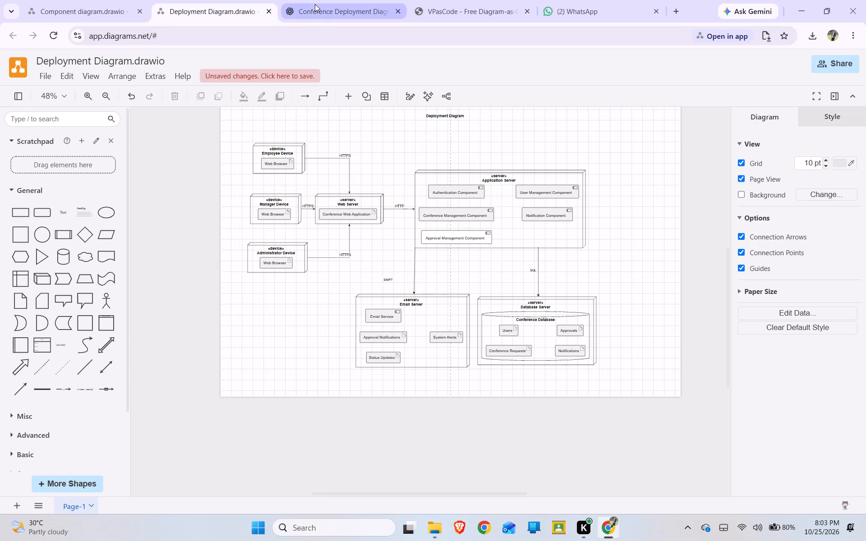
{"action": "left_click", "coordinate": [42, 83]}
{"action": "left_click", "coordinate": [95, 97]}
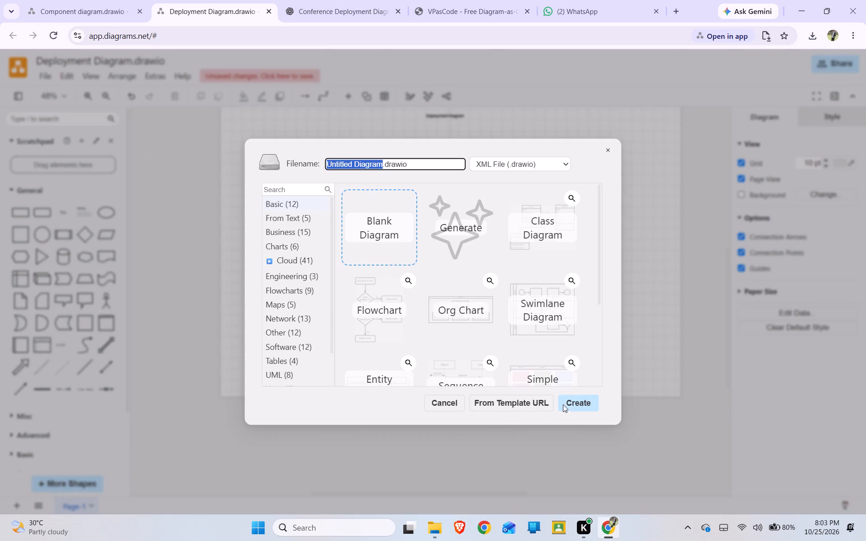
{"action": "left_click", "coordinate": [575, 395]}
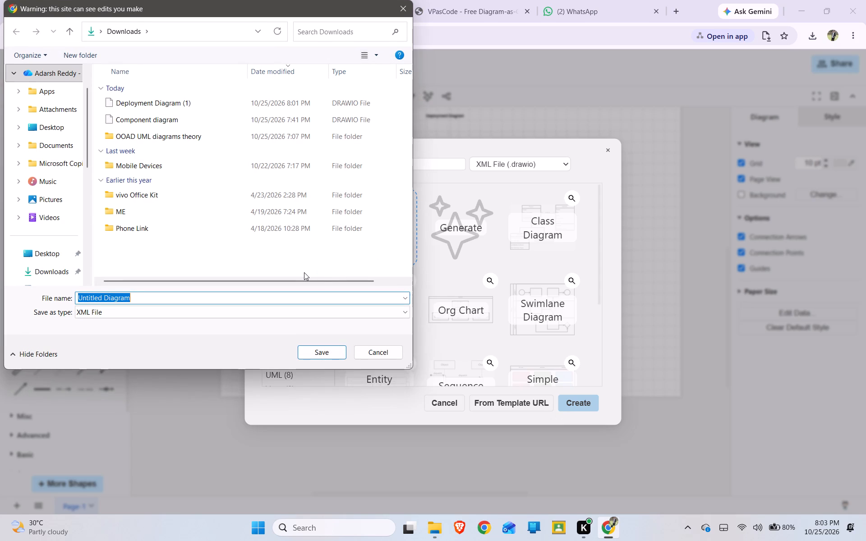
{"action": "left_click", "coordinate": [50, 267]}
{"action": "left_click_drag", "start_coordinate": [143, 302], "coordinate": [119, 297]}
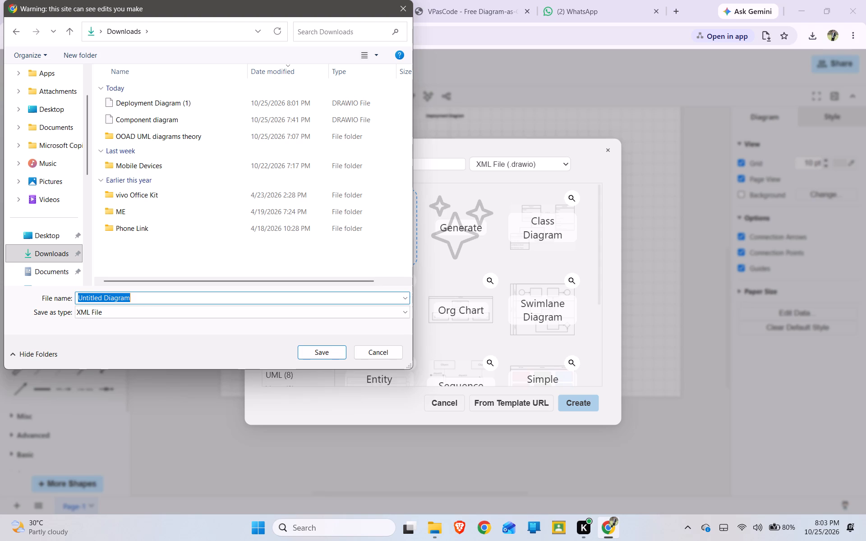
{"action": "type", "text": "deo"}
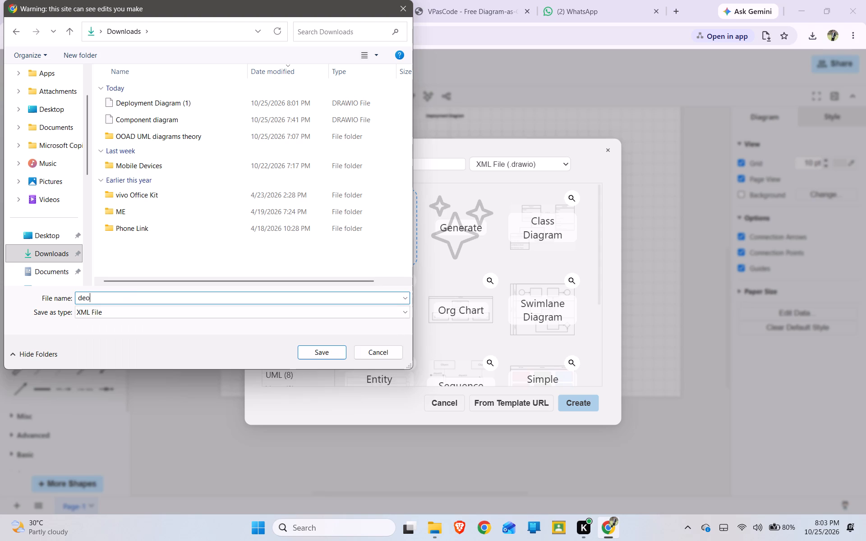
{"action": "key", "text": "BackSpace"}
{"action": "key", "text": "p"}
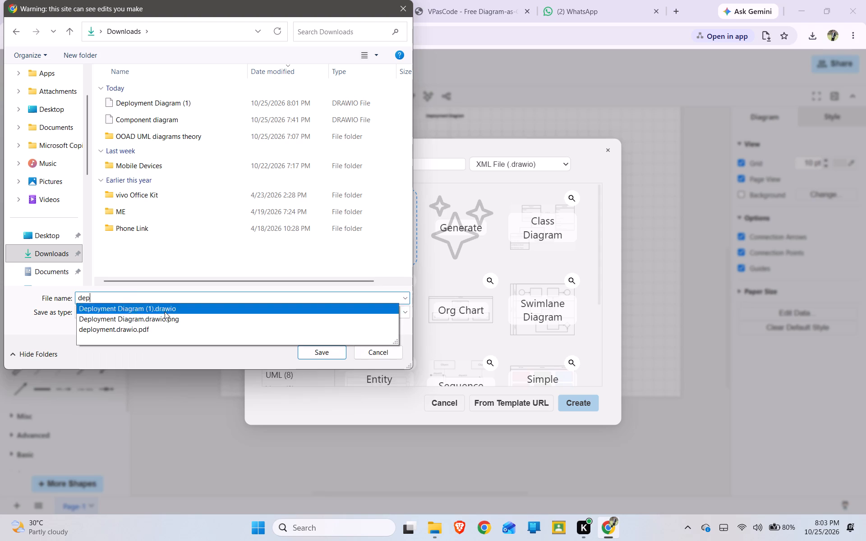
{"action": "left_click", "coordinate": [323, 352]}
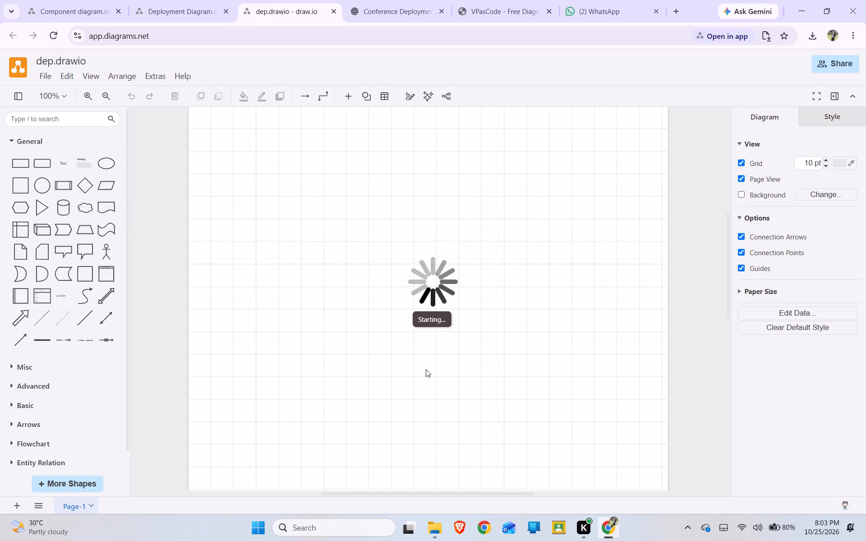
Import the Deployment Diagram (1) file from the device's Downloads folder into the blank dep diagram.
{"action": "left_click", "coordinate": [50, 73]}
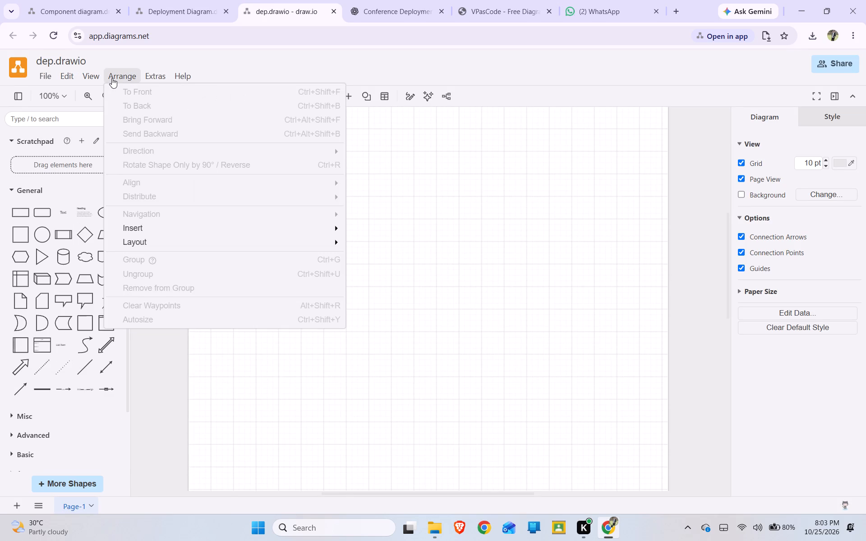
{"action": "left_click", "coordinate": [493, 211]}
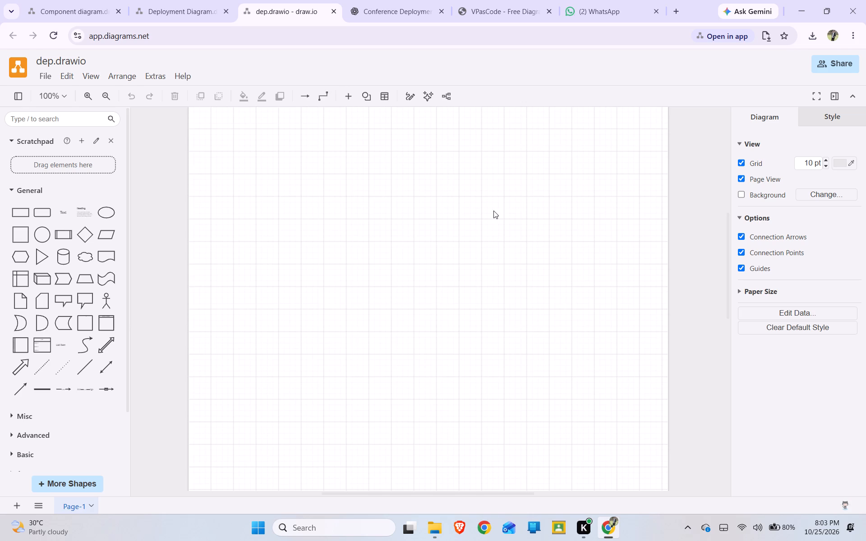
{"action": "left_click", "coordinate": [49, 77]}
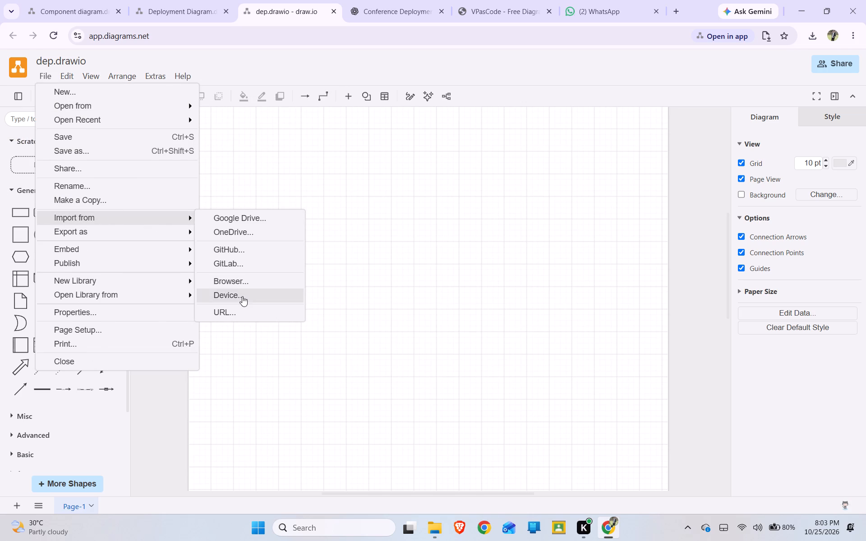
{"action": "left_click", "coordinate": [242, 296]}
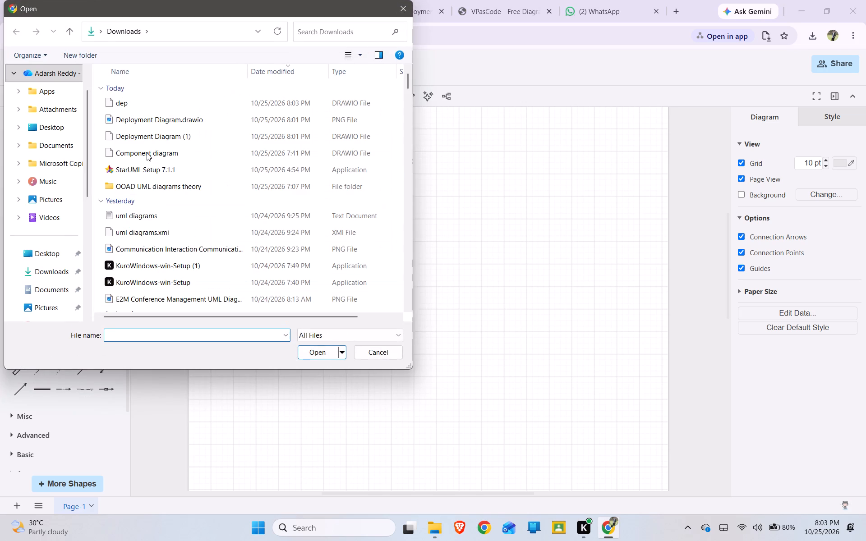
{"action": "left_click", "coordinate": [149, 133]}
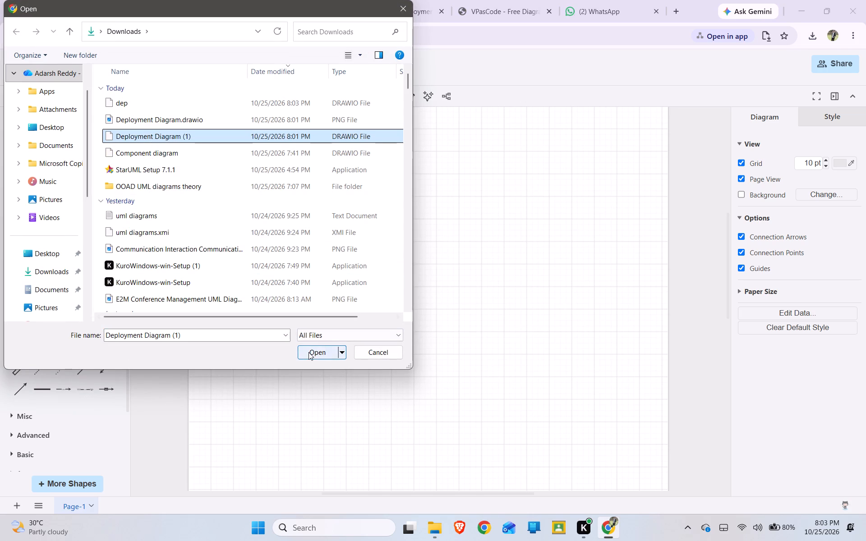
{"action": "left_click", "coordinate": [309, 352]}
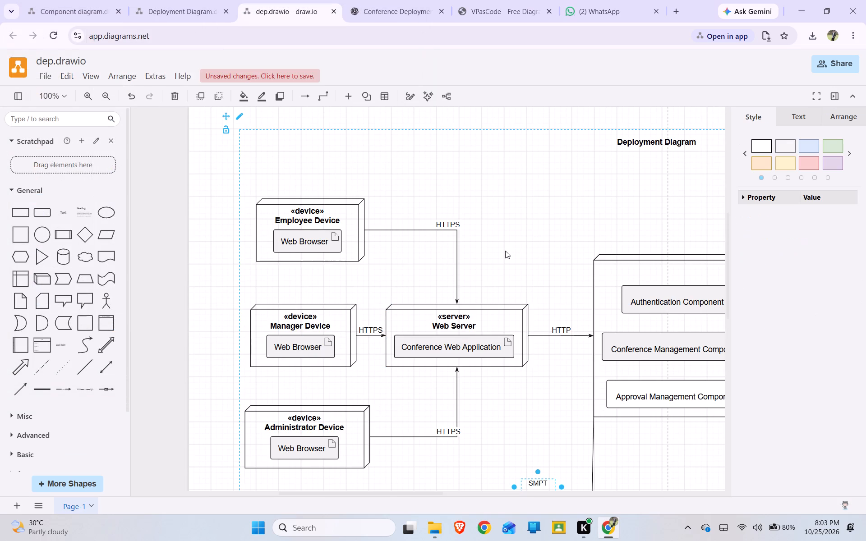